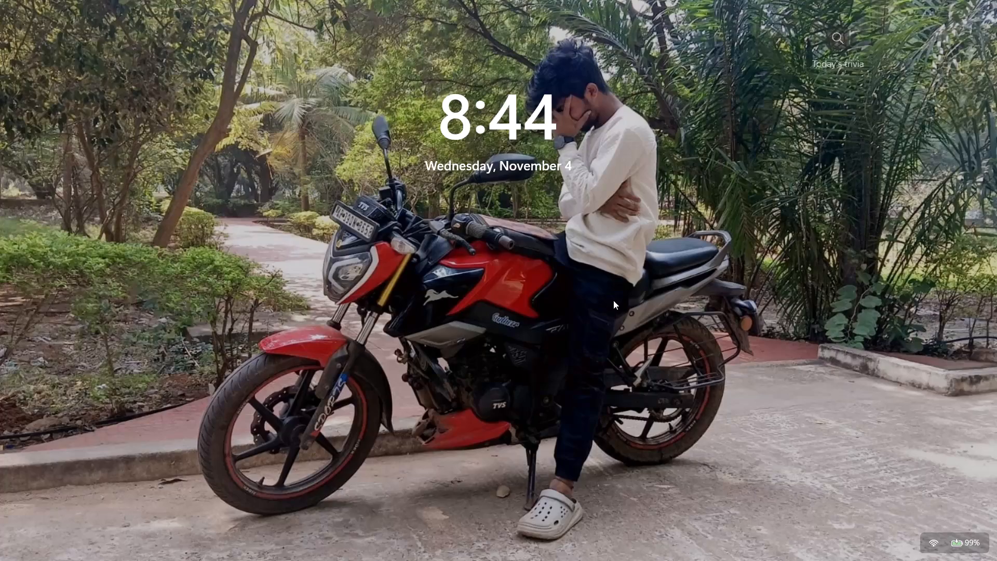
Dismiss the lock screen to return to the BATCH-7B document.
double_click(613, 300)
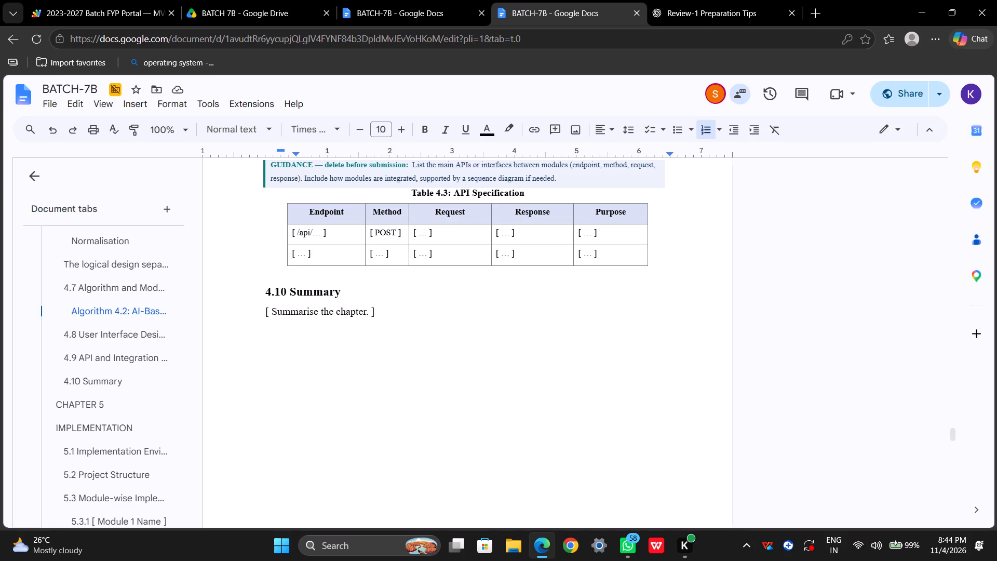
Turn the numbered item "Initialise the LangGraph processing workflow." under Algorithm 4.2 into an unnumbered paragraph indented like the Output line.
left_click(514, 303)
scroll(514, 303, "up", 7)
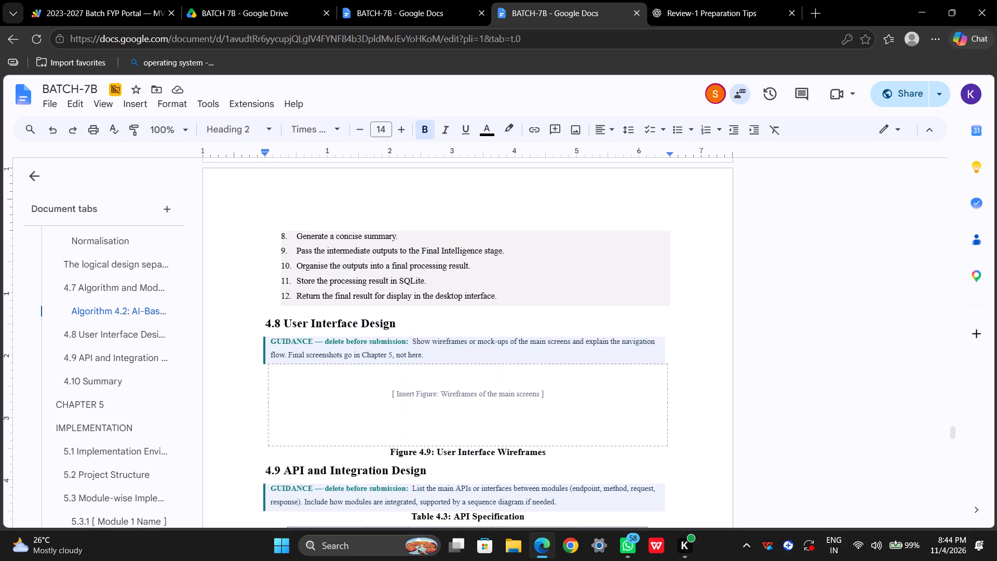
scroll(514, 303, "up", 4)
scroll(514, 303, "down", 4)
scroll(514, 303, "up", 2)
scroll(514, 303, "down", 1)
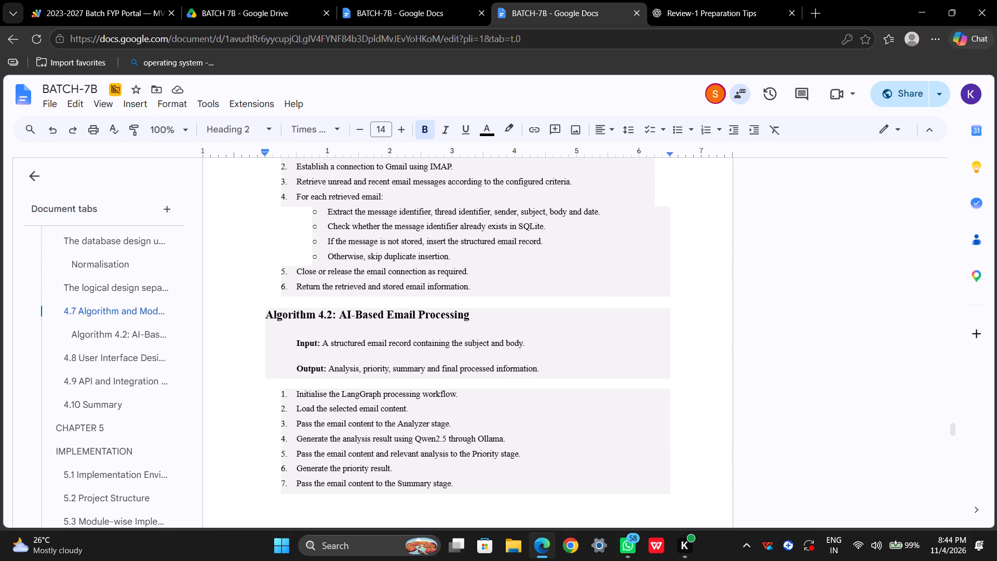
left_click(287, 381)
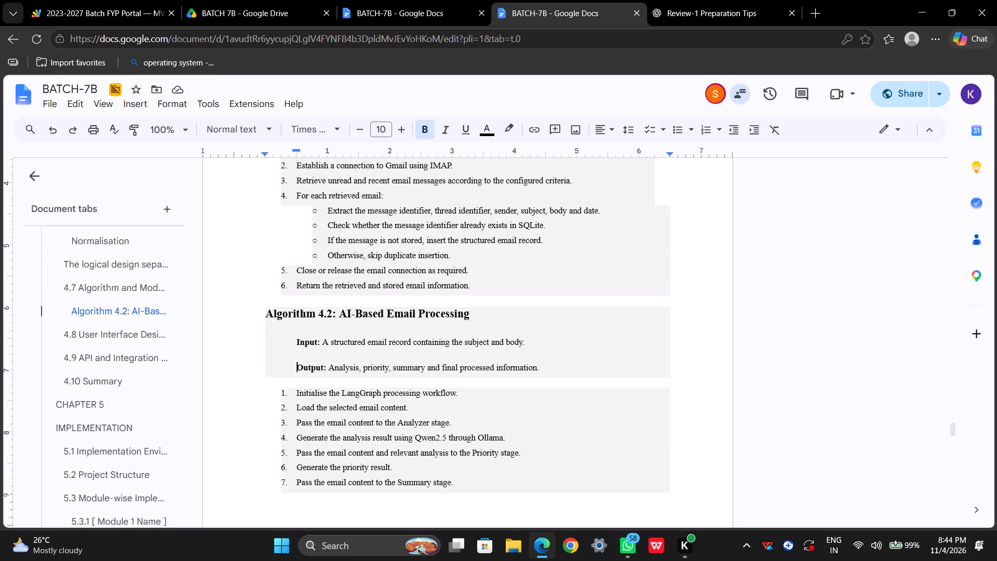
left_click(294, 392)
key("backslash")
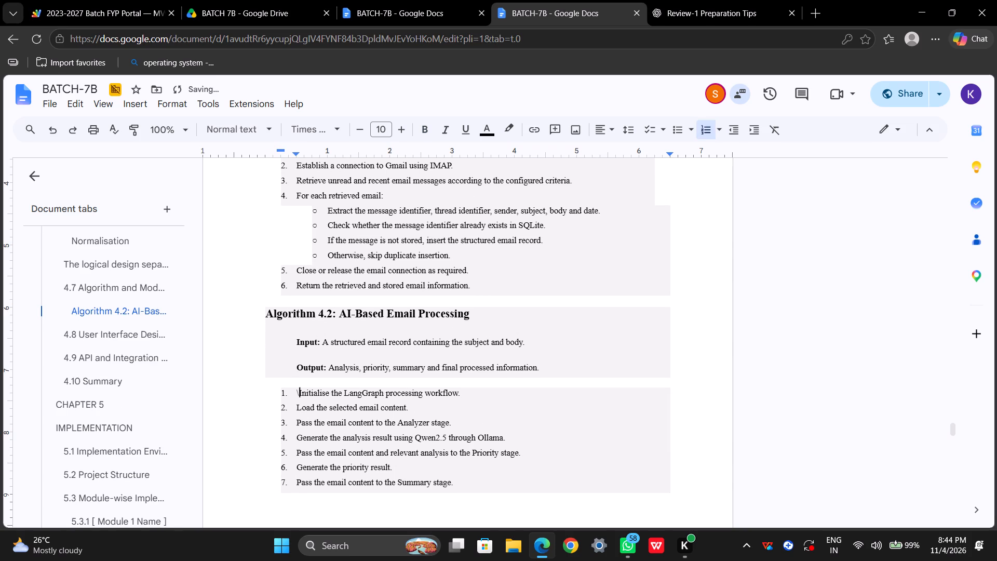
key("BackSpace")
key("BackSpace")
key("BackSpace")
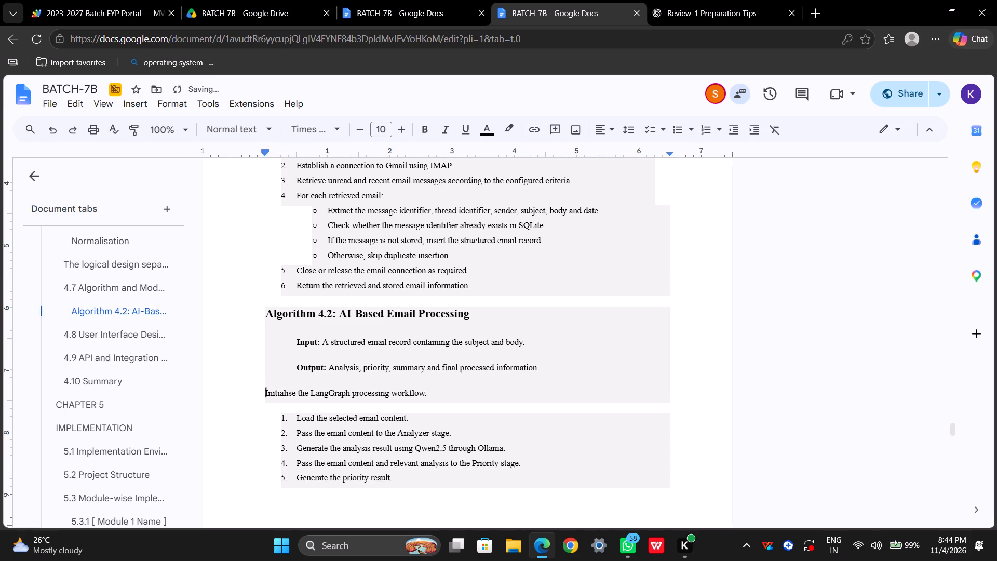
key("BackSpace")
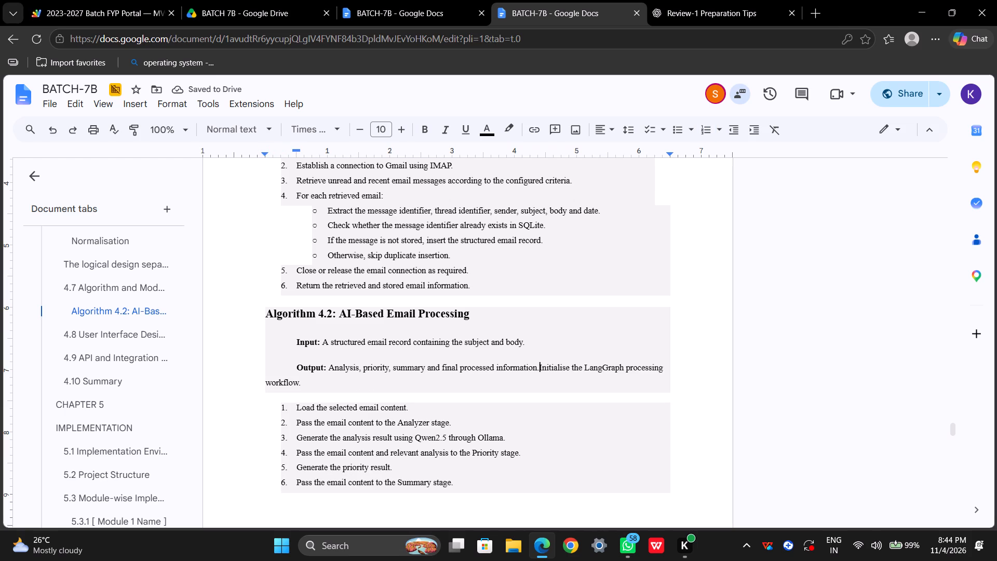
key("Return")
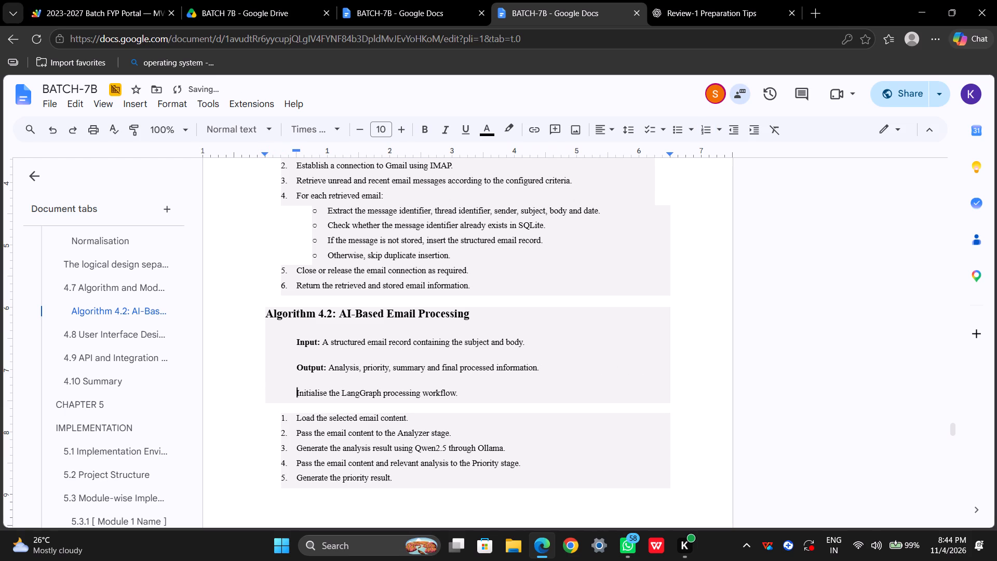
Turn the numbered item "Load the selected email content." into an unnumbered paragraph with the same indent as the line above.
left_click(293, 422)
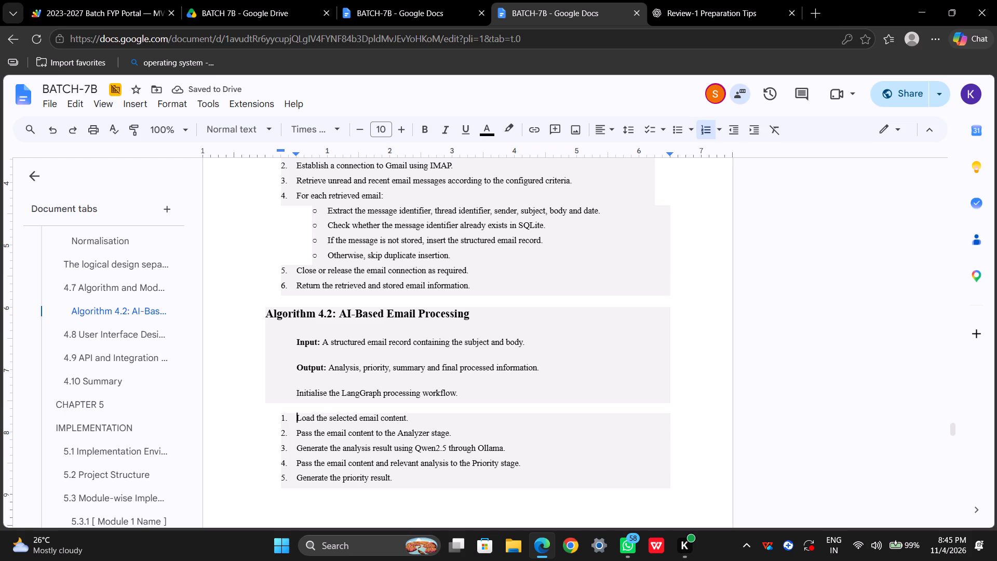
key("BackSpace")
key("BackSpace")
key("BackSpace")
key("Return")
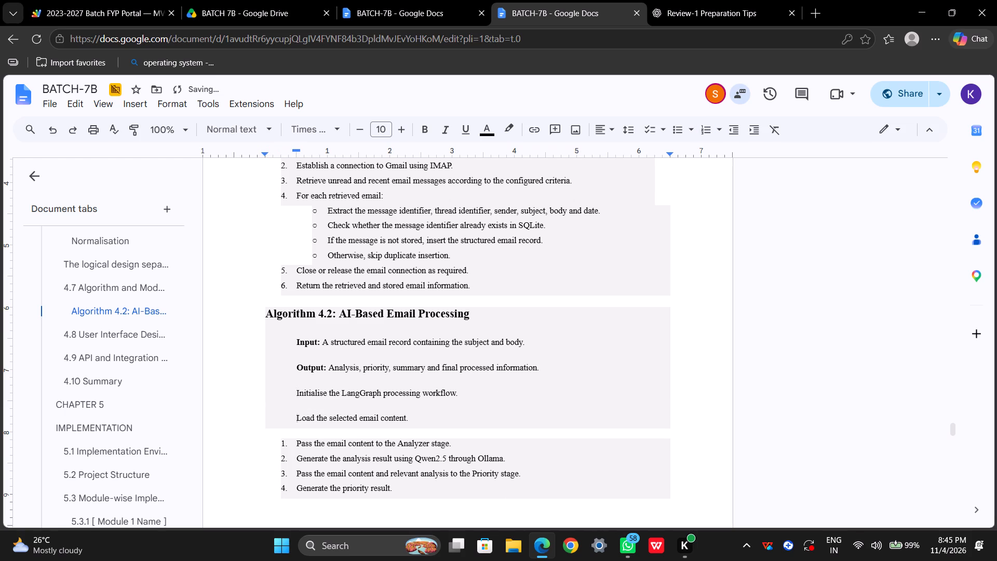
Turn the numbered item "Pass the email content to the Analyzer stage." into an unnumbered paragraph with the same indent.
left_click(294, 435)
left_click(297, 450)
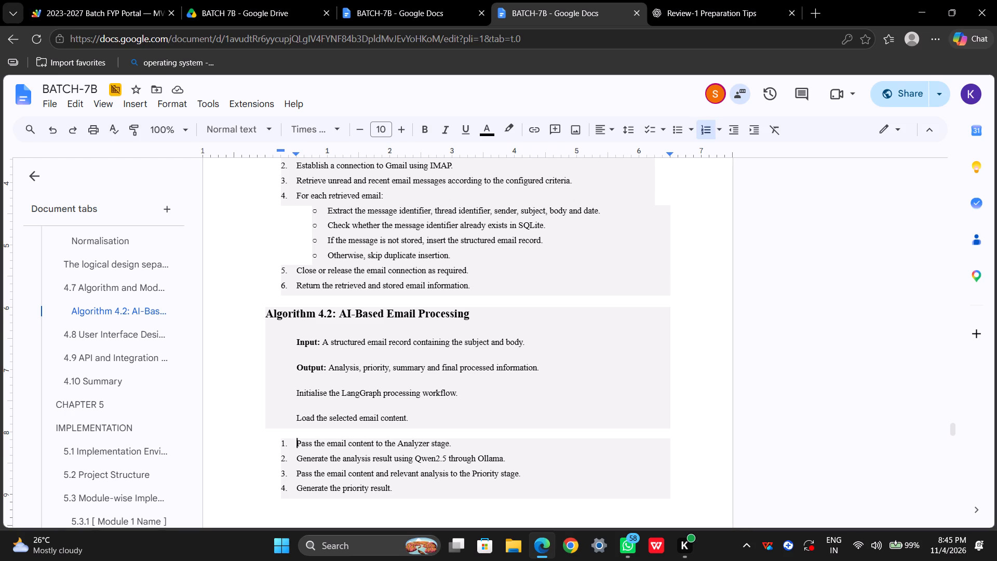
key("BackSpace")
key("BackSpace")
key("BackSpace")
key("Return")
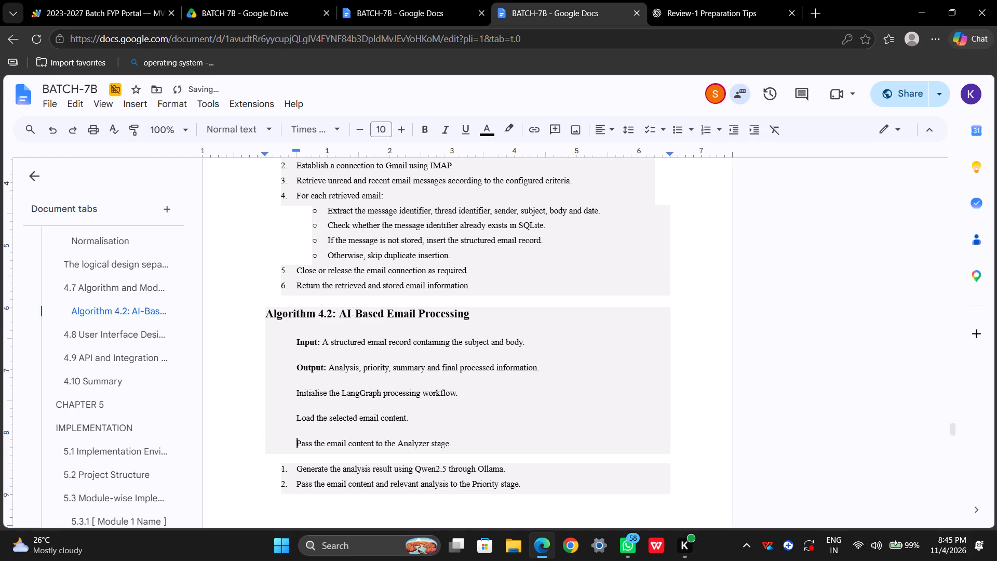
Try 1.15 line spacing on the three unnumbered Algorithm 4.2 paragraphs, settling on Single.
left_click_drag(464, 448, 290, 407)
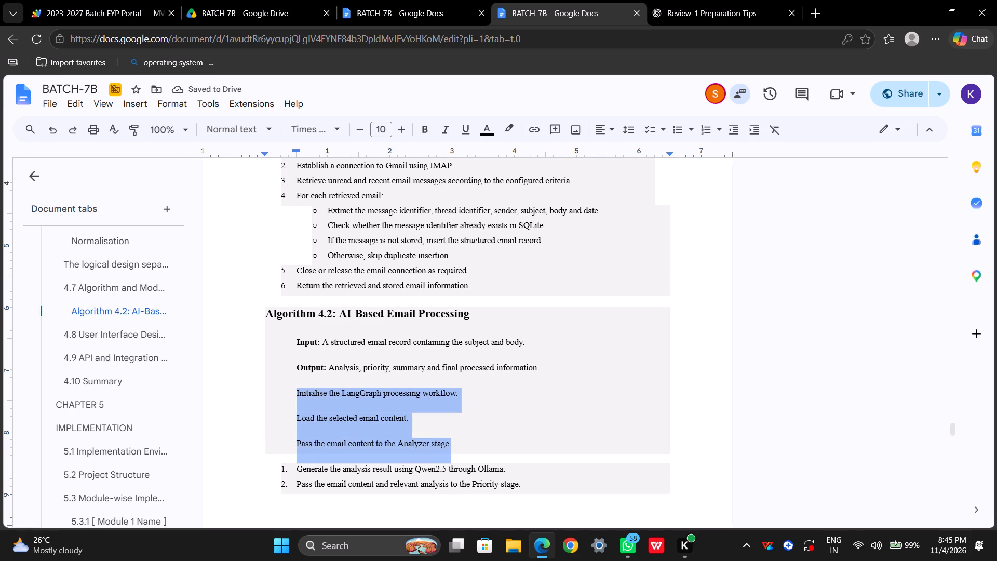
left_click_drag(290, 407, 289, 406)
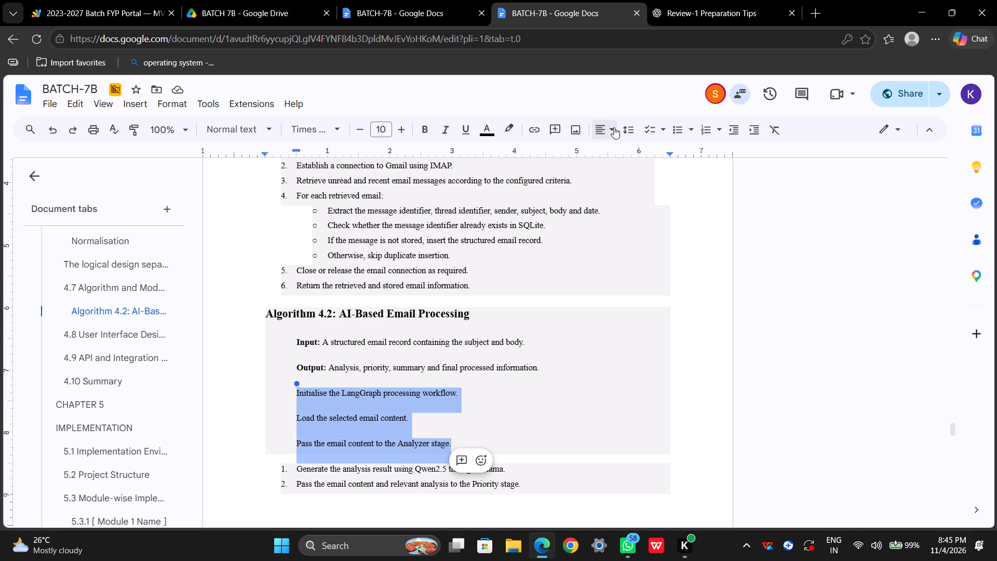
left_click(622, 124)
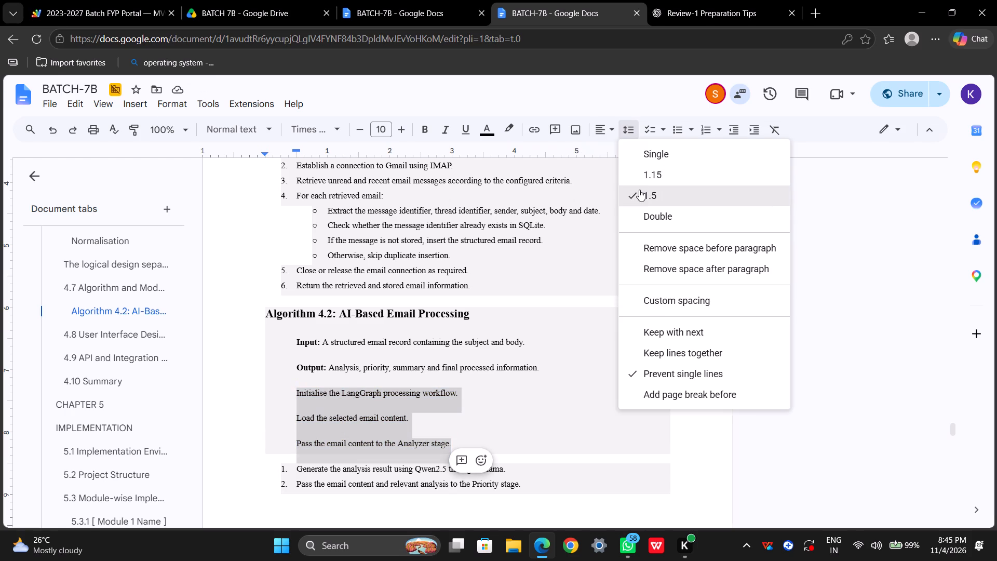
left_click(644, 175)
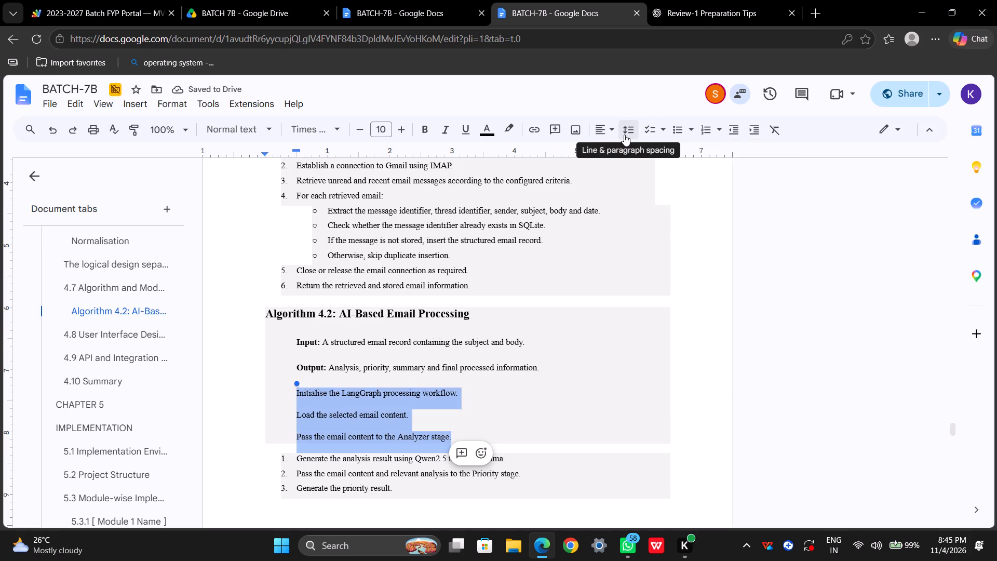
left_click(624, 135)
left_click(656, 158)
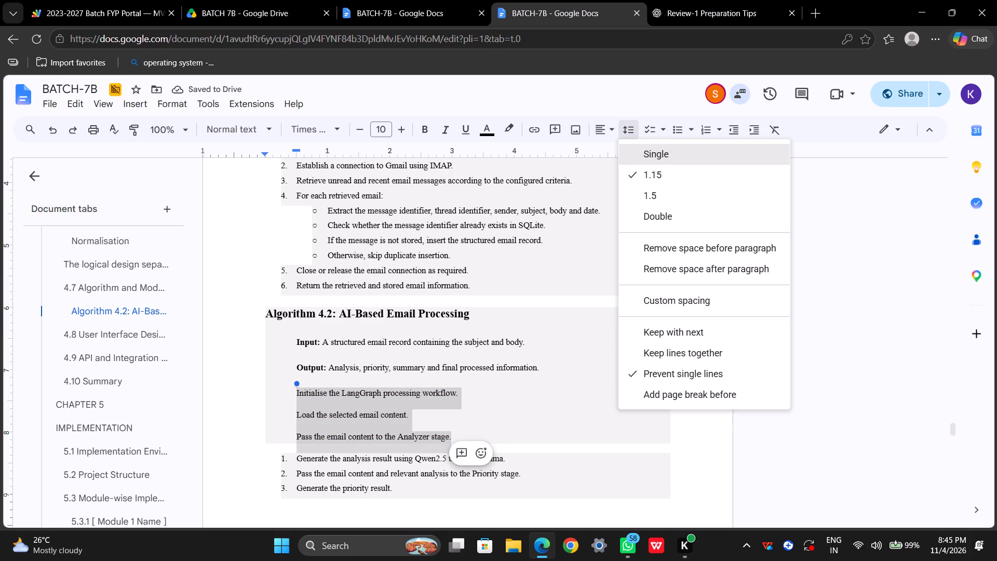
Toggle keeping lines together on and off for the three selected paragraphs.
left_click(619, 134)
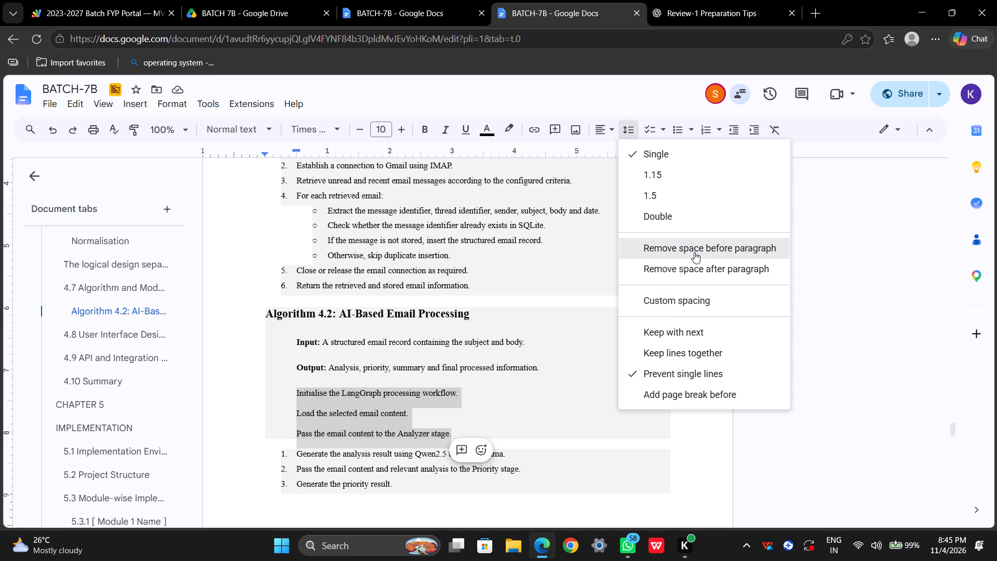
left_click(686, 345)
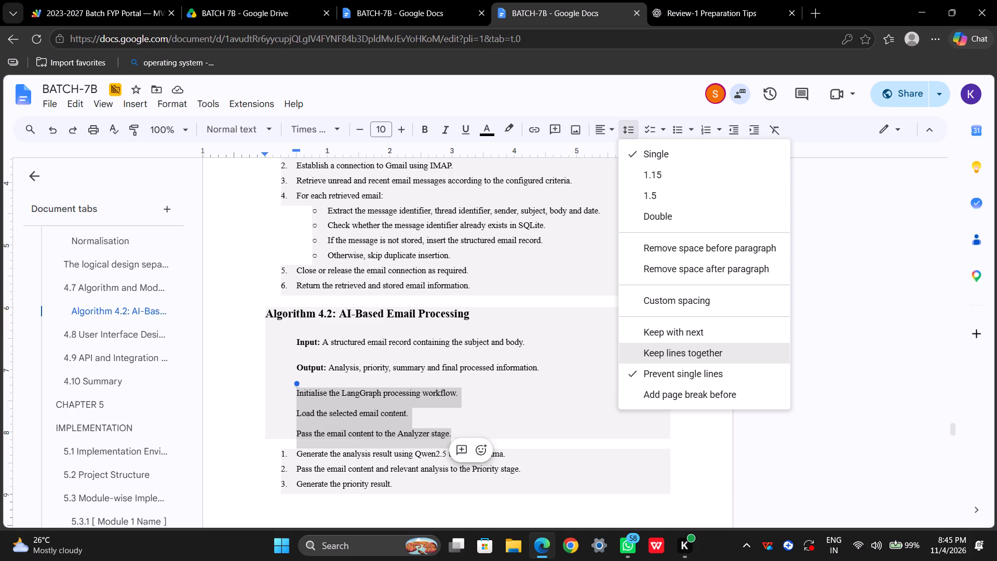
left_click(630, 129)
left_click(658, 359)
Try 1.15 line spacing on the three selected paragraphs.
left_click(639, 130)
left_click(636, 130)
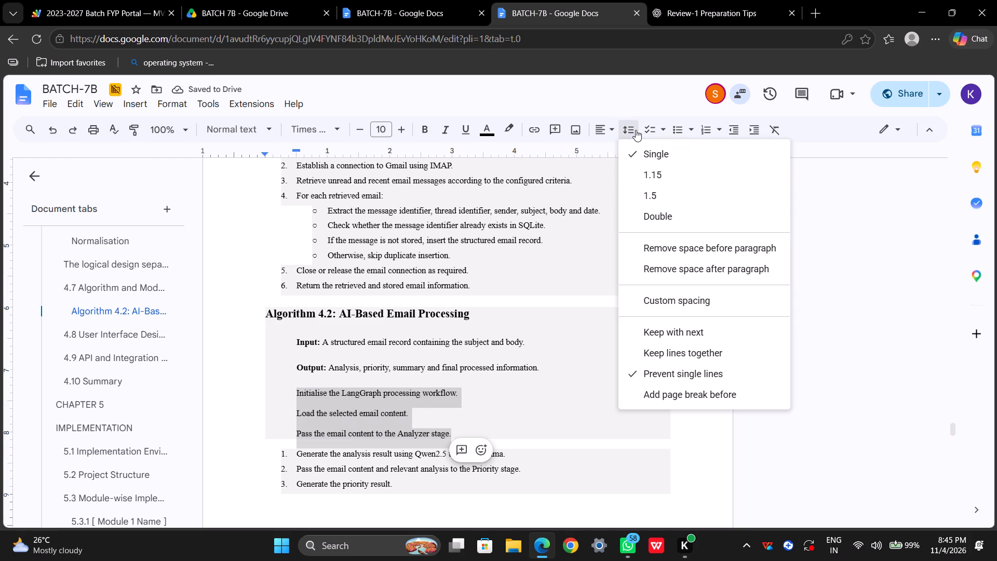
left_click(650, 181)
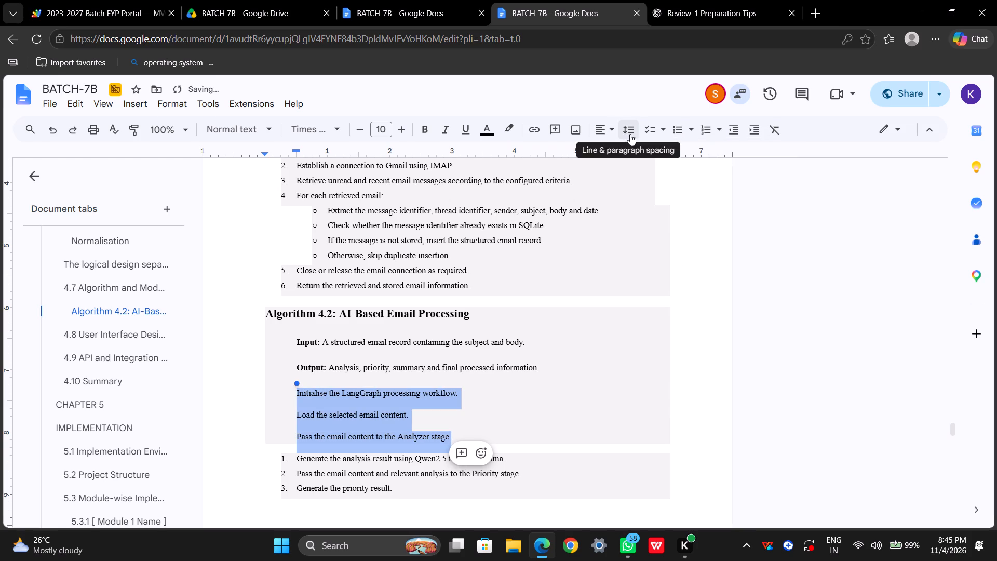
Remove the space before the three selected paragraphs and set their line spacing to Single.
left_click(630, 134)
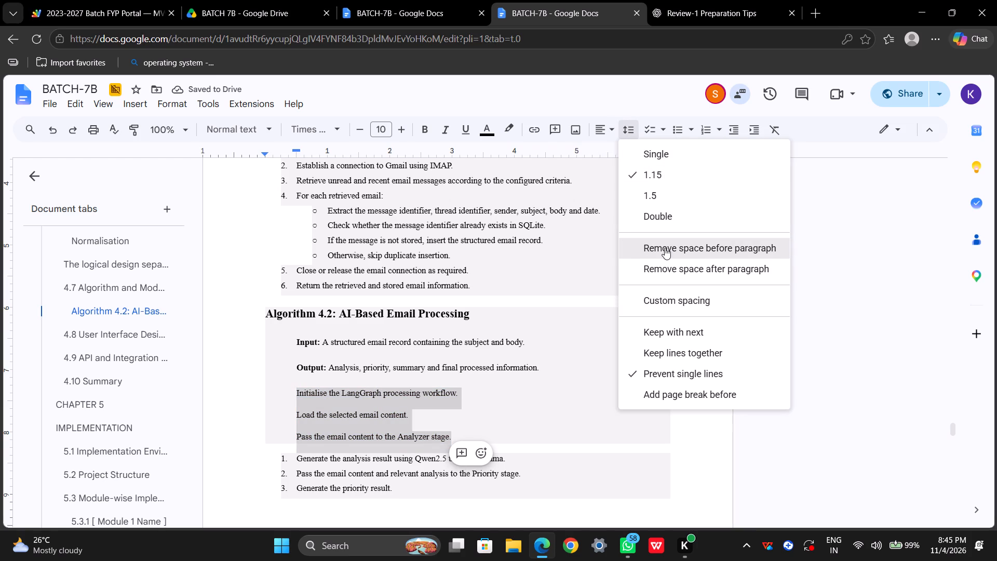
left_click(665, 248)
left_click(627, 135)
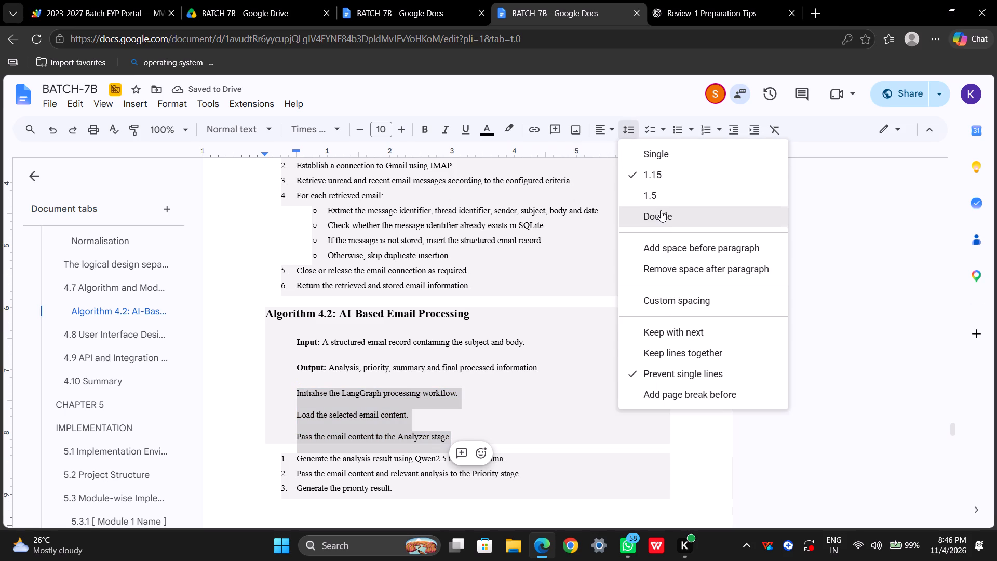
left_click(668, 159)
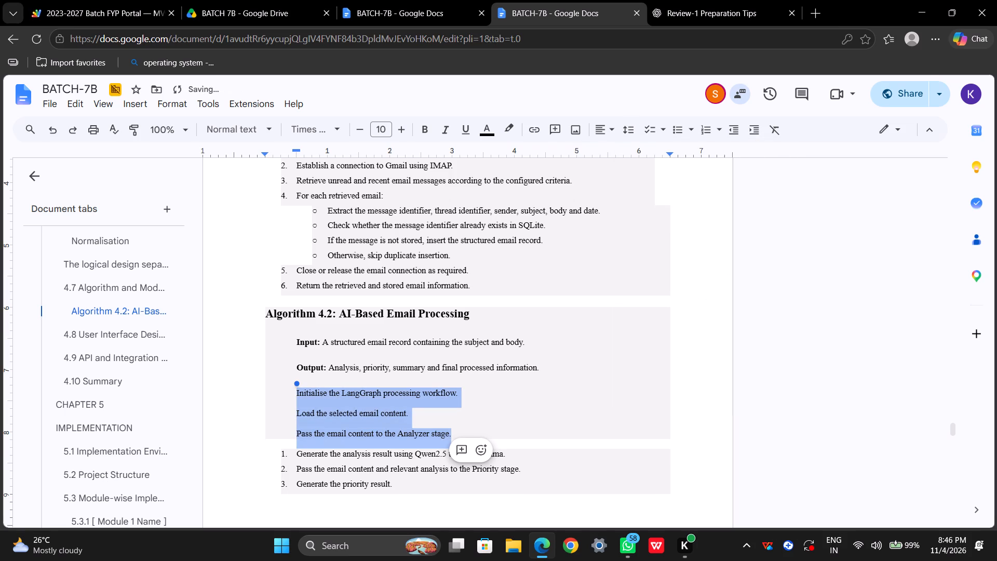
Apply custom spacing of 5 pt after each of the three selected paragraphs.
left_click(626, 125)
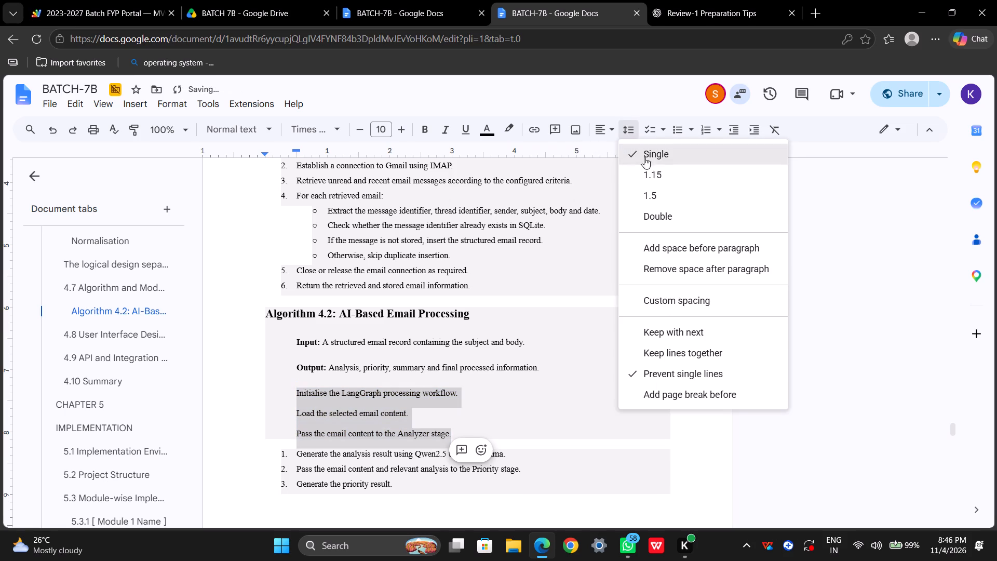
left_click(687, 304)
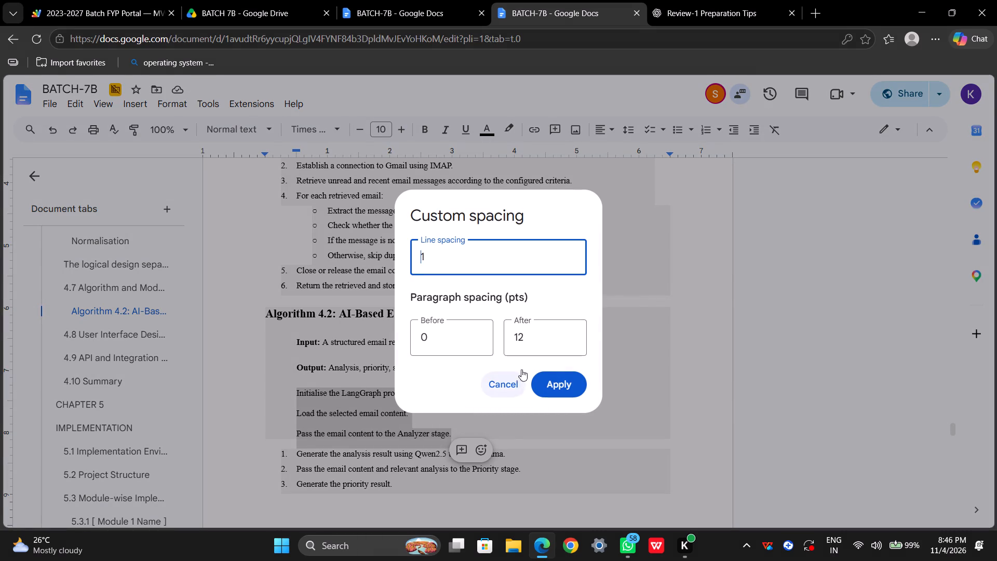
left_click(546, 336)
key("BackSpace")
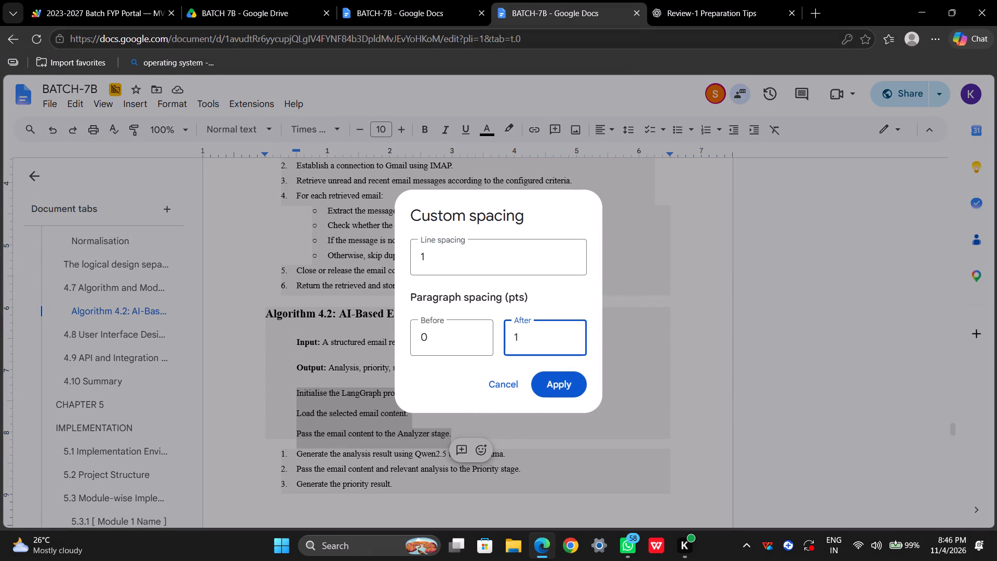
key("BackSpace")
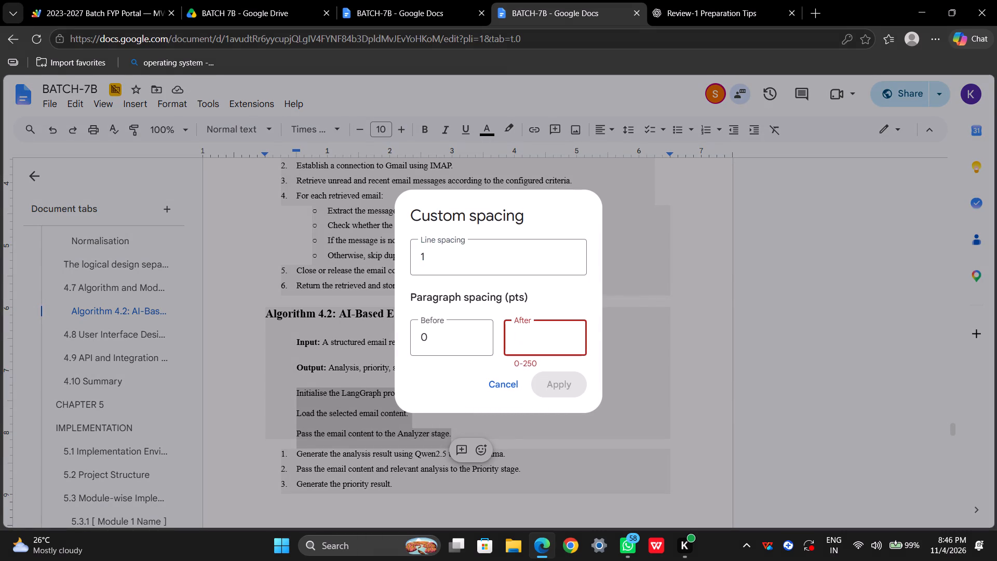
key("5")
key("Return")
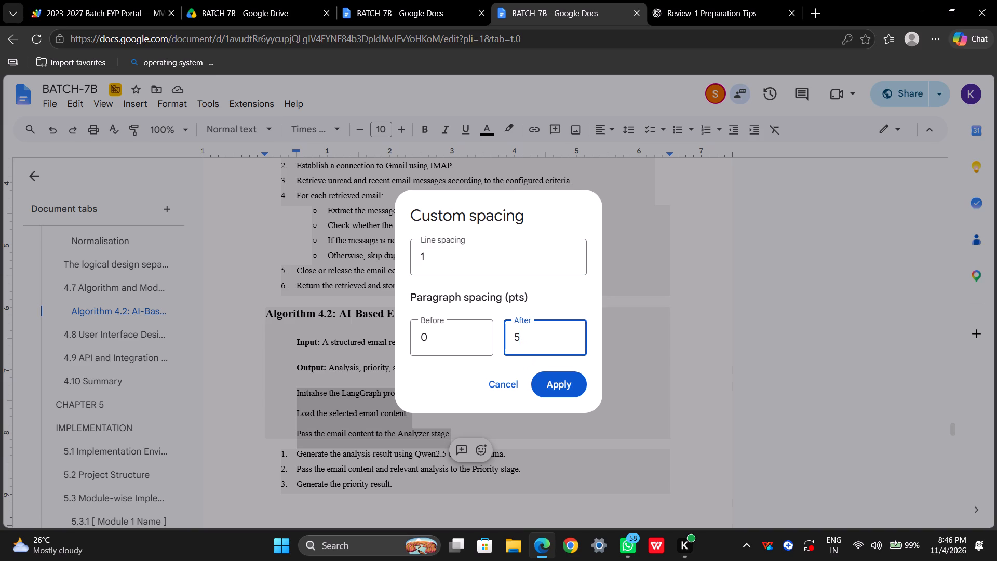
left_click(549, 376)
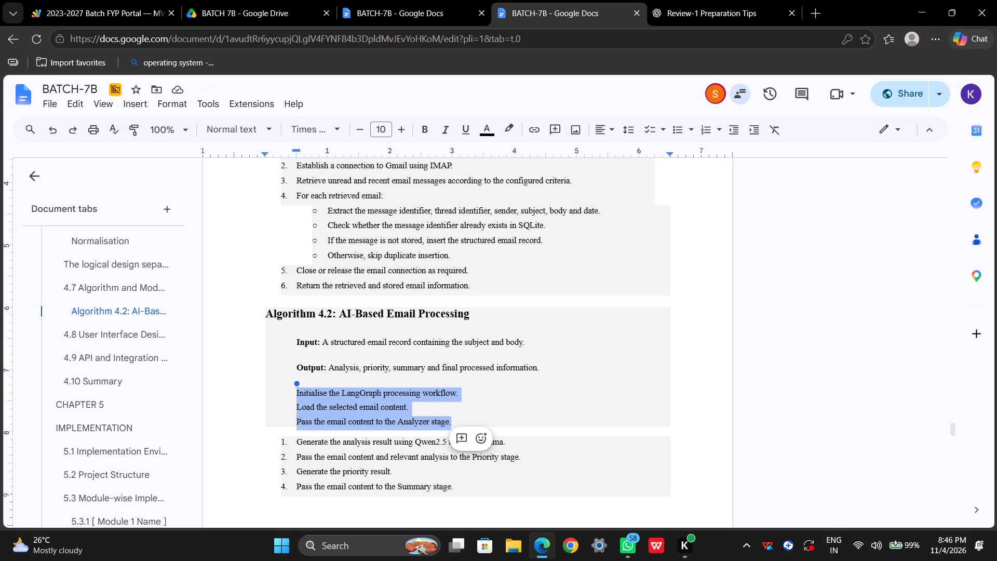
Set the line spacing of the Input and Output paragraphs under Algorithm 4.2 to 1.15.
left_click(537, 362)
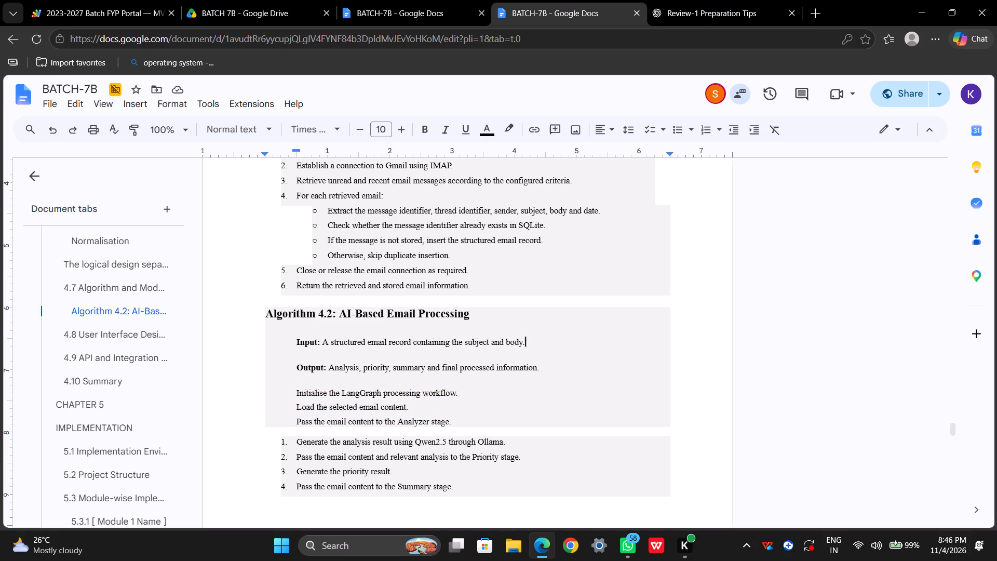
left_click_drag(545, 368, 277, 329)
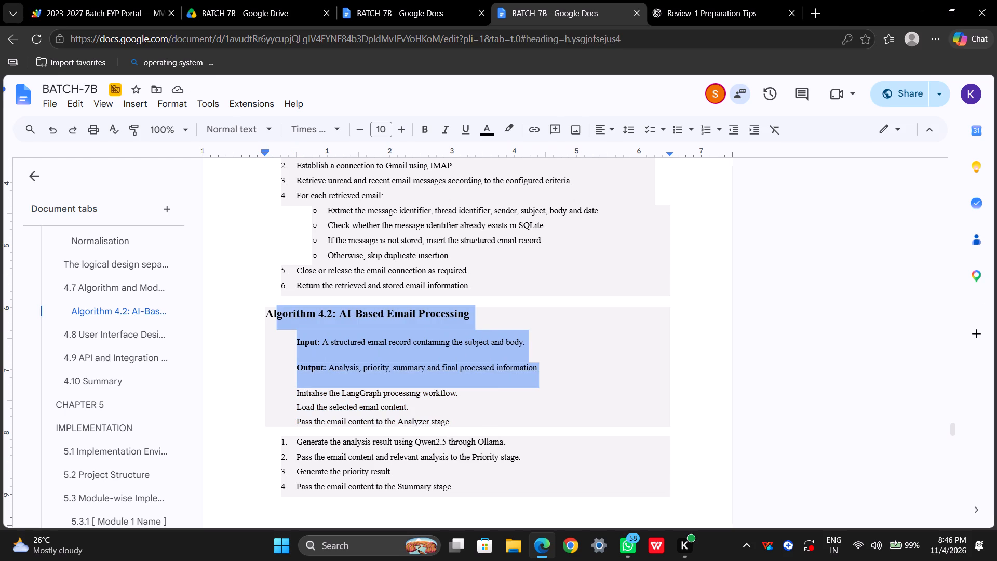
left_click(277, 329)
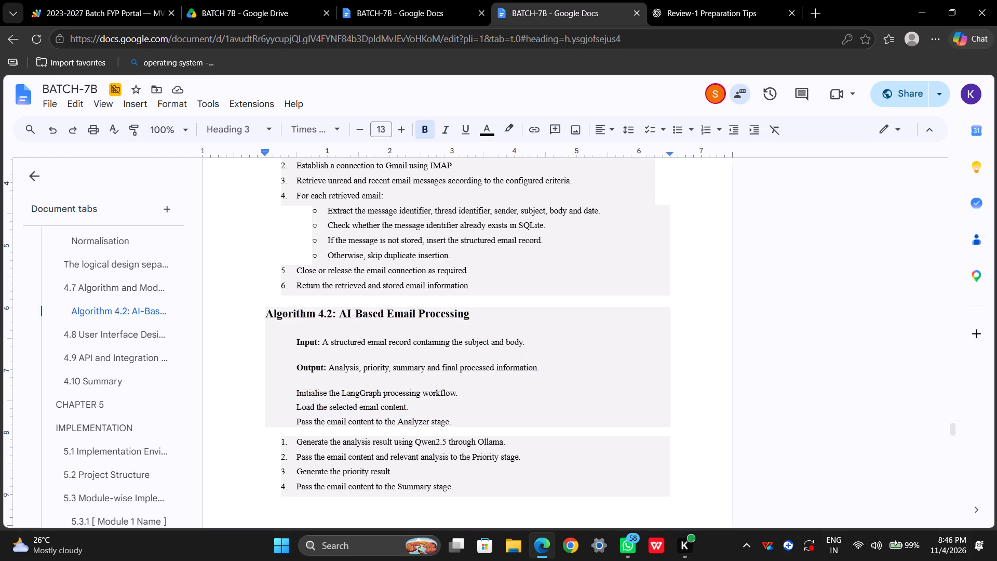
left_click_drag(550, 368, 354, 370)
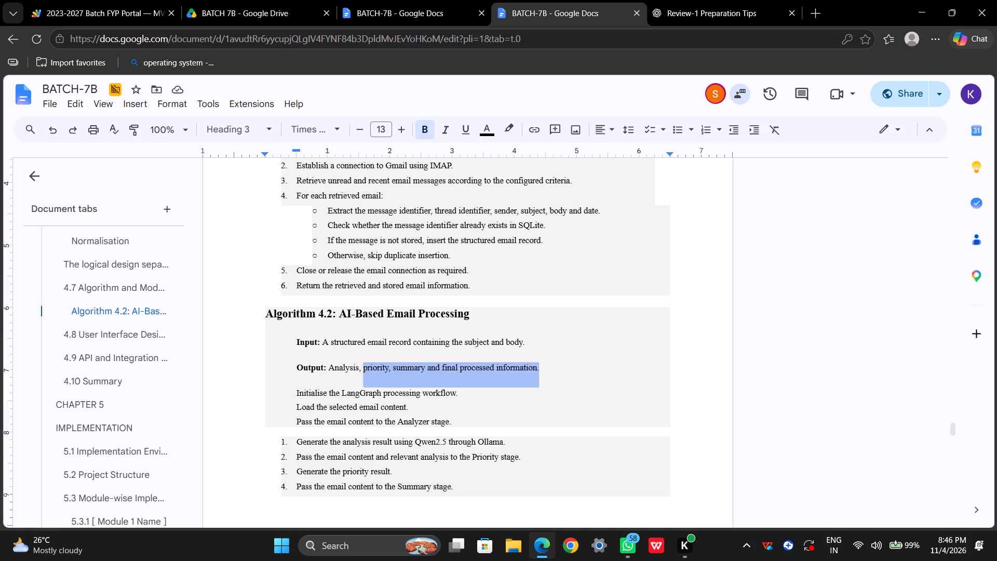
left_click_drag(354, 370, 292, 349)
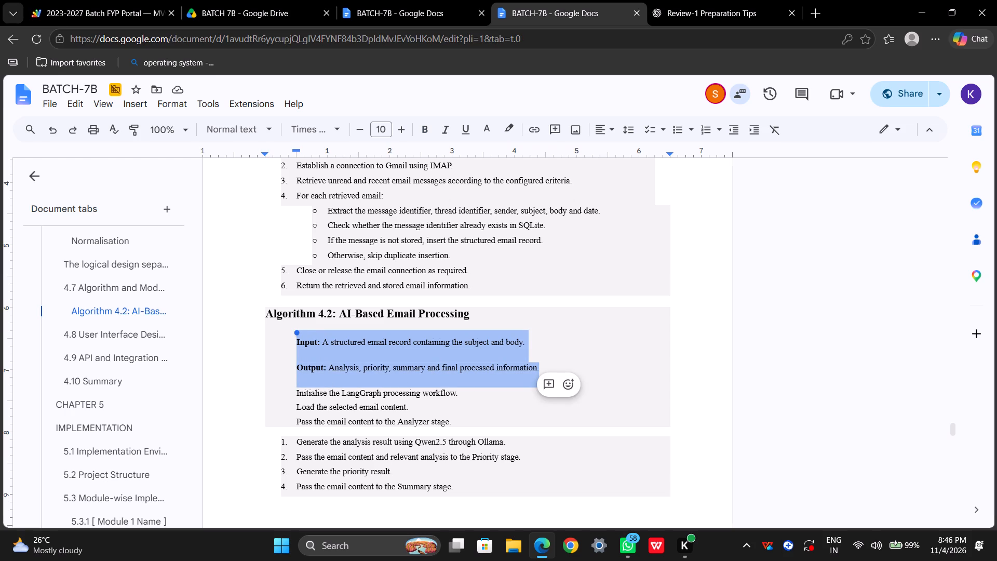
left_click(630, 136)
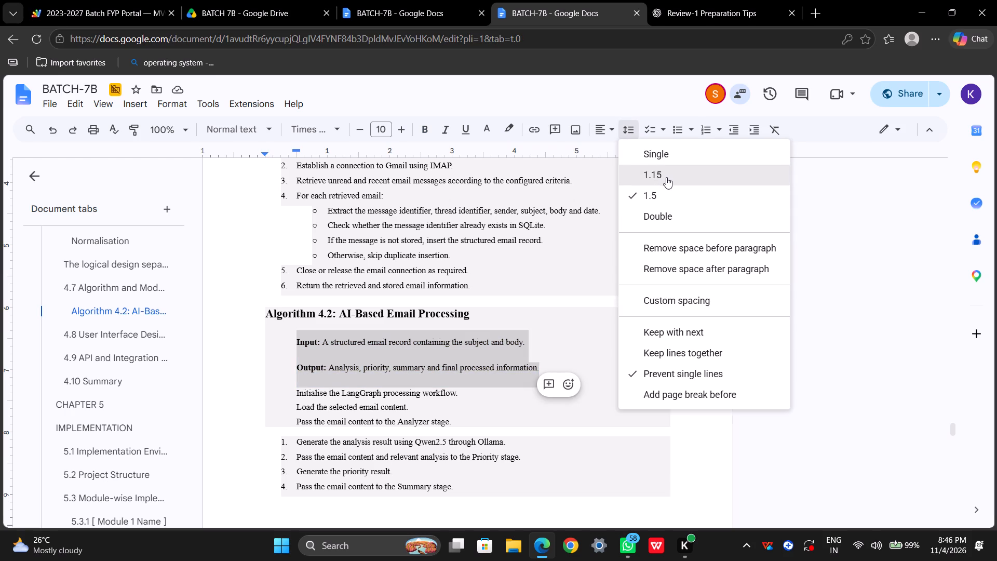
left_click(666, 176)
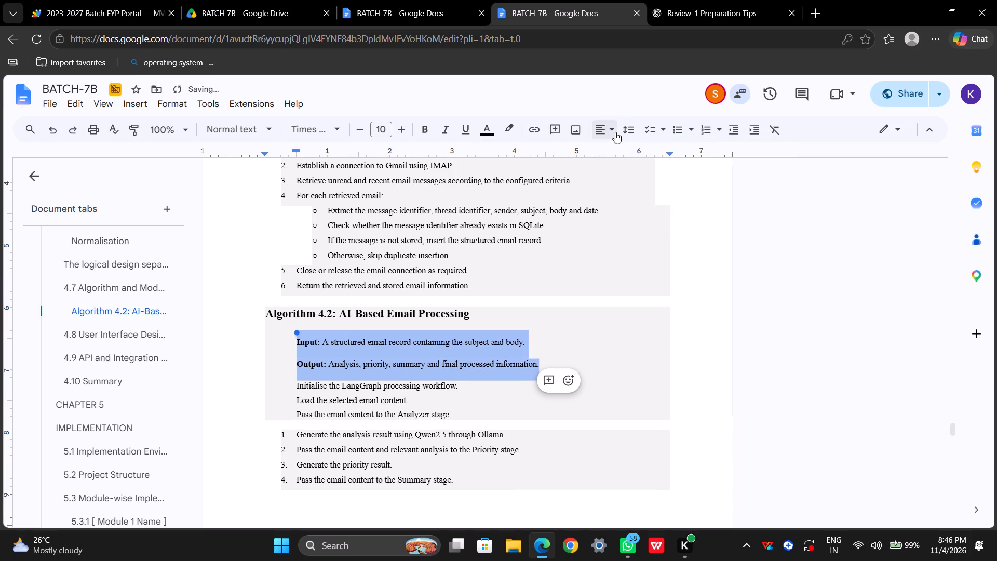
Apply custom paragraph spacing of 1 pt before and 5 pt after to the Input and Output paragraphs.
left_click(631, 133)
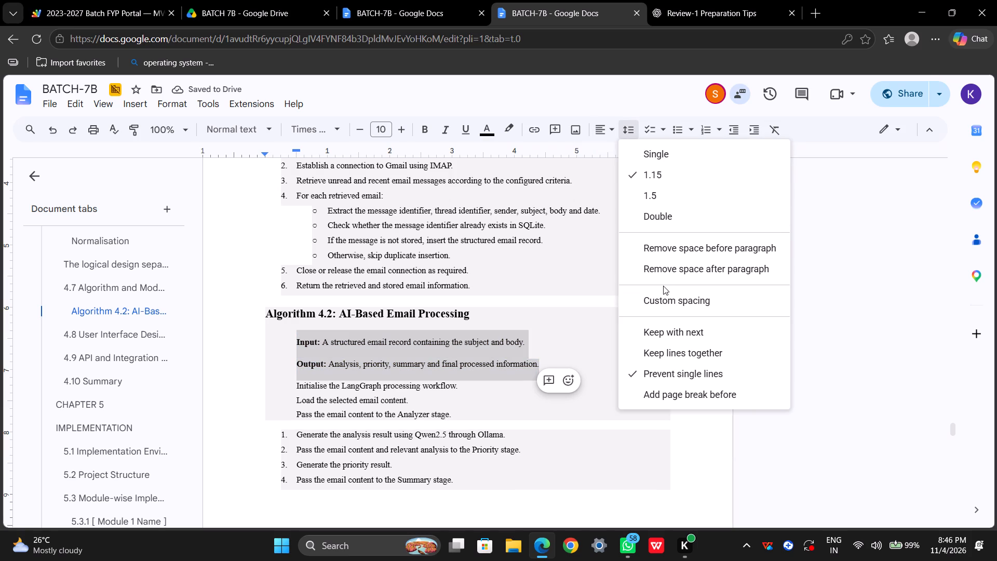
left_click(663, 290)
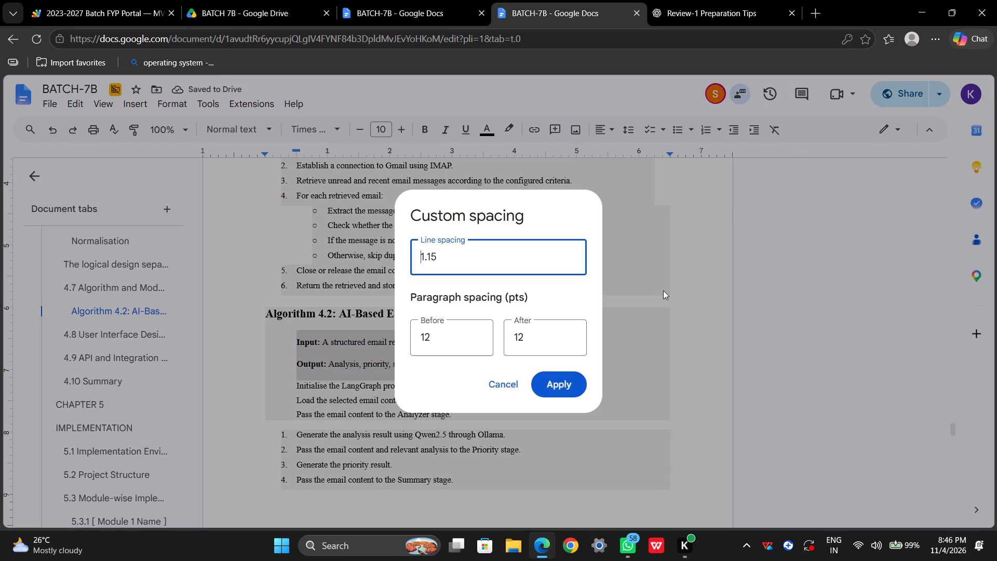
left_click(467, 335)
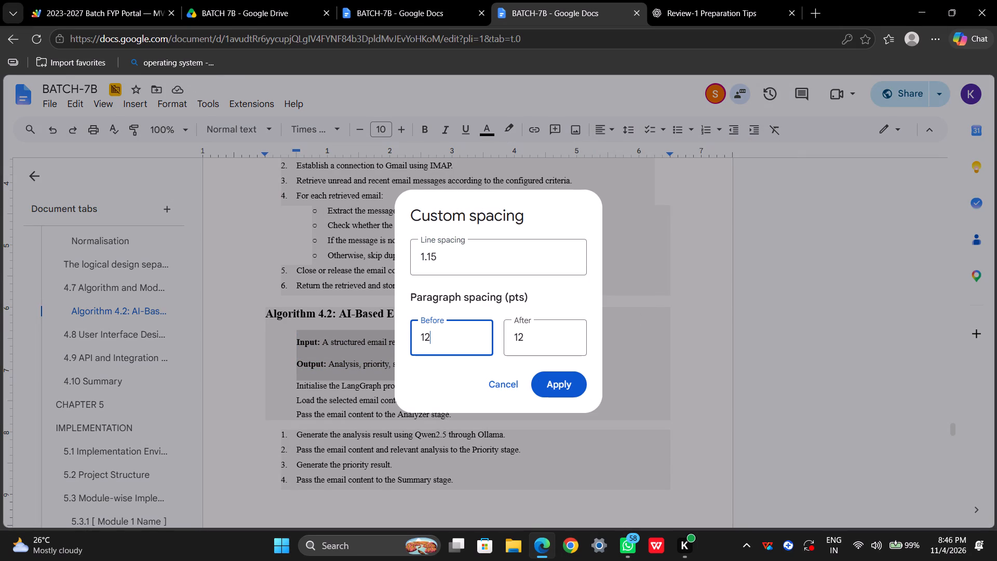
key("BackSpace")
key("BackSpace")
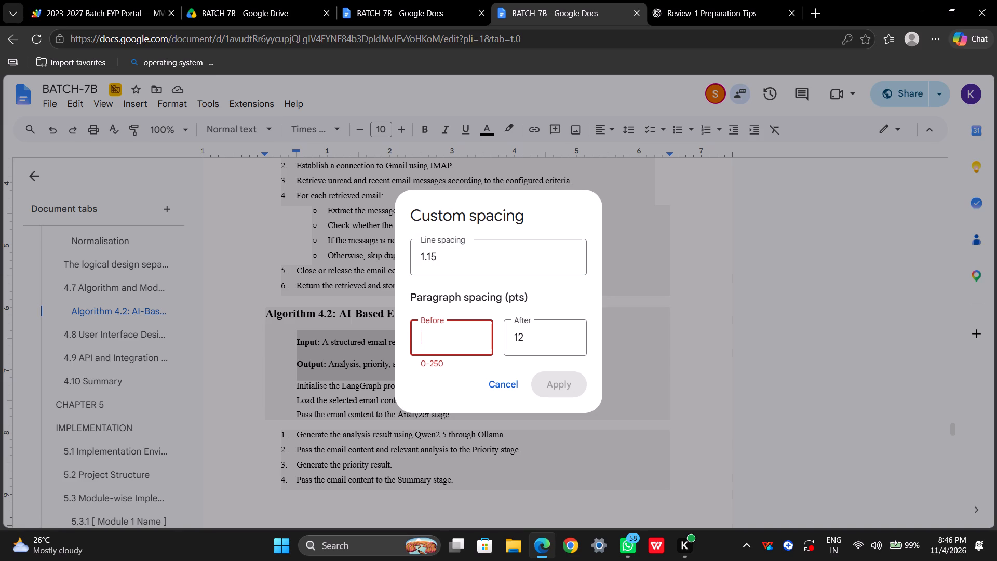
key("1")
left_click(542, 334)
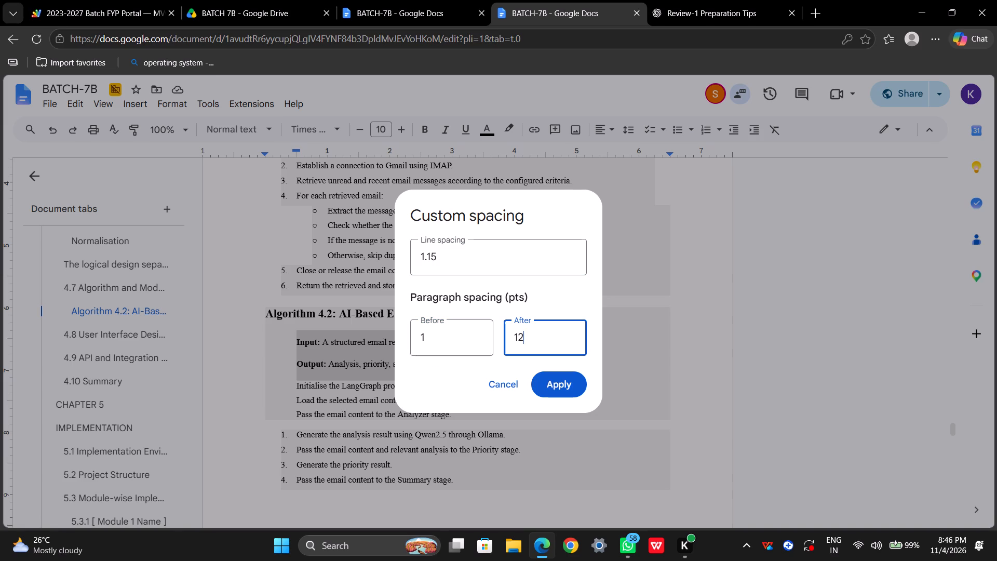
key("BackSpace")
key("BackSpace")
key("6")
key("BackSpace")
key("5")
left_click(561, 391)
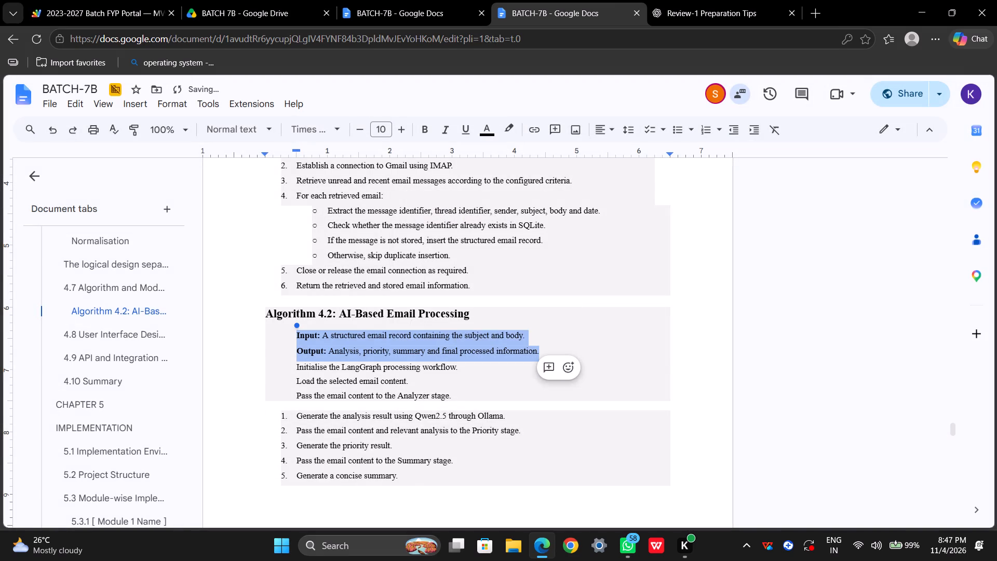
left_click(571, 331)
Check the custom spacing settings of the Algorithm 4.1 paragraphs, from the Input line through the last numbered step.
scroll(571, 331, "up", 1)
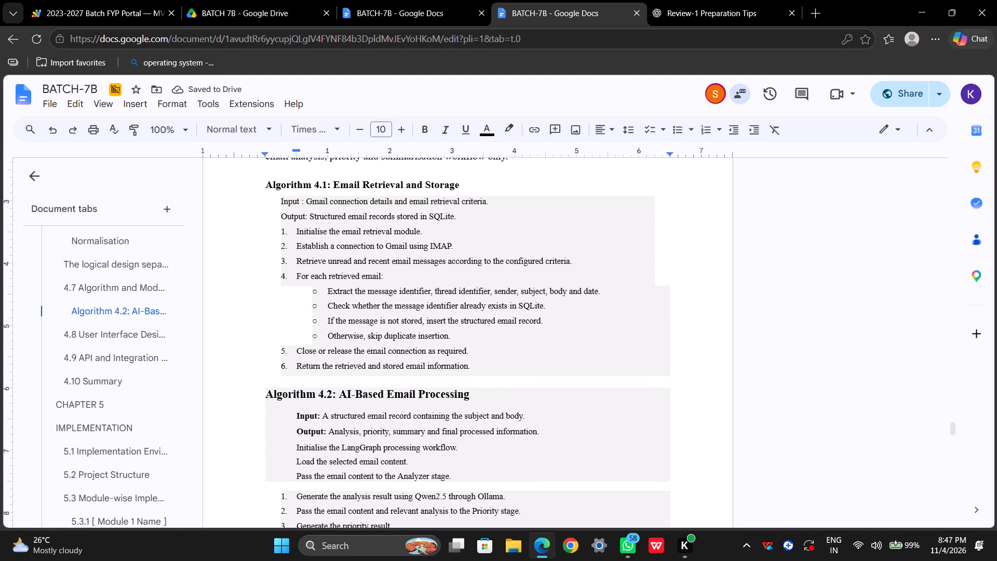
left_click_drag(474, 372, 296, 206)
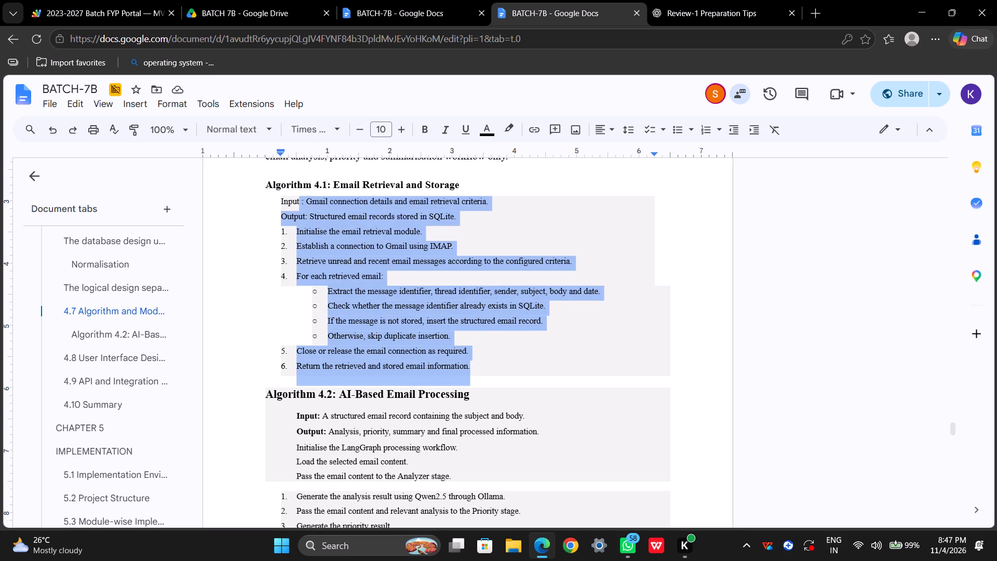
left_click_drag(296, 206, 279, 200)
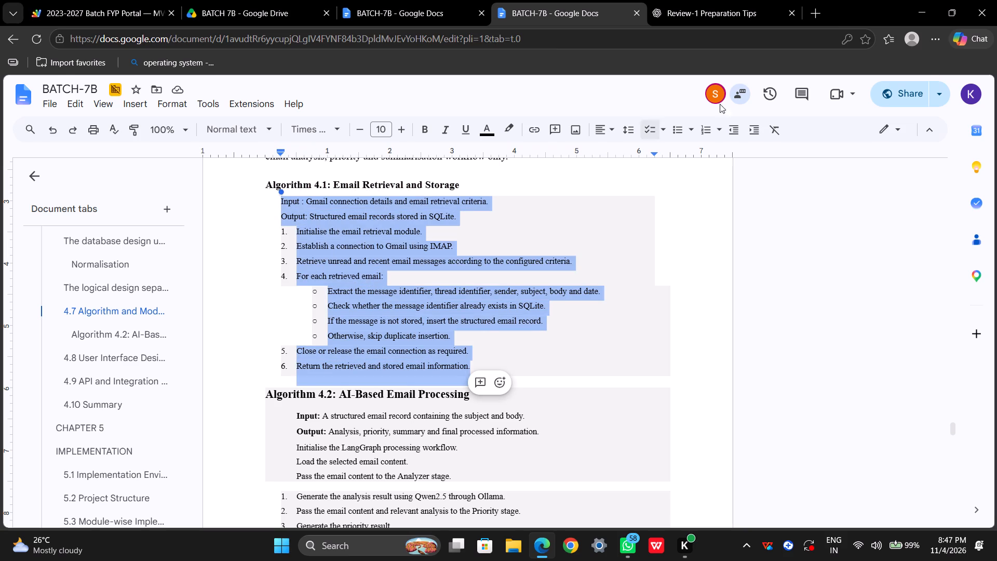
left_click(635, 131)
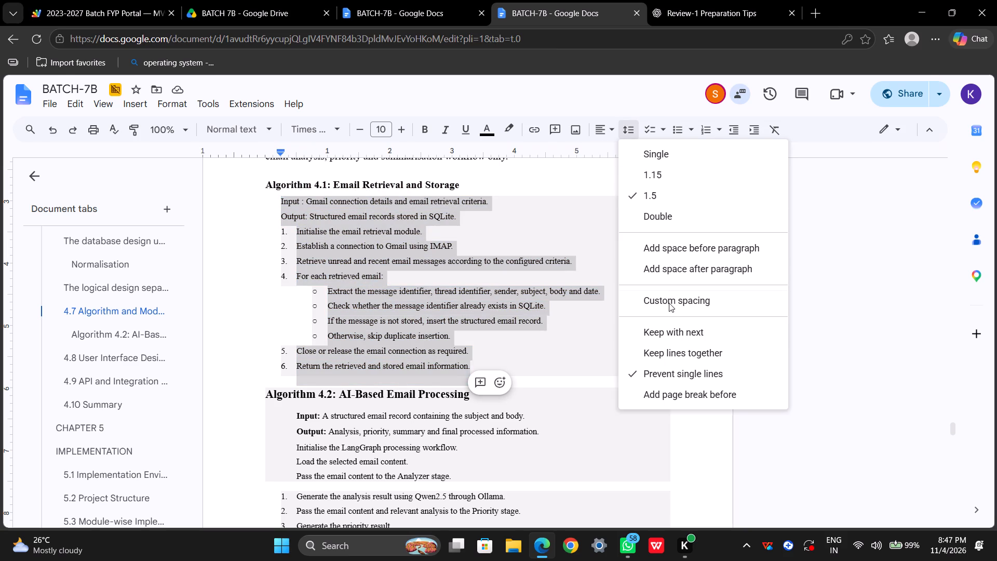
left_click(670, 293)
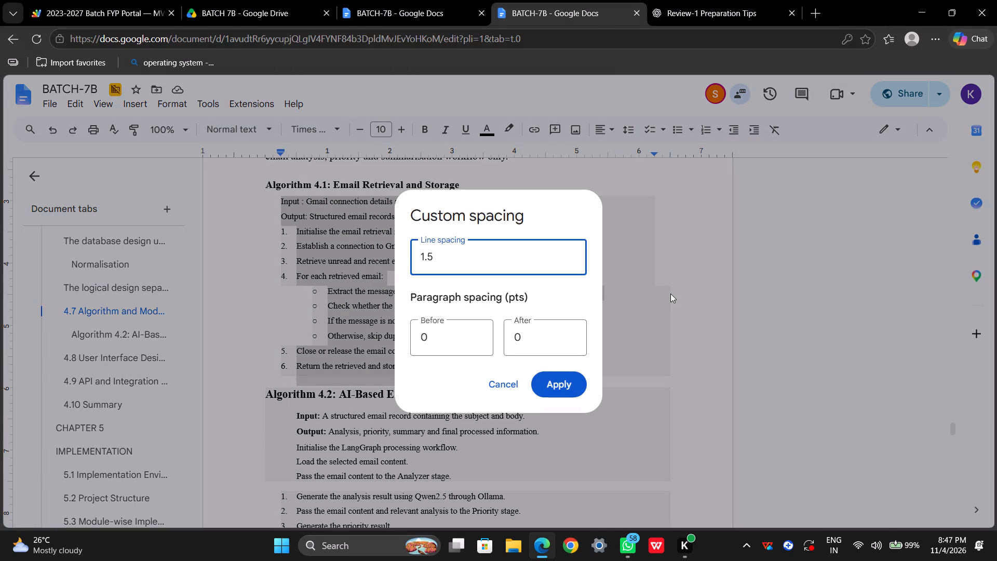
left_click(670, 293)
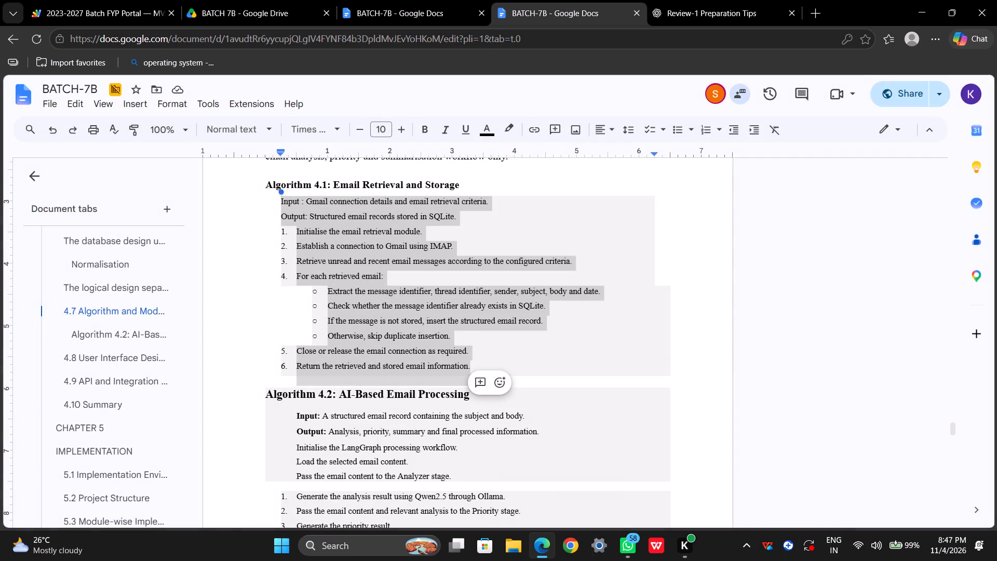
left_click(640, 363)
Convert the numbered steps "Generate the analysis result using Qwen2.5 through Ollama." and "Pass the email content and relevant analysis…" to plain indented lines under Algorithm 4.2.
scroll(640, 363, "down", 4)
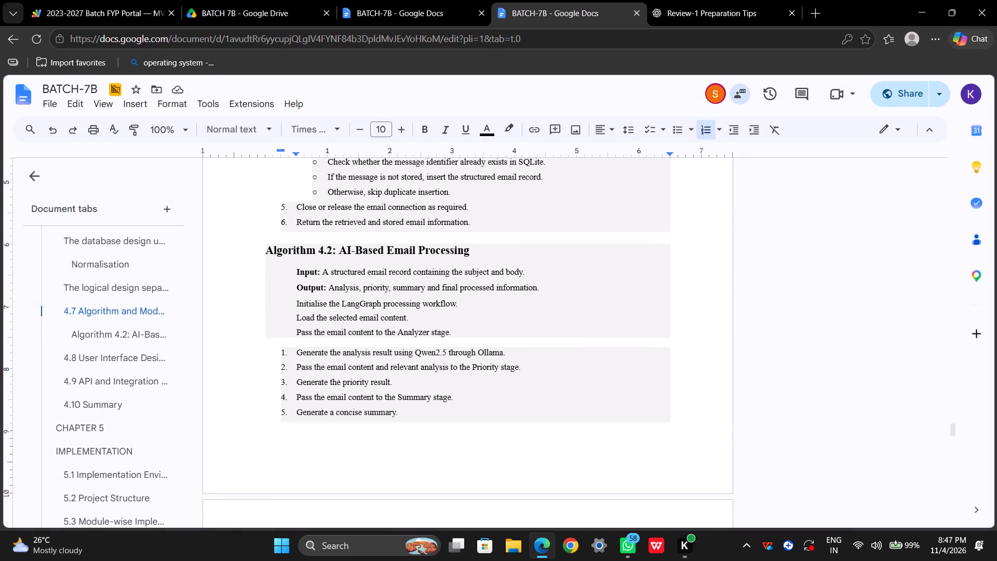
left_click(295, 352)
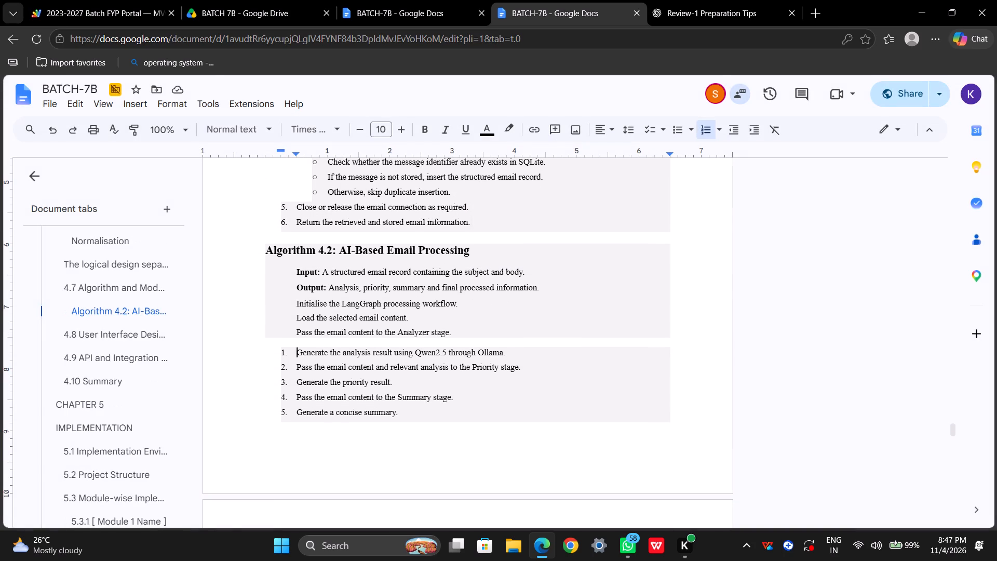
key("BackSpace")
key("BackSpace")
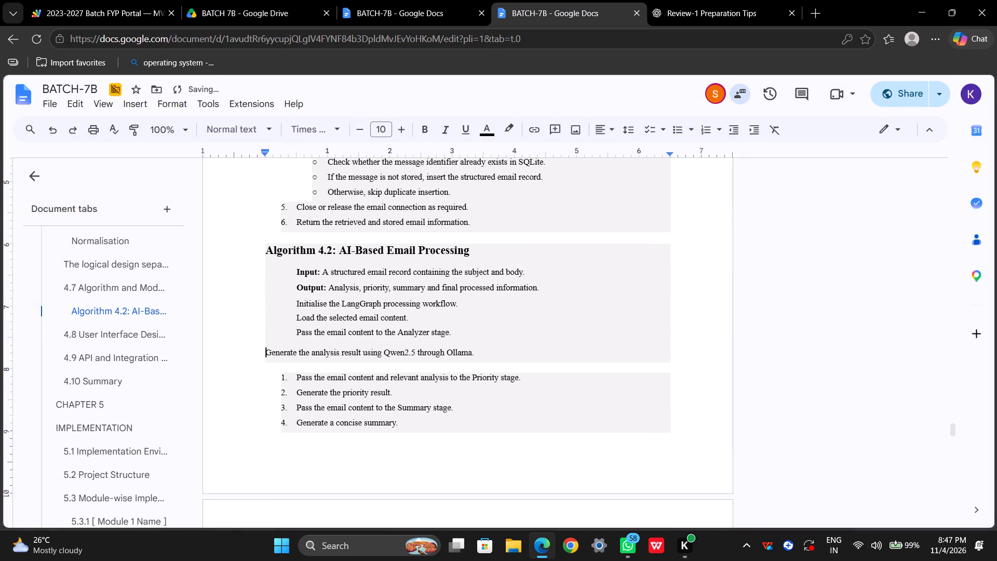
key("BackSpace")
key("Return")
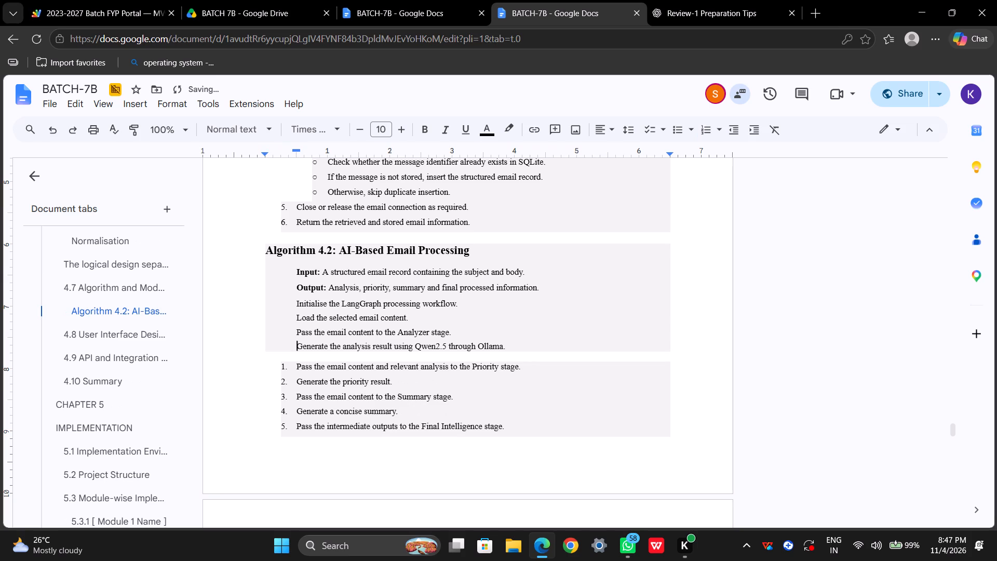
left_click(294, 364)
key("BackSpace")
key("BackSpace")
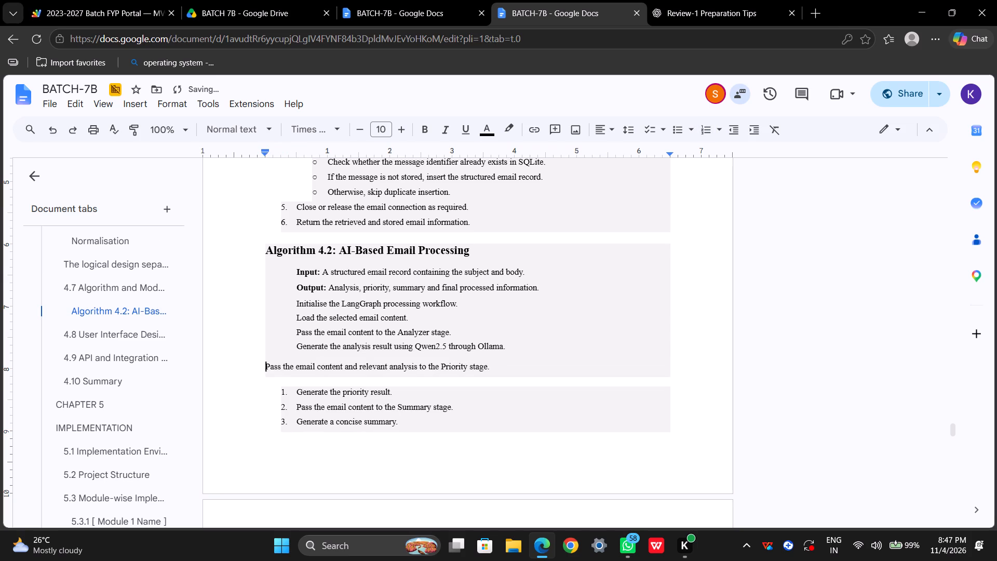
key("BackSpace")
key("Return")
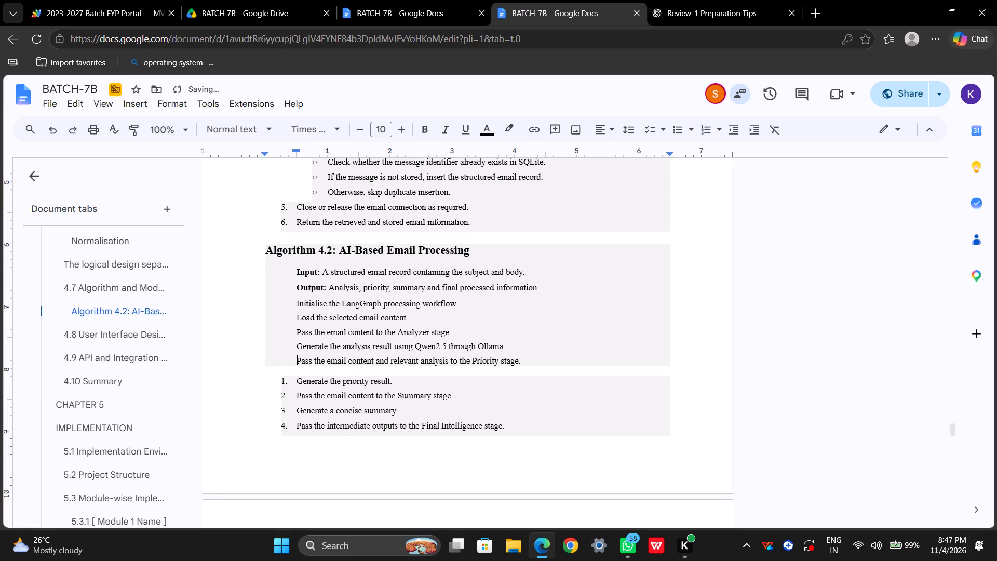
Convert the numbered steps "Generate the priority result." and "Pass the email content to the Summary stage." to plain indented lines matching those above.
left_click(295, 391)
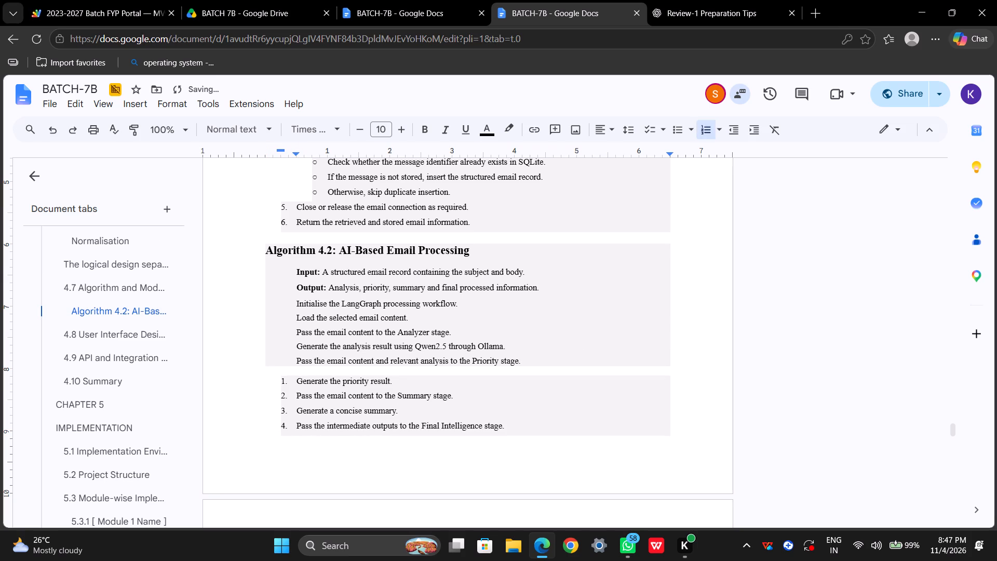
left_click(294, 382)
key("BackSpace")
key("BackSpace")
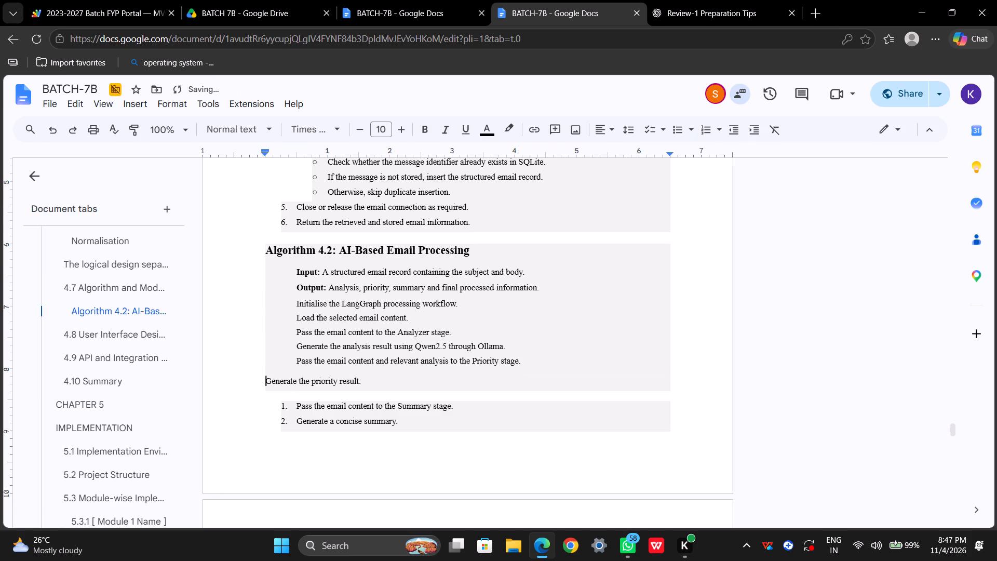
key("BackSpace")
key("Return")
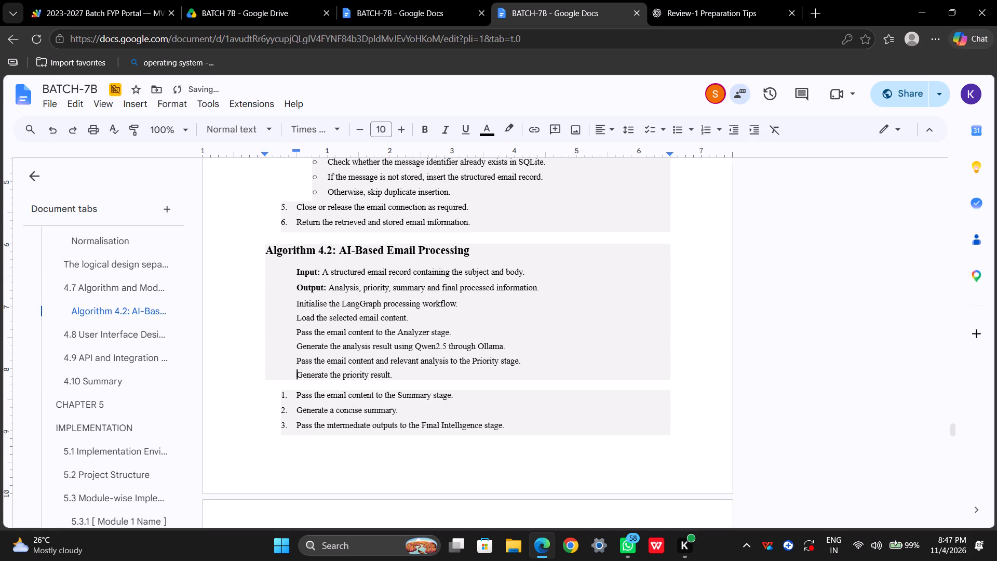
left_click(293, 396)
key("BackSpace")
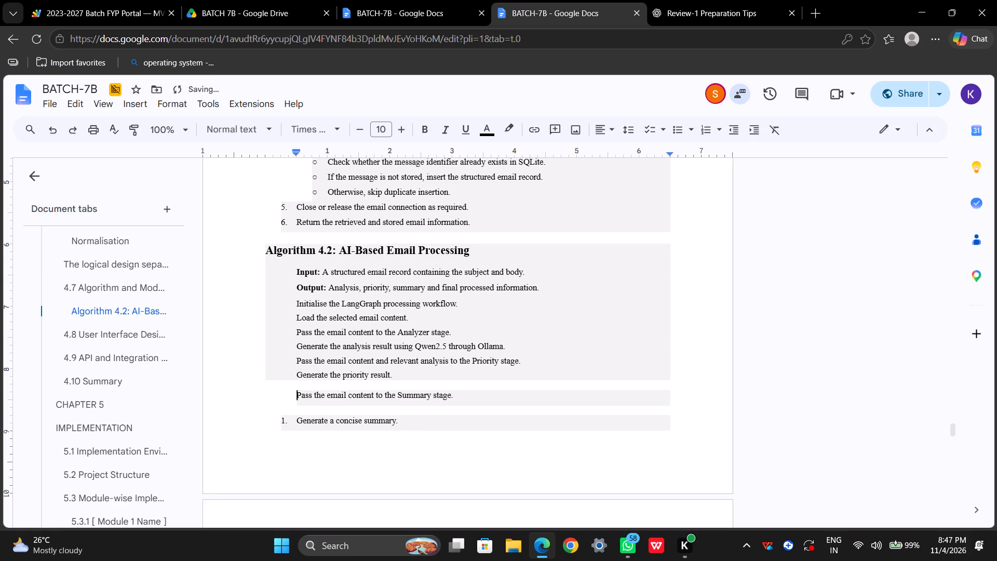
key("BackSpace")
key("BackSpace")
key("Return")
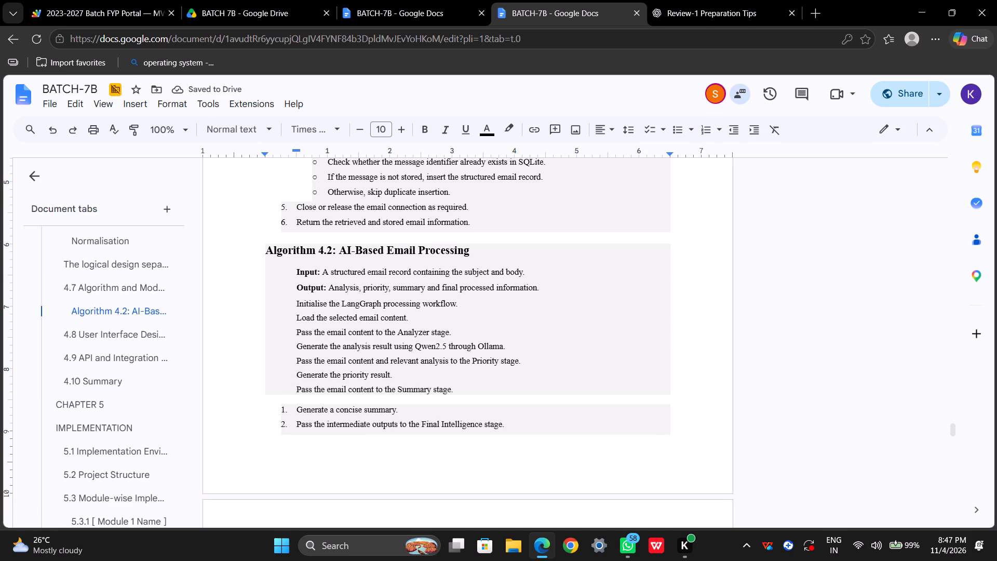
Convert the numbered steps "Generate a concise summary." and "Pass the intermediate outputs to the Final Intelligence stage." to plain indented lines.
left_click(294, 411)
key("BackSpace")
key("BackSpace")
key("BackSpace")
key("Return")
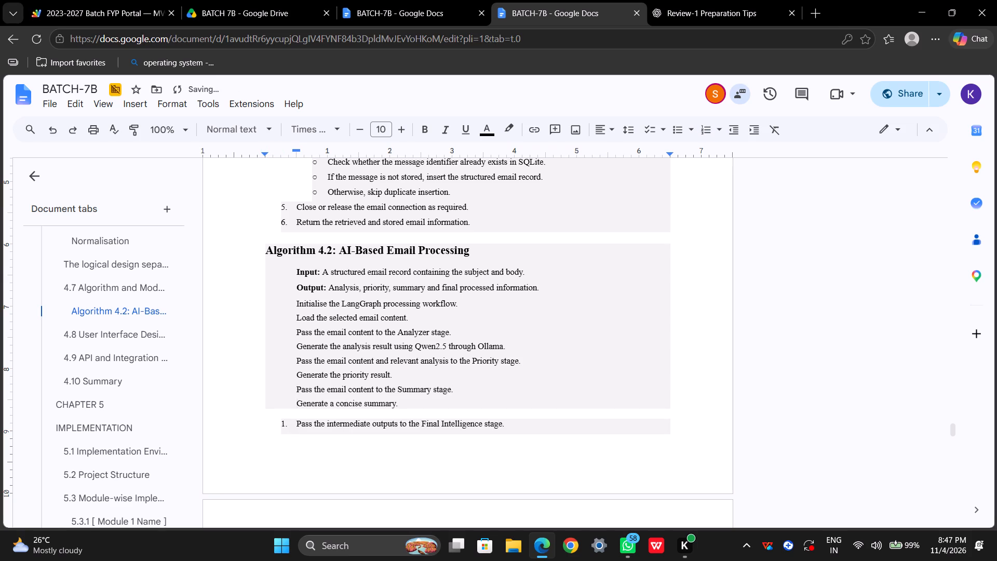
key("Down")
key("BackSpace")
key("BackSpace")
key("BackSpace")
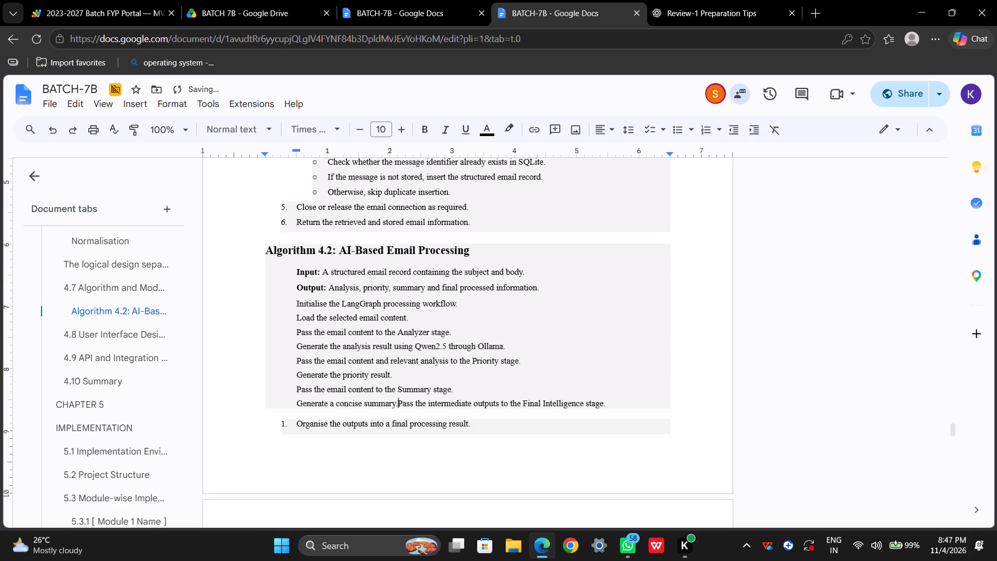
key("Return")
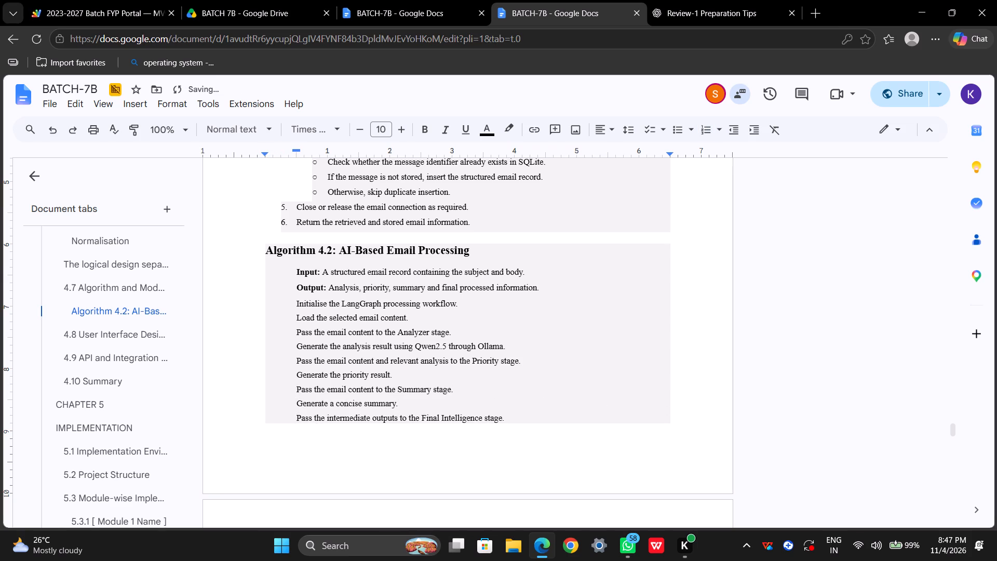
Convert the numbered steps "Organise the outputs into a final processing result." and "Store the processing result in SQLite." to plain indented lines.
key("Down")
key("BackSpace")
key("BackSpace")
key("BackSpace")
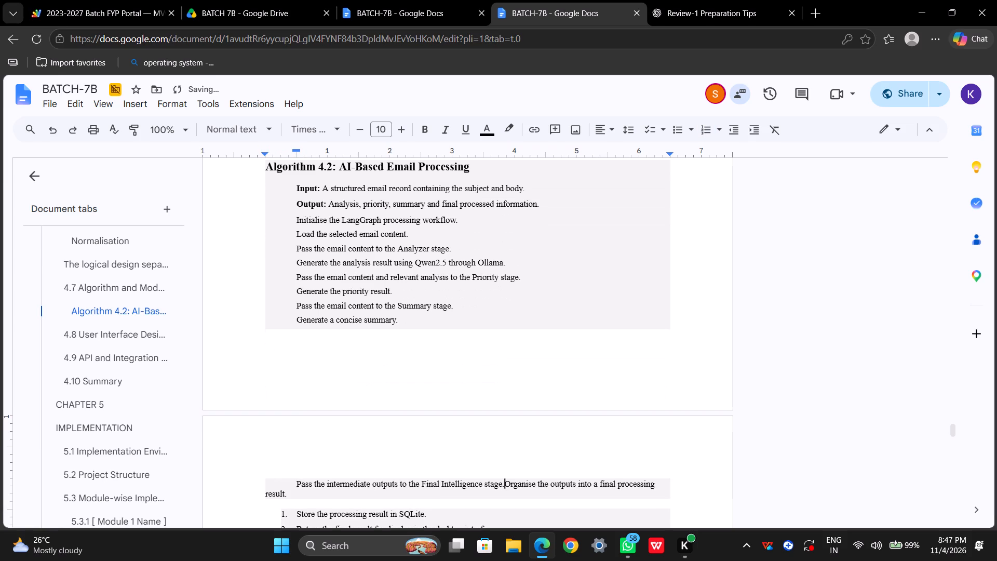
key("Return")
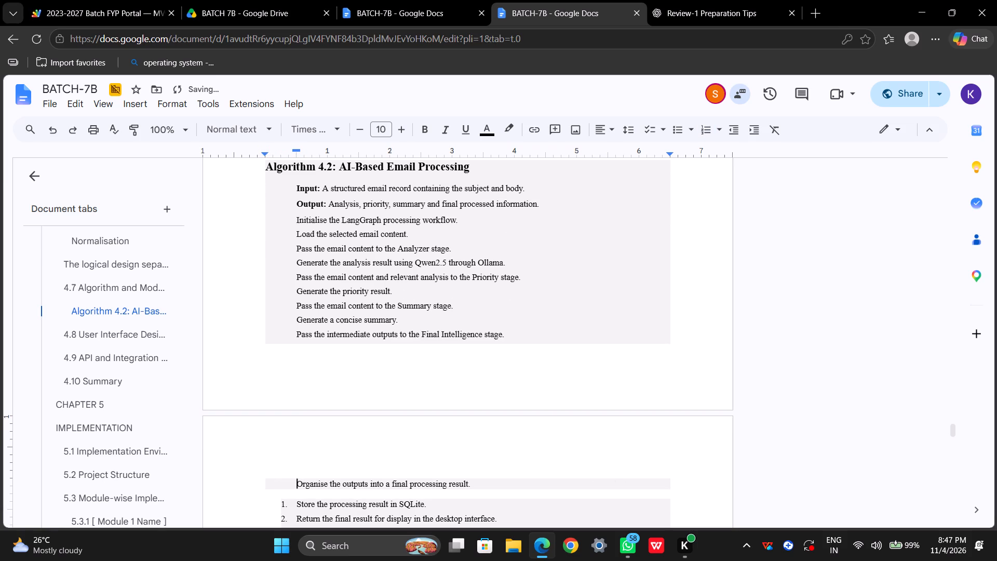
key("Down")
key("BackSpace")
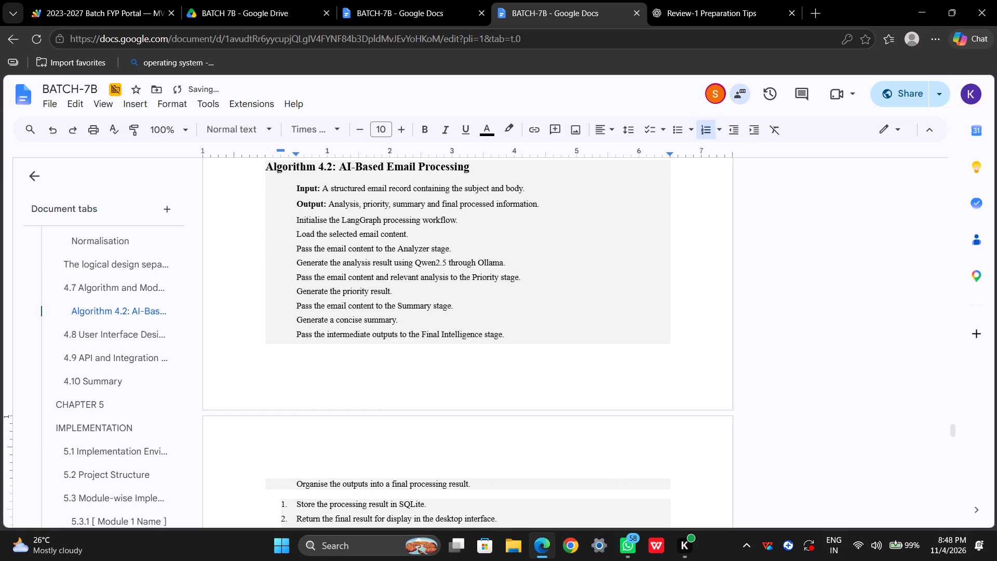
key("BackSpace")
key("BackSpace")
key("Return")
Convert the last numbered step, "Return the final result for display in the desktop interface.", to a plain indented line directly below the others.
key("Down")
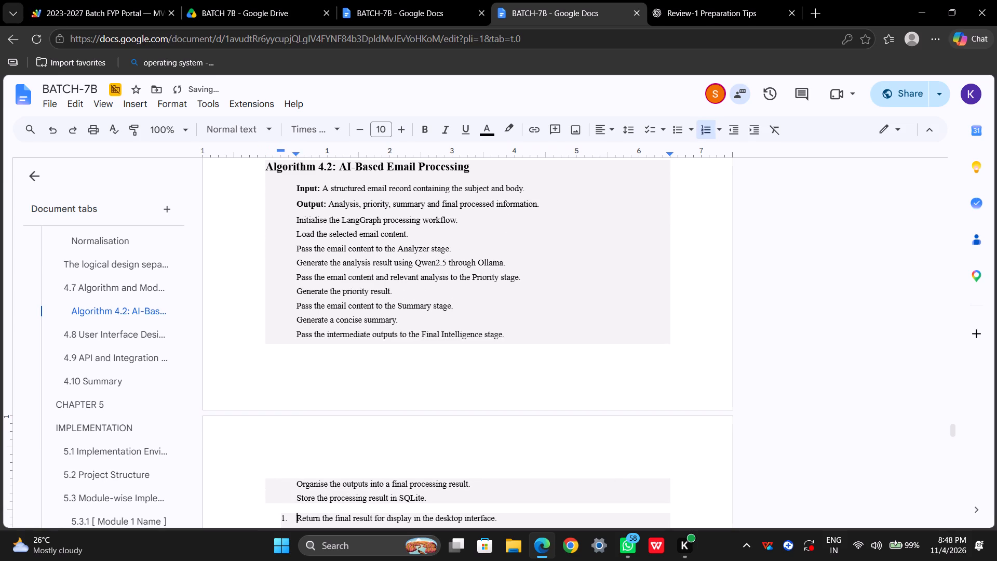
key("Return")
key("Return")
key("BackSpace")
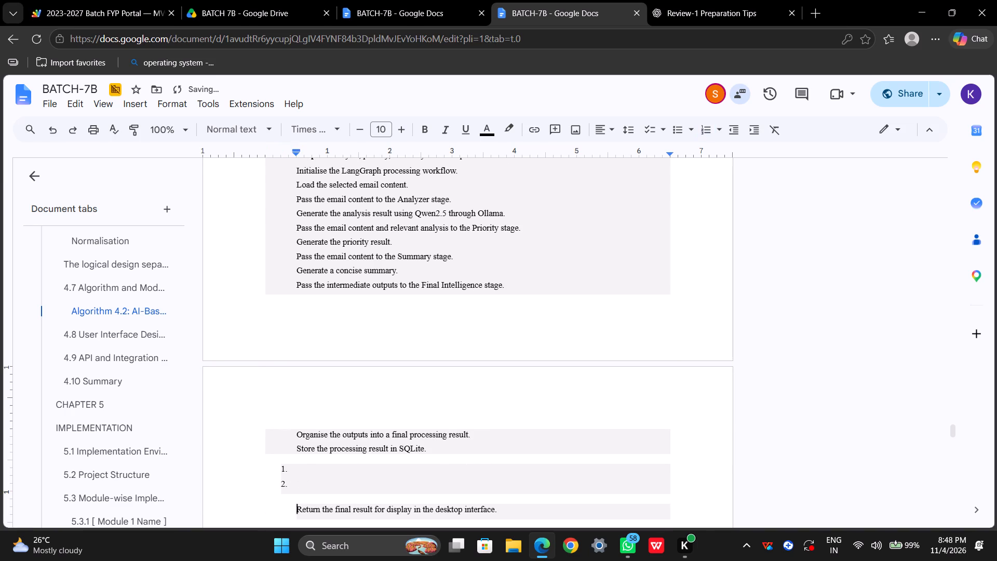
key("BackSpace")
key("BackSpace")
key("BackSpace")
key("BackSpace")
key("BackSpace")
key("BackSpace")
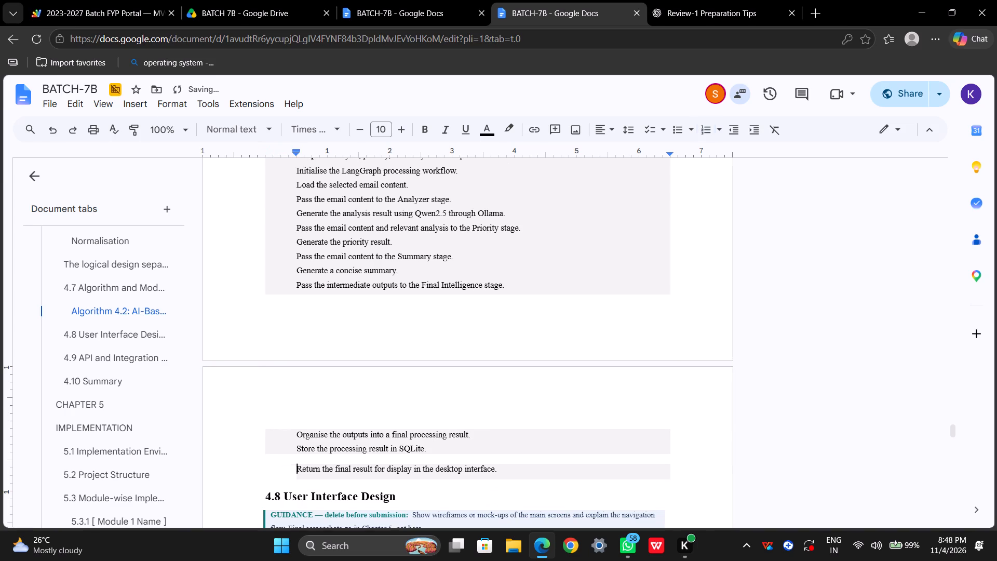
key("BackSpace")
key("BackSpace")
key("Return")
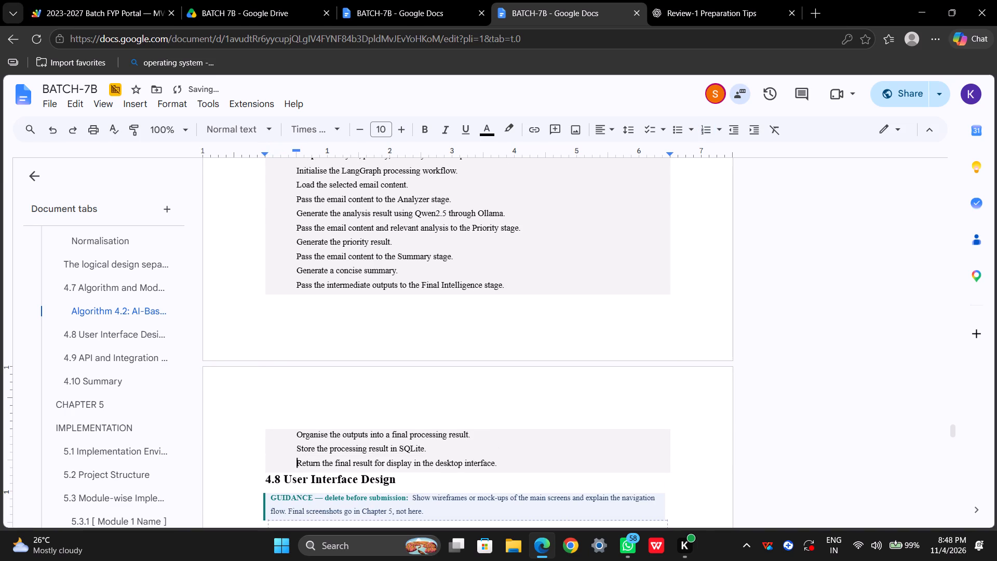
Remove the first-line indent from the first five Algorithm 4.2 steps, from "Initialise the LangGraph processing workflow." through the Priority stage line.
scroll(287, 424, "down", 3)
scroll(287, 424, "up", 7)
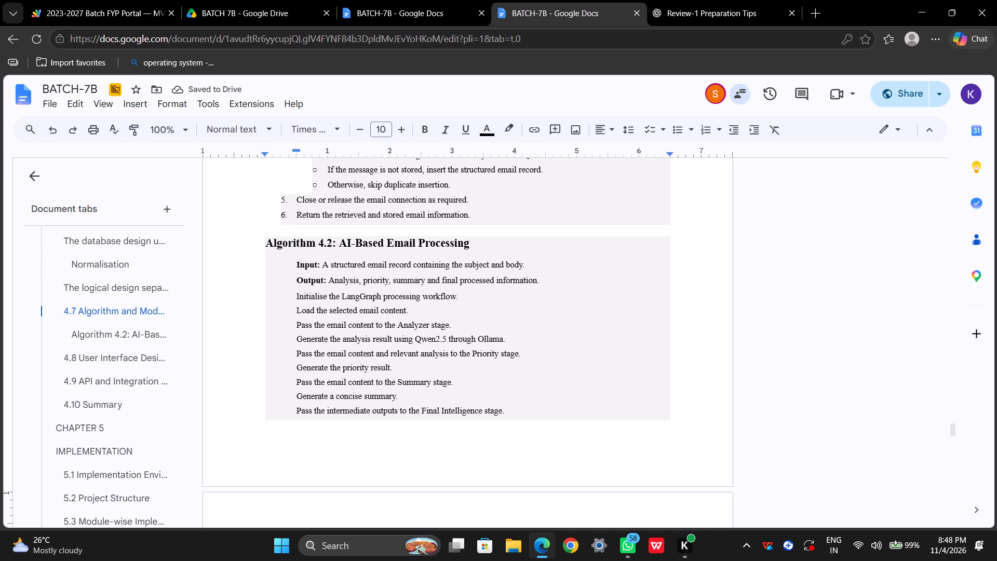
left_click_drag(293, 294, 322, 351)
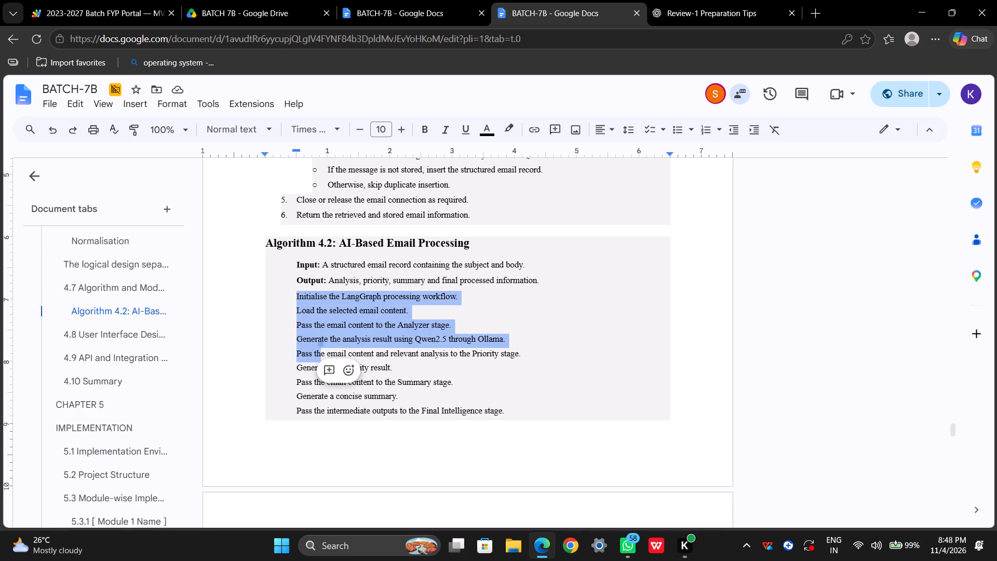
left_click(295, 296)
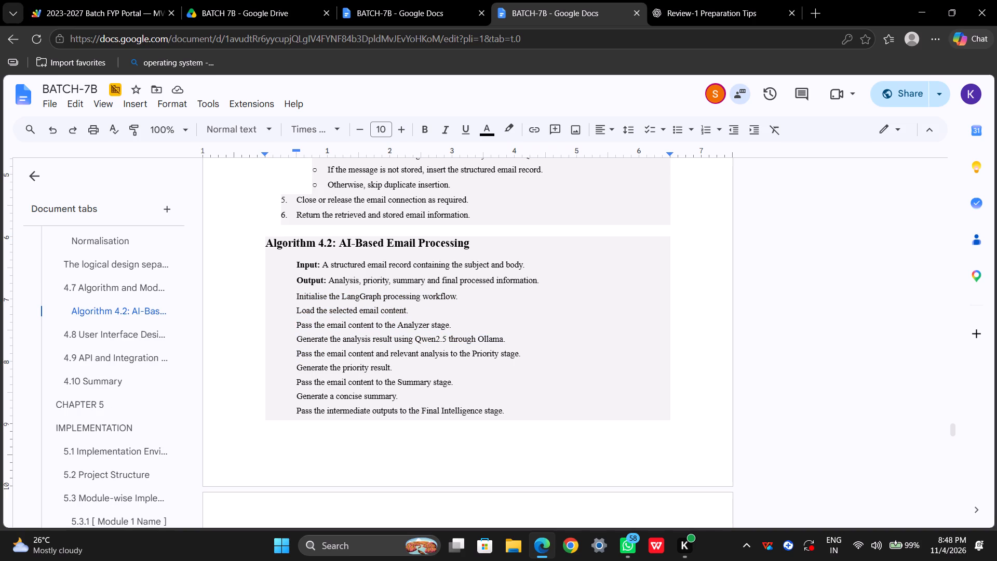
left_click(295, 295)
key("BackSpace")
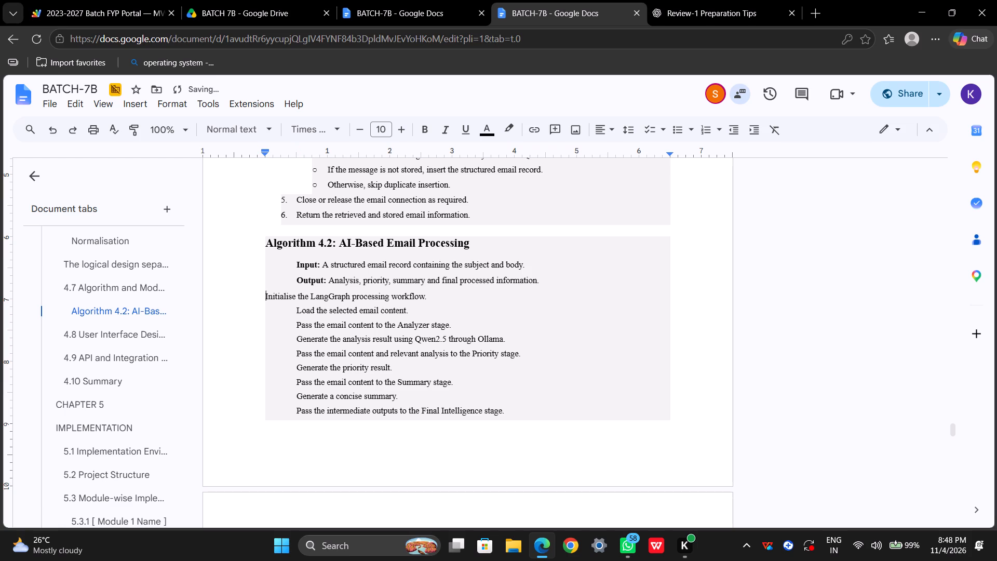
key("Down")
key("BackSpace")
key("Down")
key("Up")
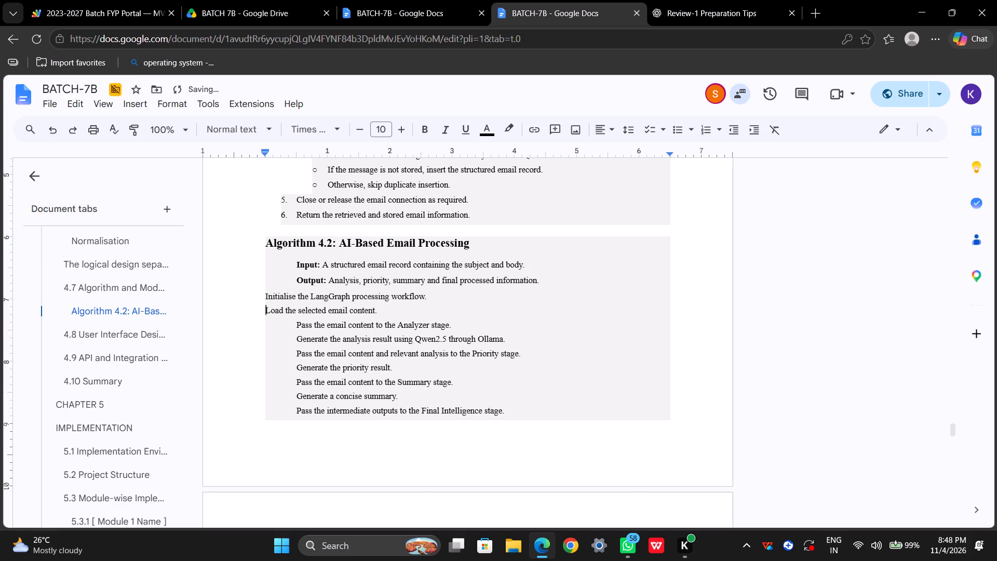
key("Down")
key("BackSpace")
key("Down")
key("BackSpace")
key("Down")
key("BackSpace")
Remove the first-line indent from "Generate the priority result.", "Pass the email content to the Summary stage." and "Generate a concise summary.".
key("Down")
key("Down")
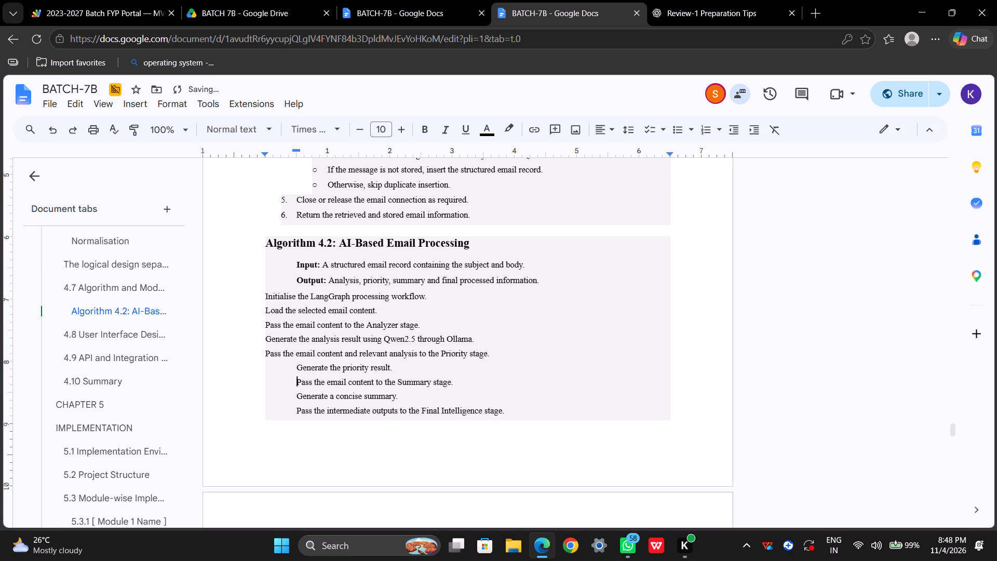
key("BackSpace")
key("Up")
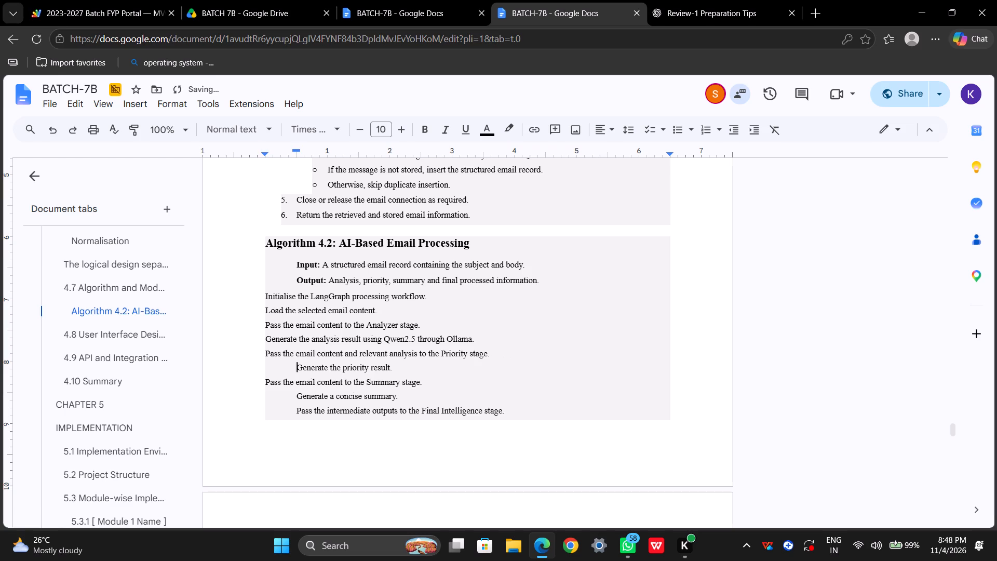
key("BackSpace")
key("Down")
key("Down")
key("BackSpace")
Remove the first-line indent from the last four Algorithm 4.2 steps, from "Pass the intermediate outputs…" through "Return the final result…".
key("Down")
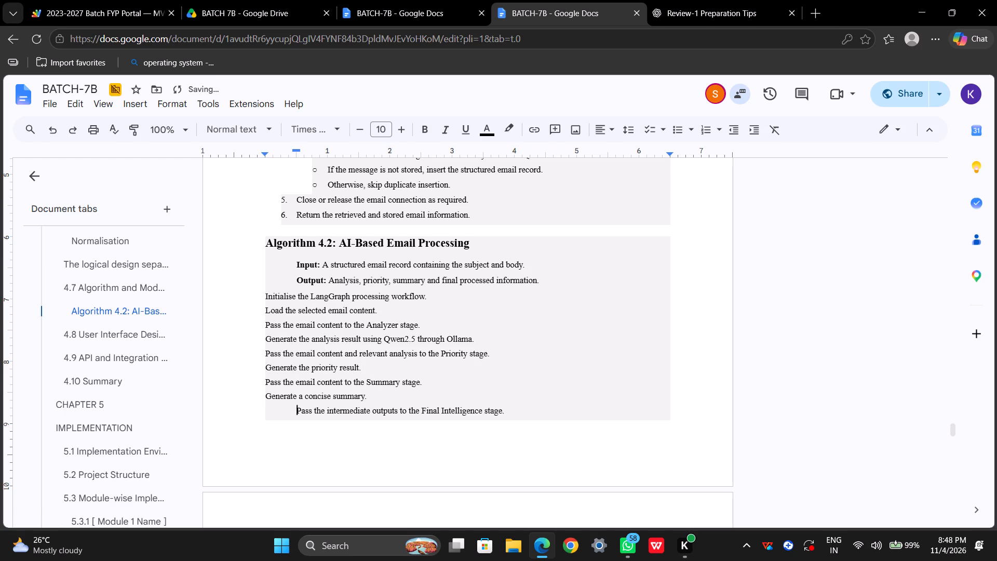
key("Down")
key("BackSpace")
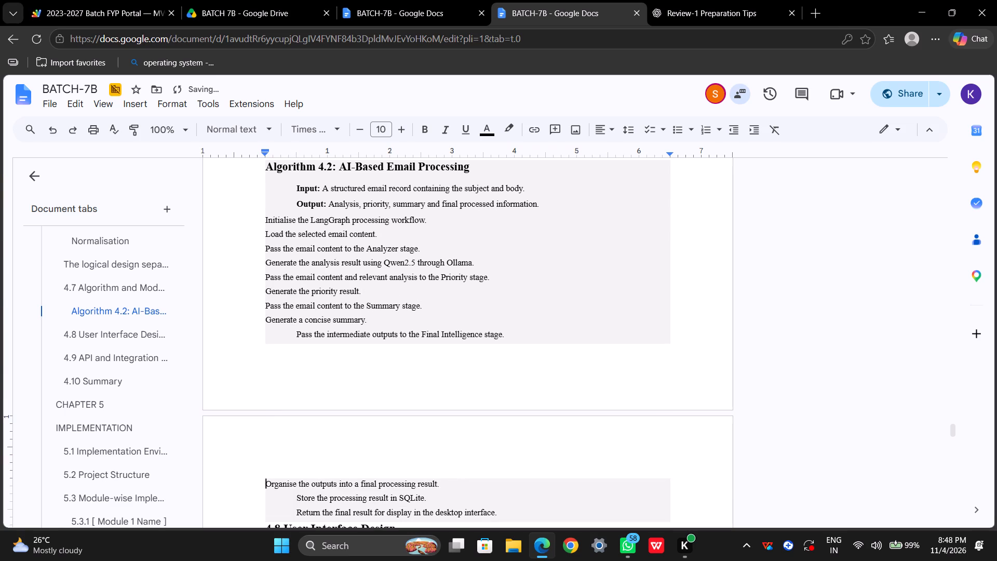
key("Up")
key("BackSpace")
key("Down")
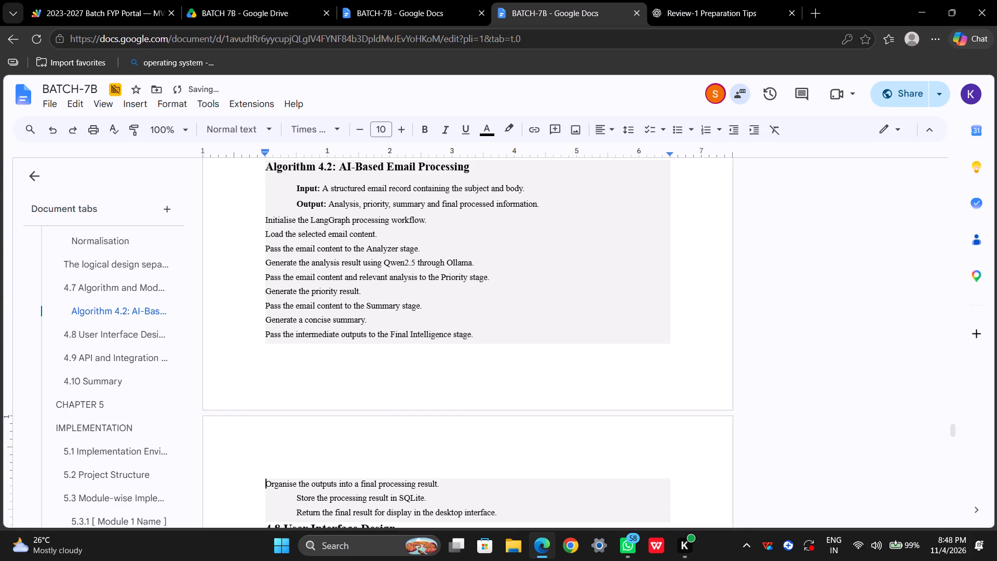
key("Down")
key("BackSpace")
key("Down")
key("BackSpace")
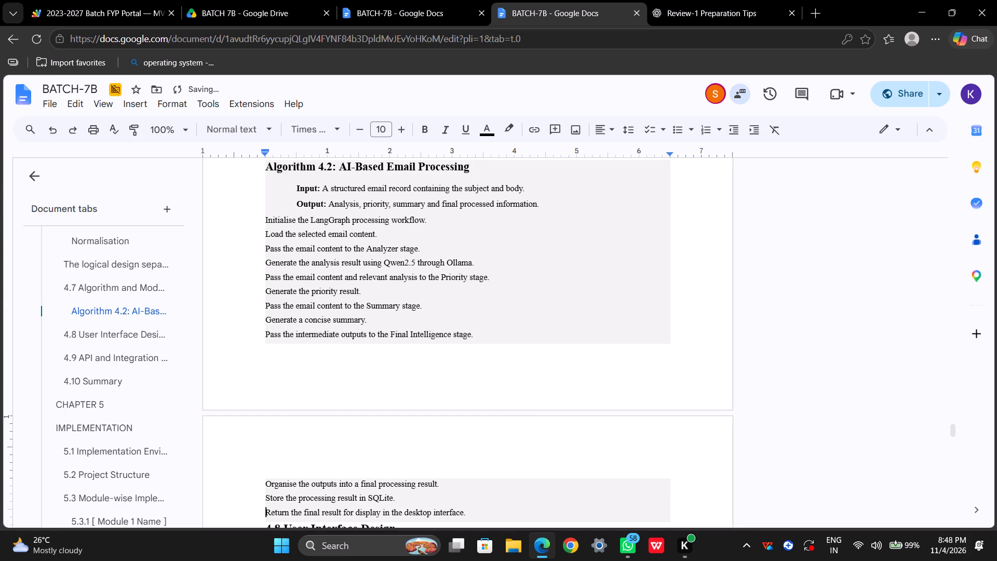
Format all the Algorithm 4.2 steps, from "Initialise the LangGraph processing workflow." to "Return the final result…", as one numbered list.
scroll(295, 295, "up", 4)
scroll(295, 295, "down", 1)
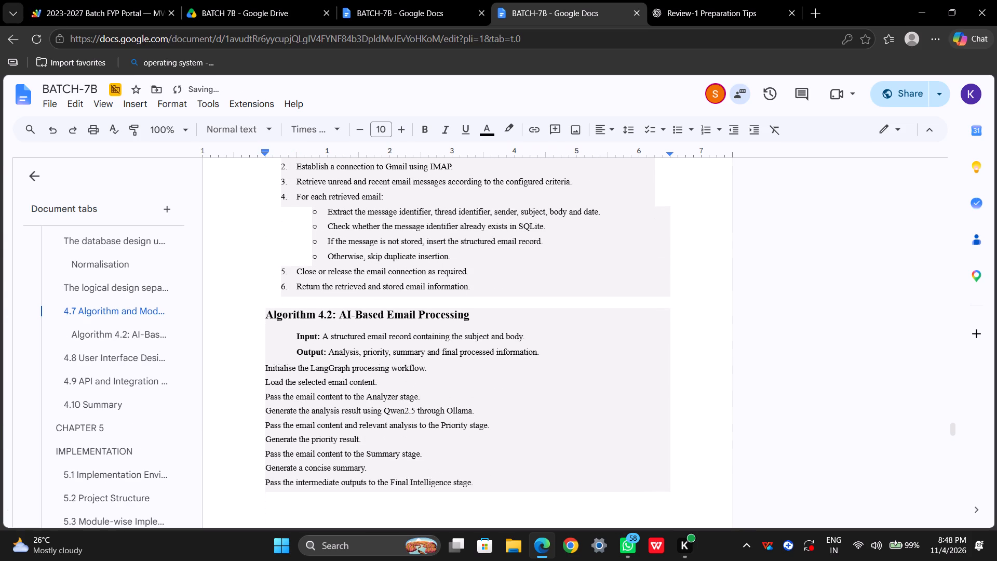
left_click_drag(262, 365, 332, 455)
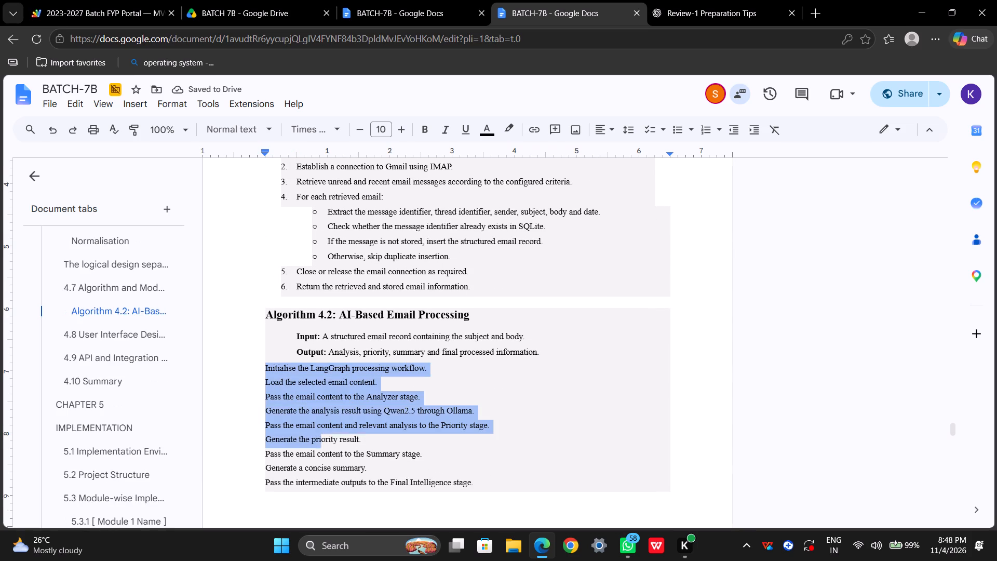
left_click_drag(332, 455, 403, 522)
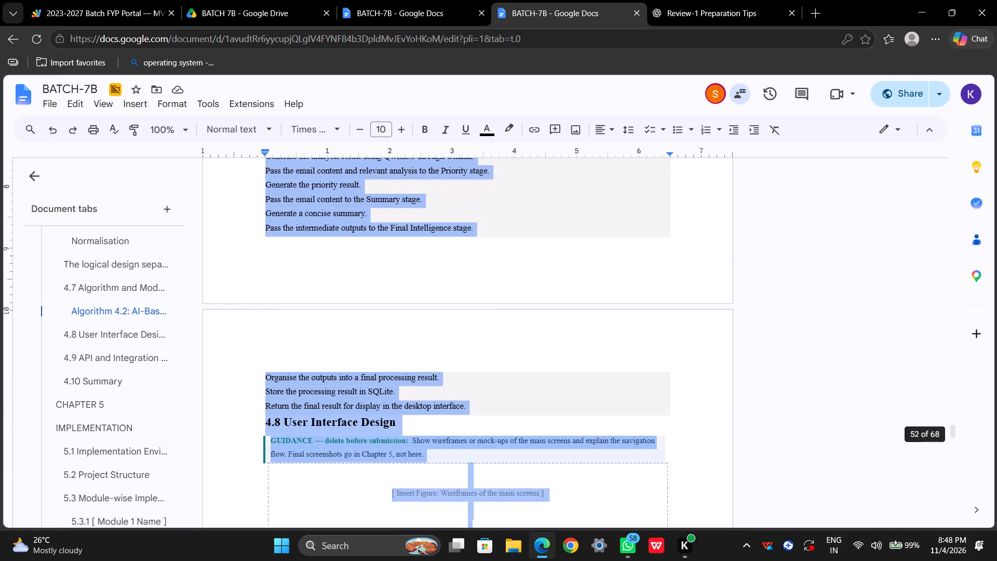
left_click_drag(403, 522, 489, 301)
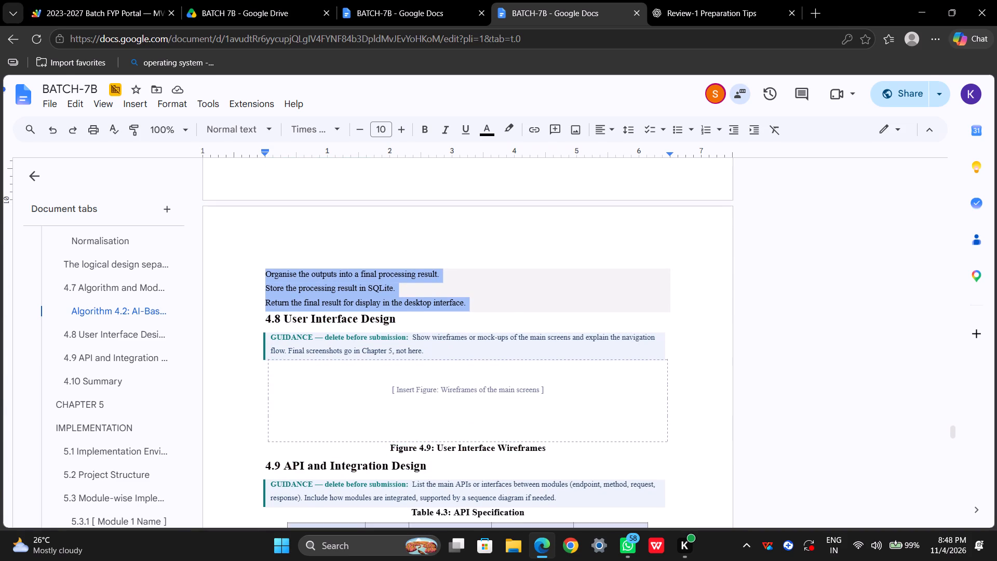
scroll(489, 301, "up", 4)
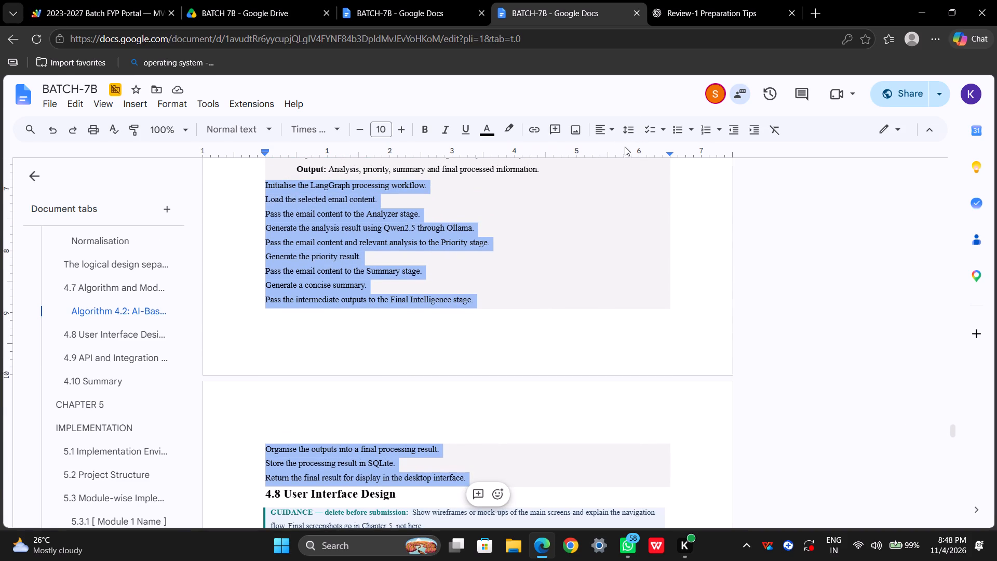
left_click(709, 132)
scroll(471, 326, "up", 1)
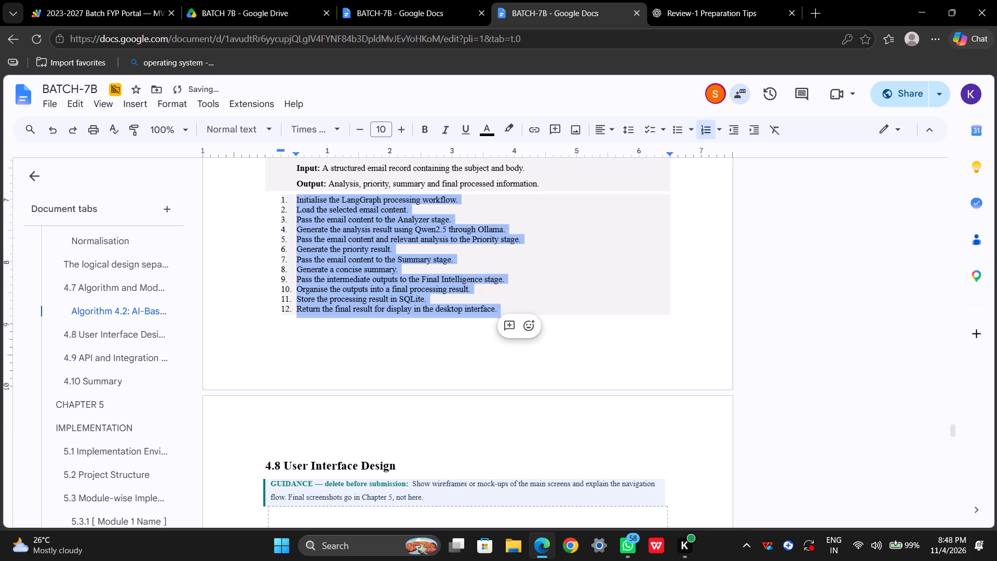
scroll(471, 326, "up", 3)
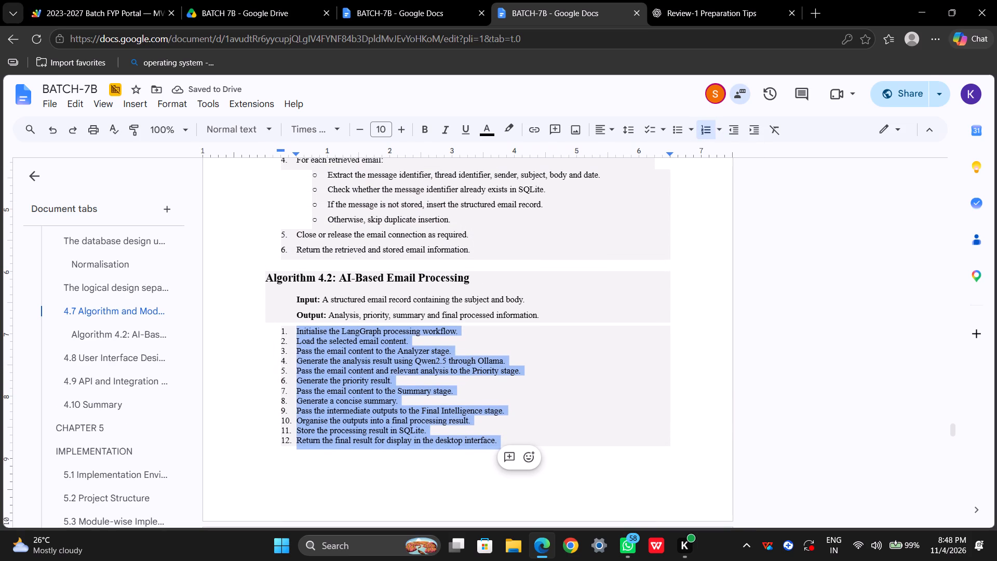
Set the paragraph spacing before and after to 0 pt for the whole Algorithm 4.2 section, from its heading through the last step.
left_click(263, 278)
left_click_drag(263, 278, 495, 442)
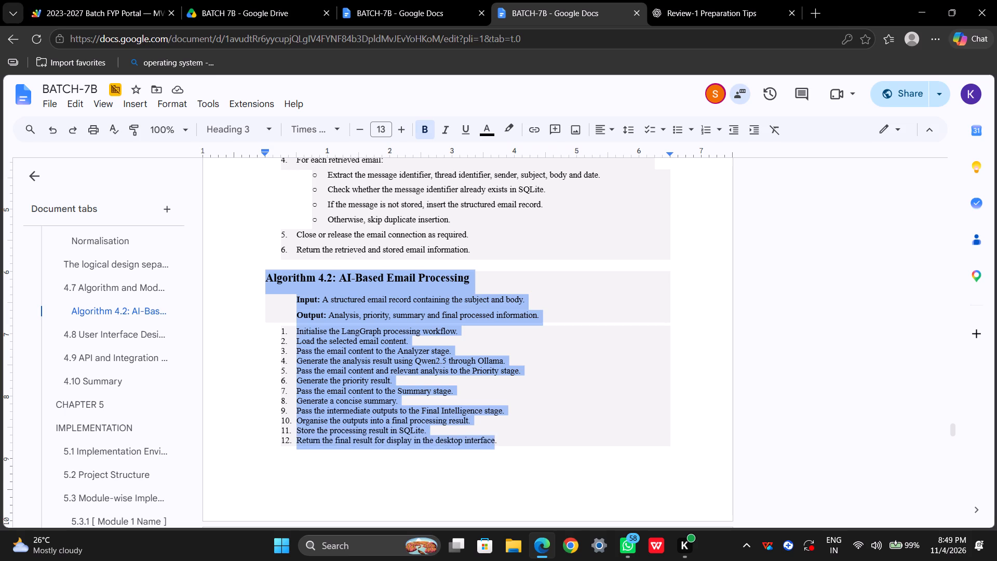
left_click_drag(495, 442, 501, 442)
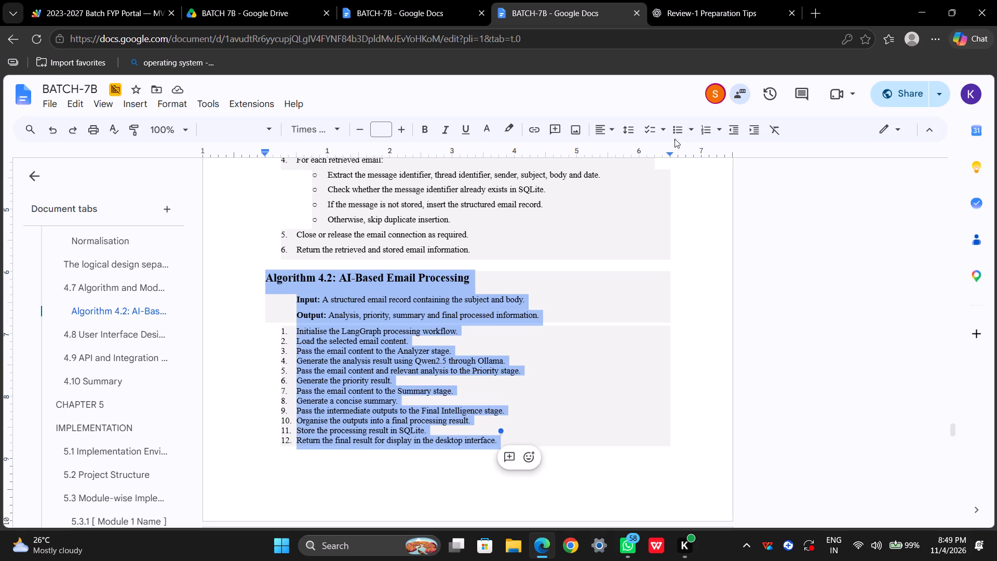
left_click(634, 127)
left_click(662, 301)
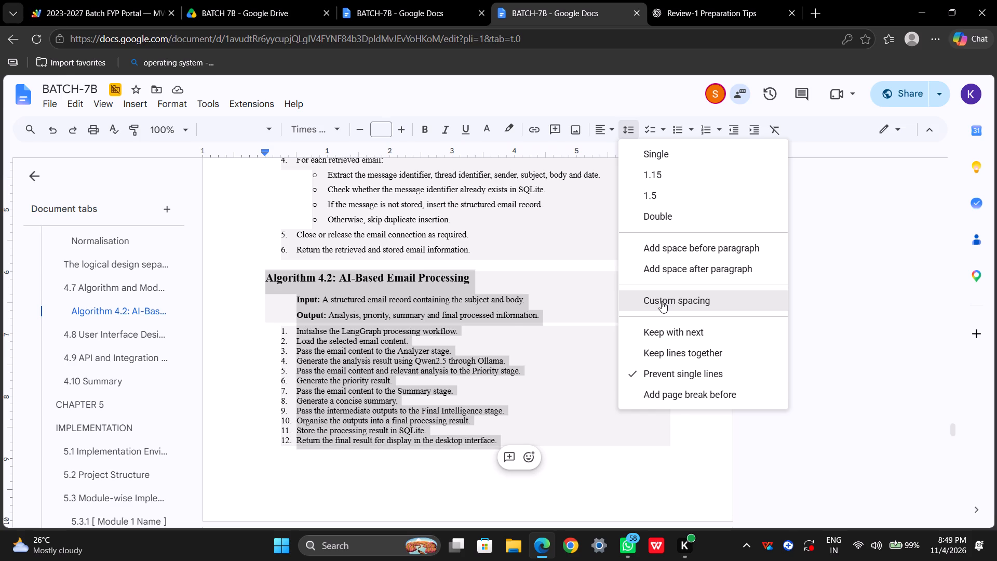
left_click(460, 338)
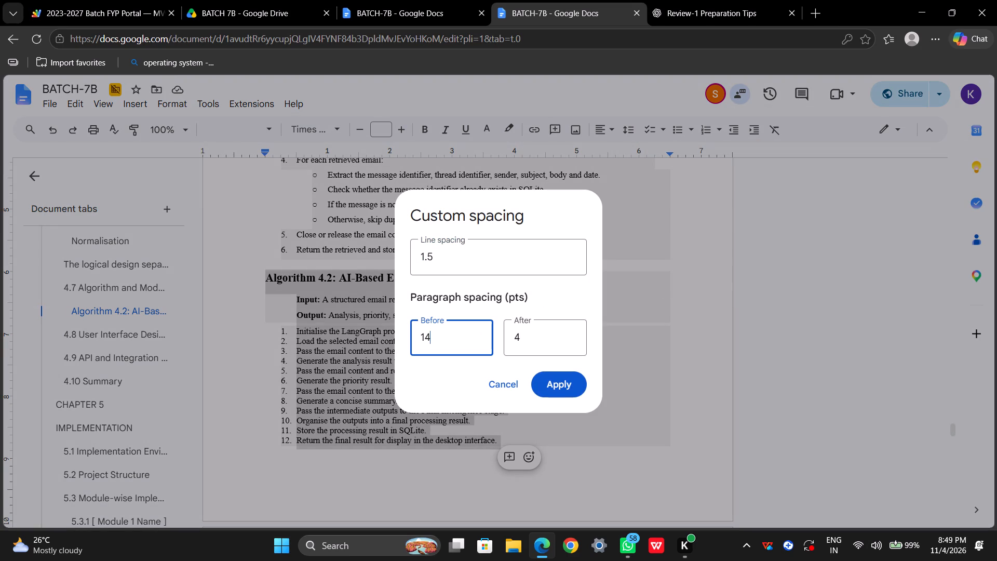
key("BackSpace")
key("BackSpace")
key("0")
left_click(523, 335)
key("BackSpace")
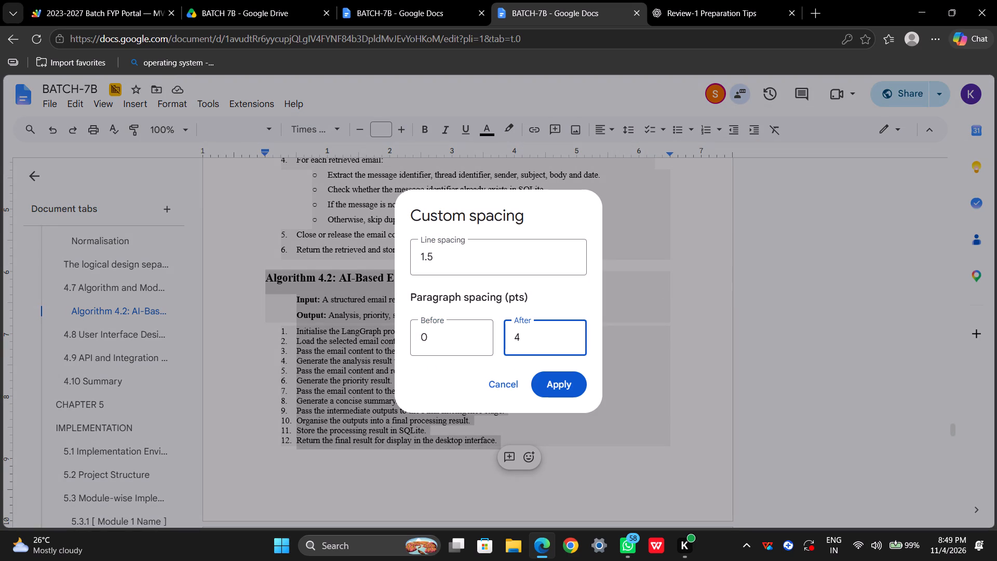
key("0")
key("Return")
Apply 1.5 line spacing with 0 pt before and after to the whole selected Algorithm 4.2 section.
left_click(561, 384)
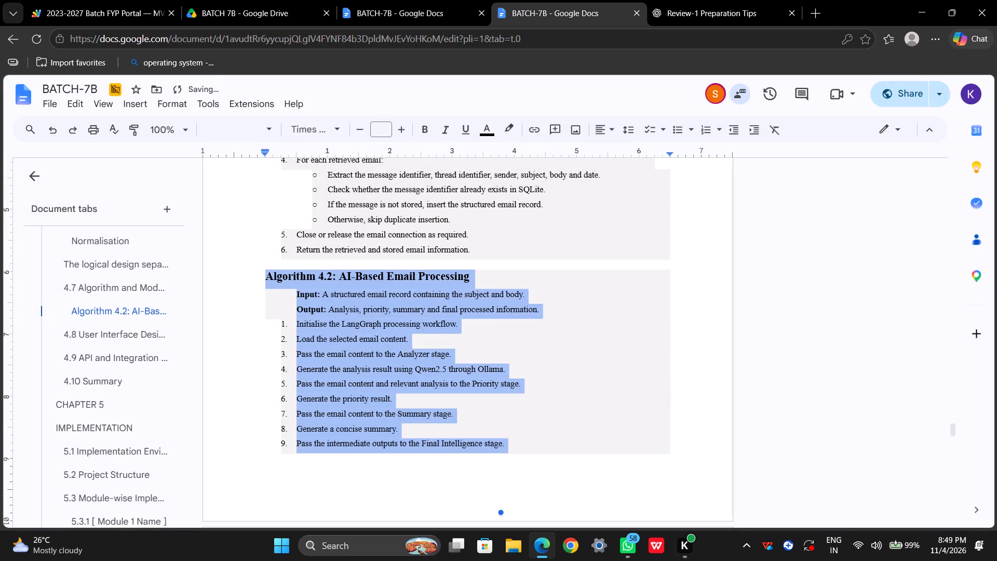
left_click(561, 384)
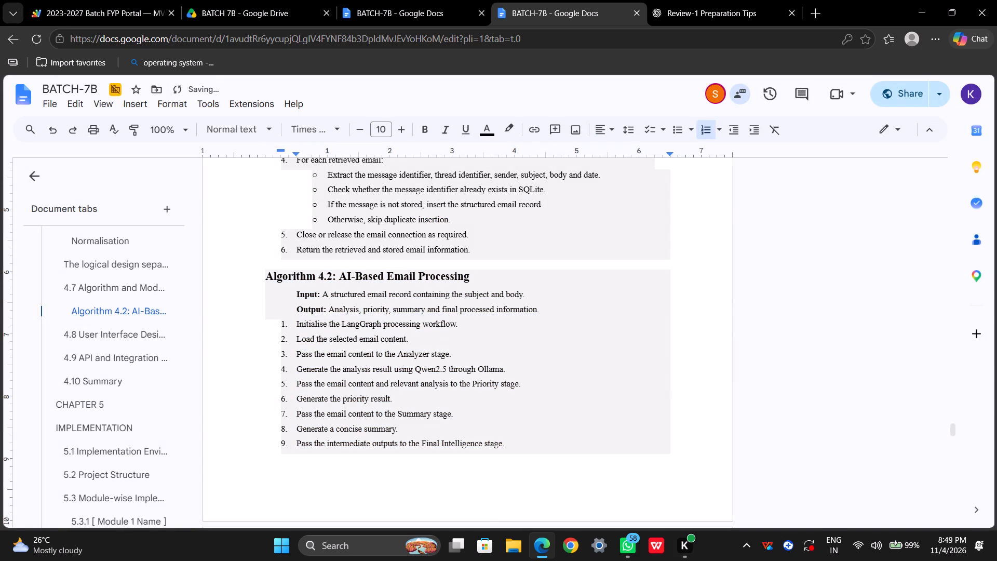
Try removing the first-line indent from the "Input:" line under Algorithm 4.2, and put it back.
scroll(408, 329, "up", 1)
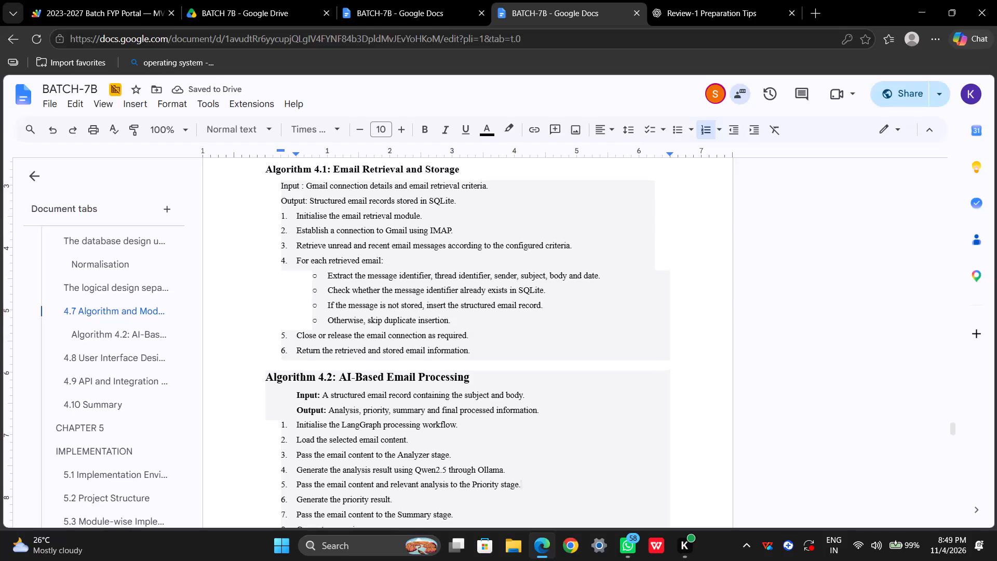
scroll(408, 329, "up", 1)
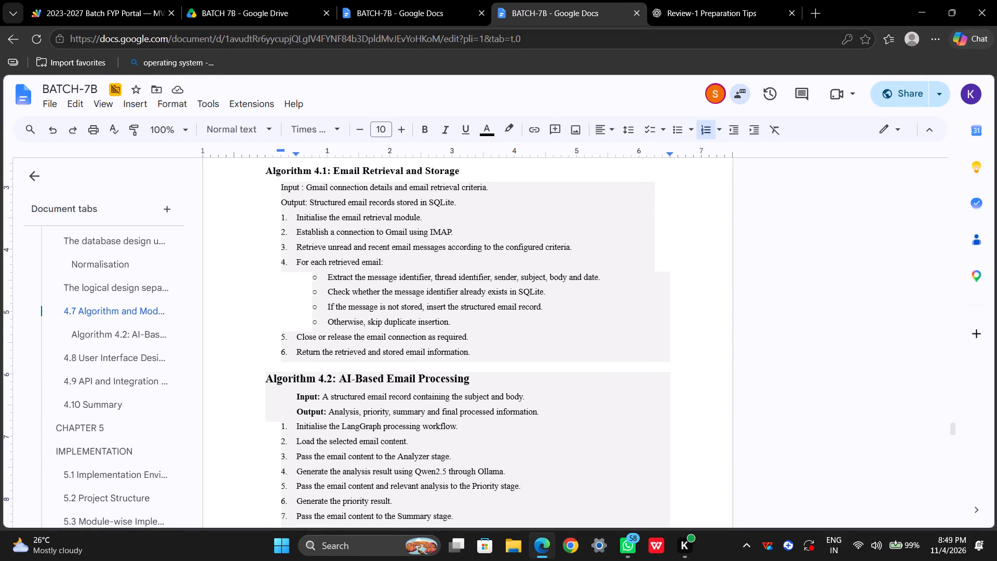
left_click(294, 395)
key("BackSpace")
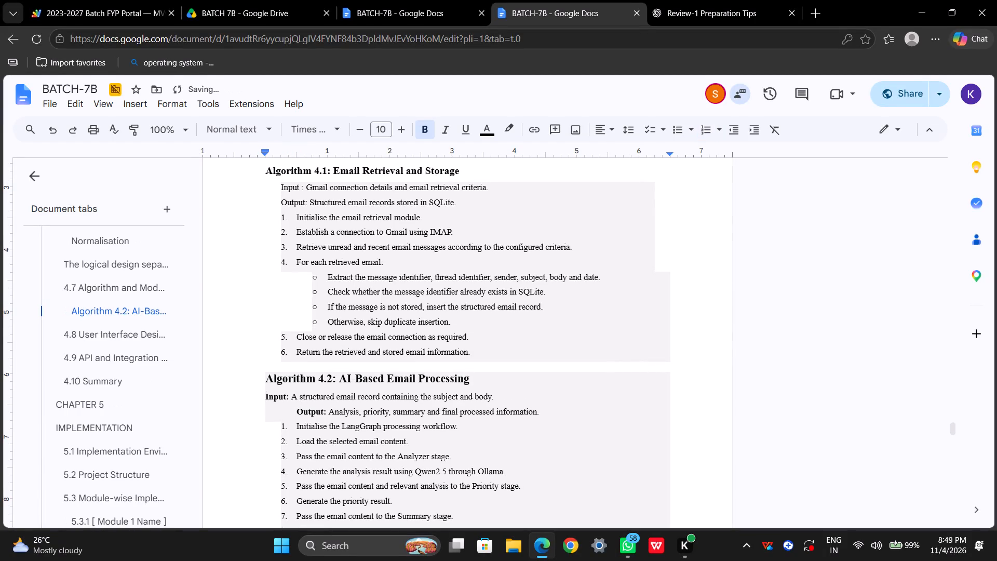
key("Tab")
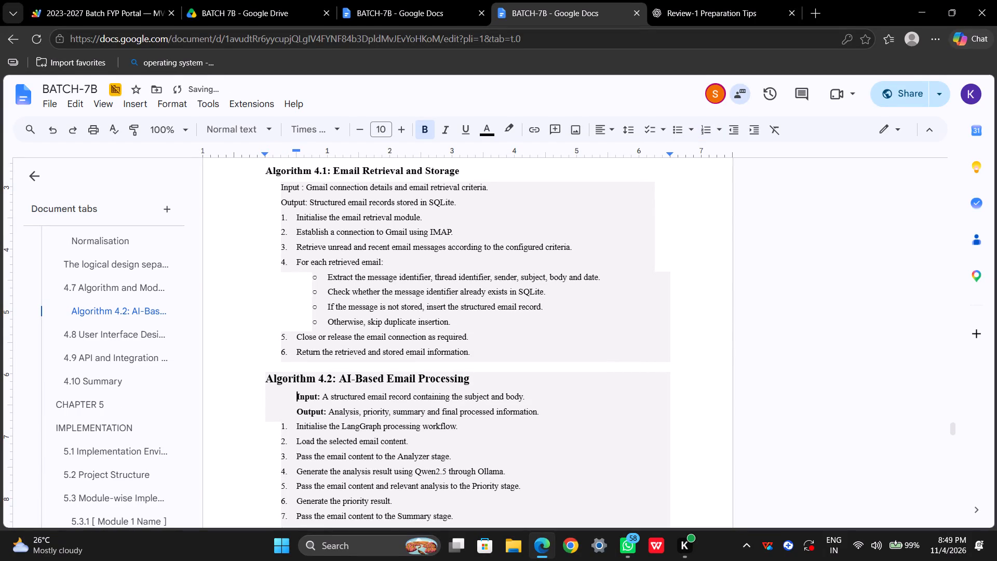
Remove the bold formatting from the "Input:" label under the Algorithm 4.2 heading.
left_click(317, 396)
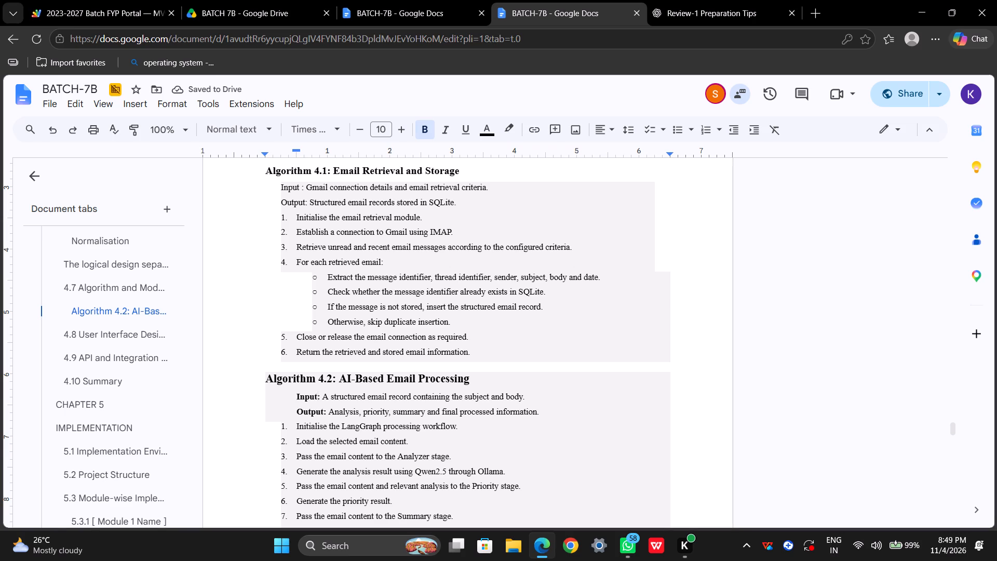
left_click(318, 396)
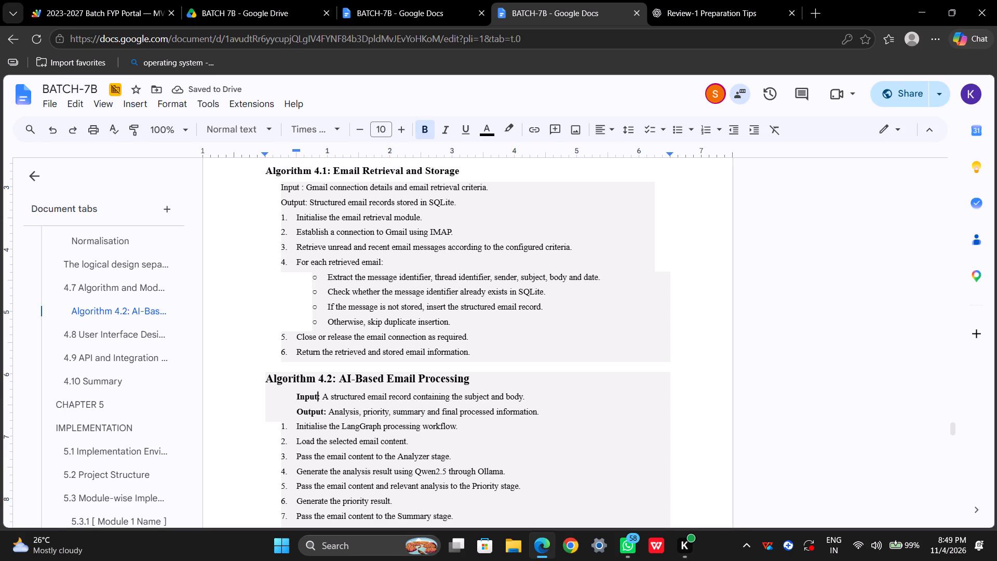
left_click(322, 397)
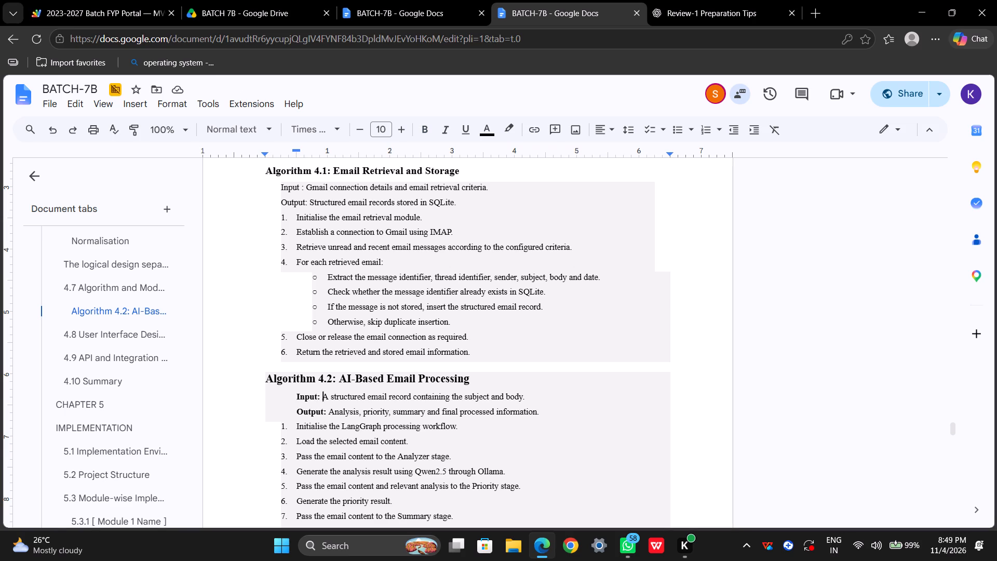
key("Left")
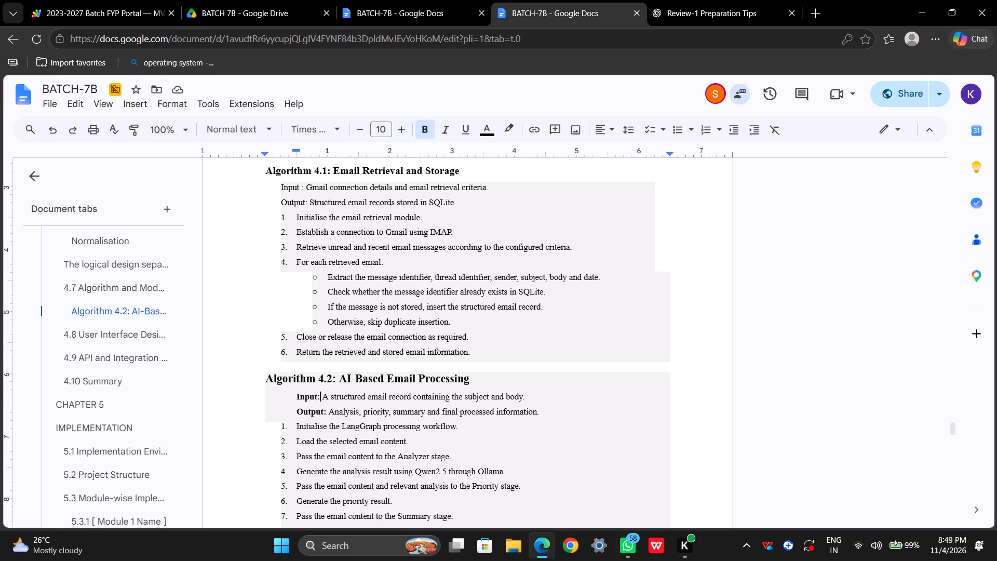
left_click(322, 397)
left_click(318, 397)
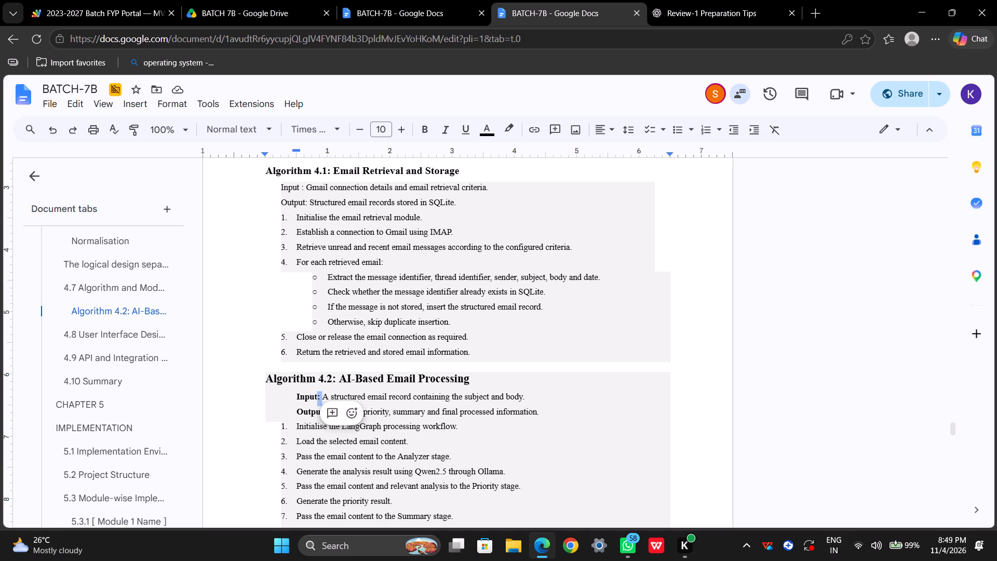
left_click(318, 397)
key("Right")
left_click_drag(318, 397, 312, 396)
left_click(312, 396)
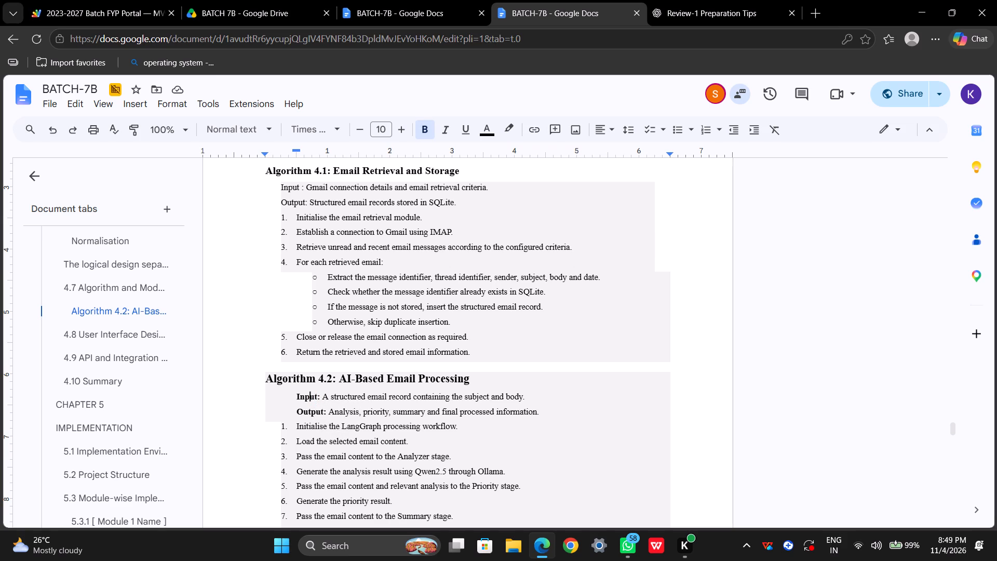
left_click_drag(296, 397, 309, 397)
left_click_drag(309, 397, 321, 397)
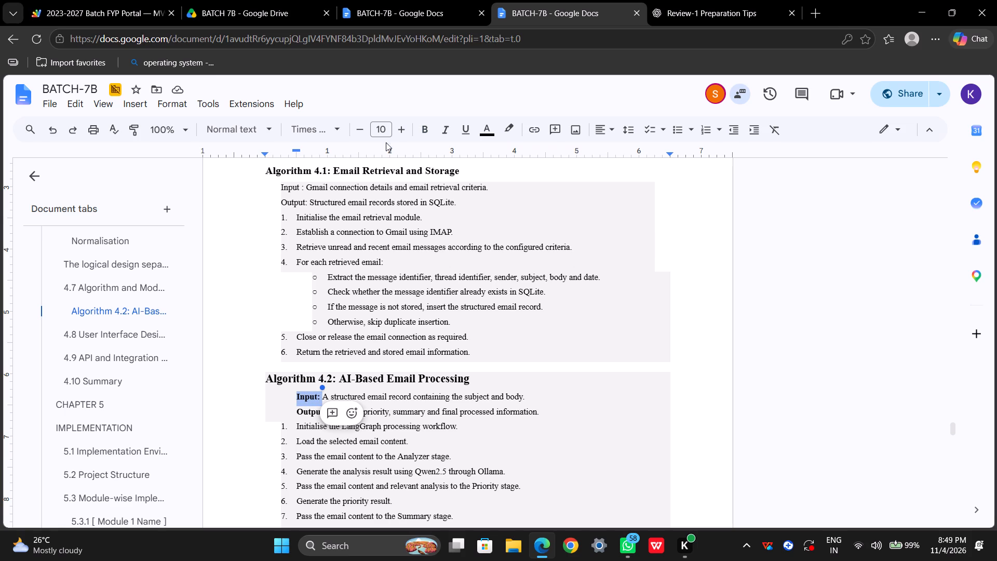
left_click(421, 136)
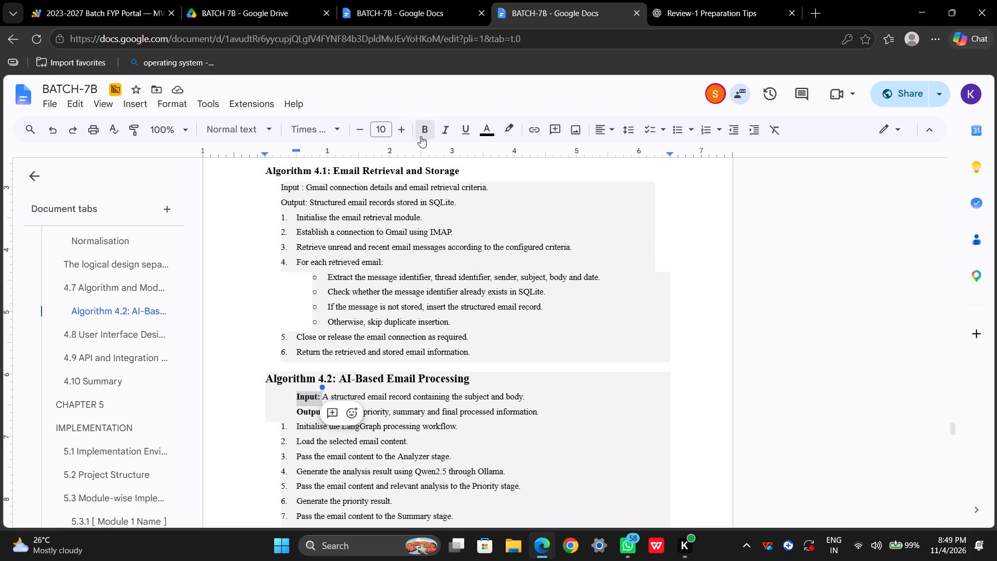
left_click(421, 136)
left_click(311, 394)
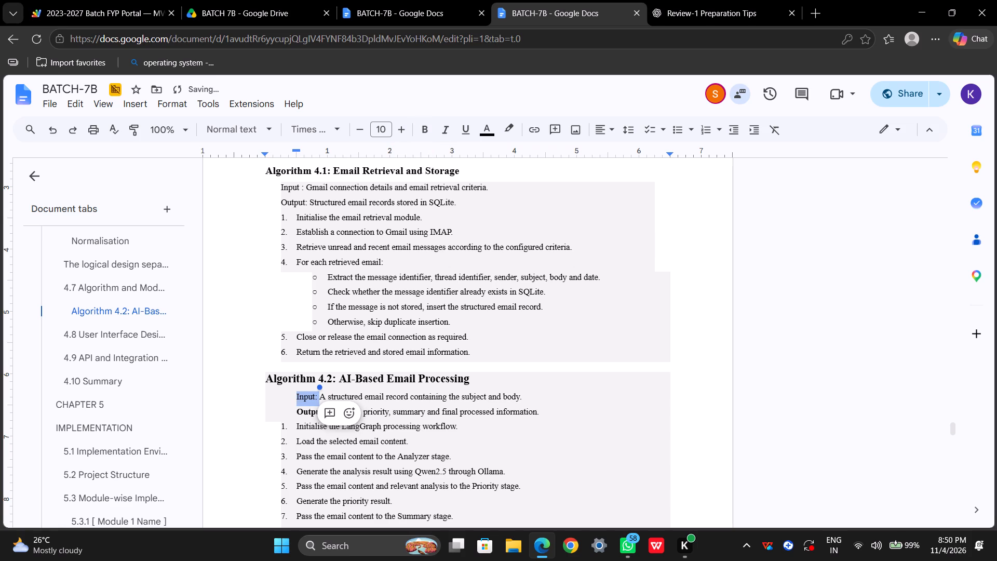
Remove the bold formatting from the "Output:" label under the Algorithm 4.2 heading.
left_click_drag(297, 412, 326, 414)
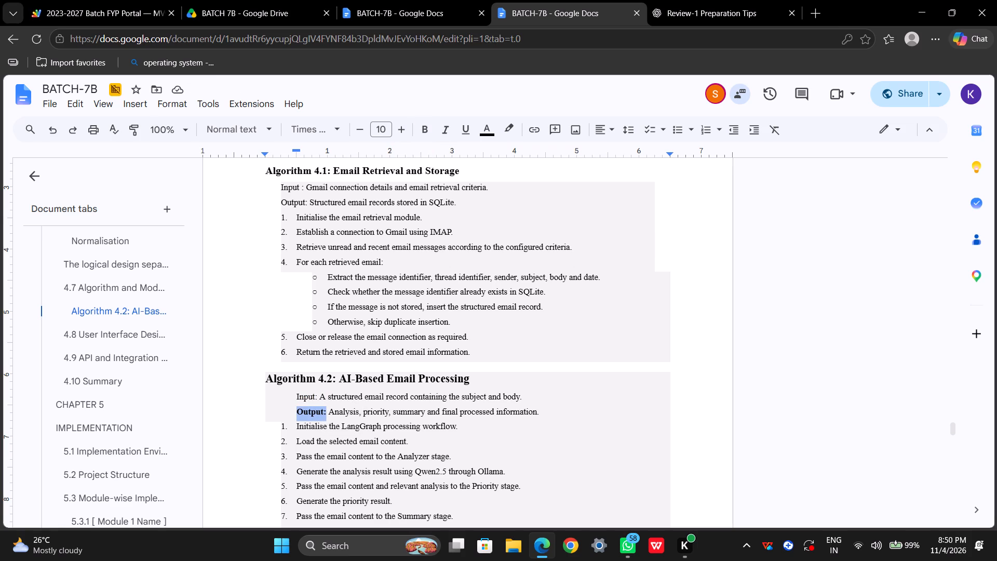
left_click_drag(326, 414, 328, 414)
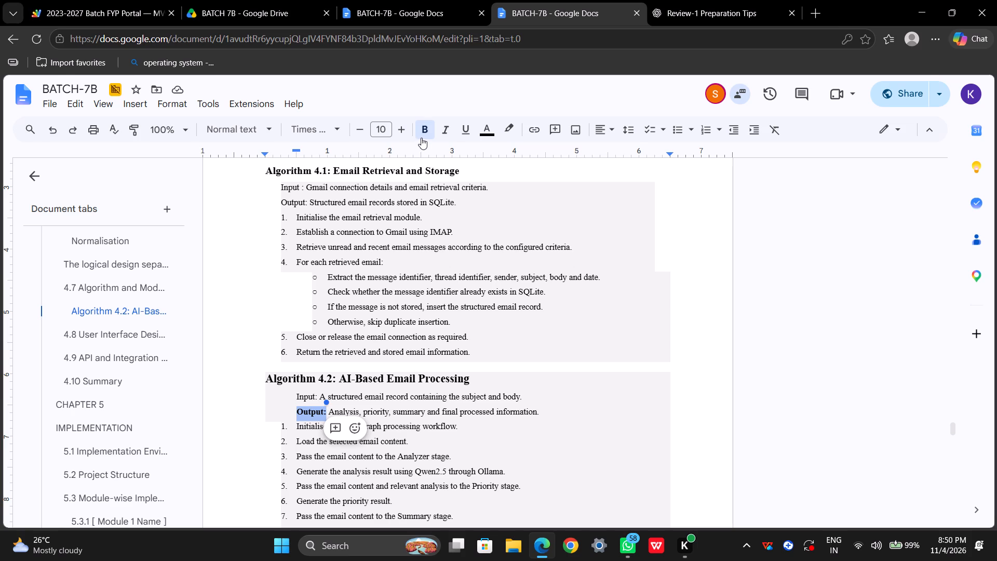
left_click(421, 138)
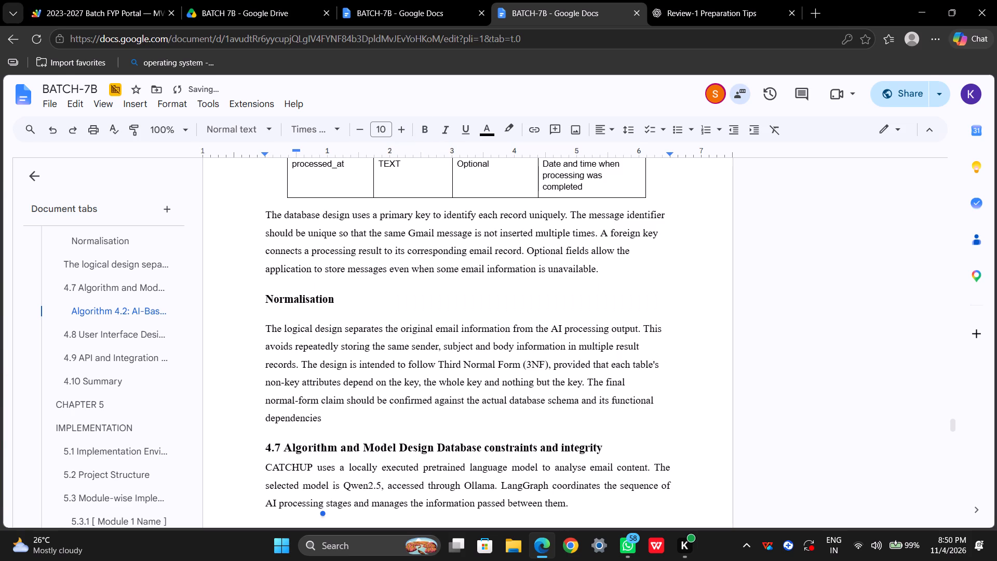
key("ctrl+z")
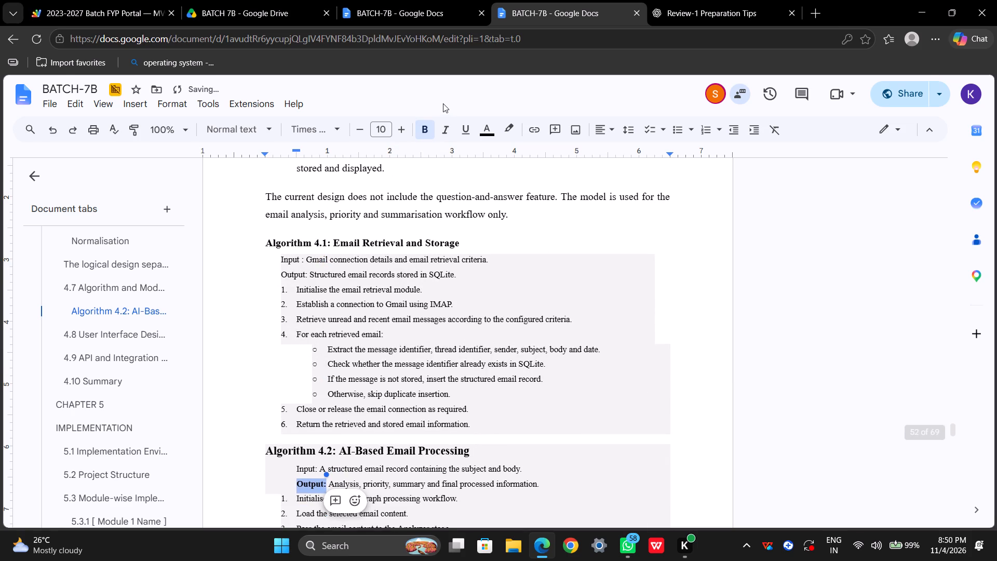
left_click(427, 126)
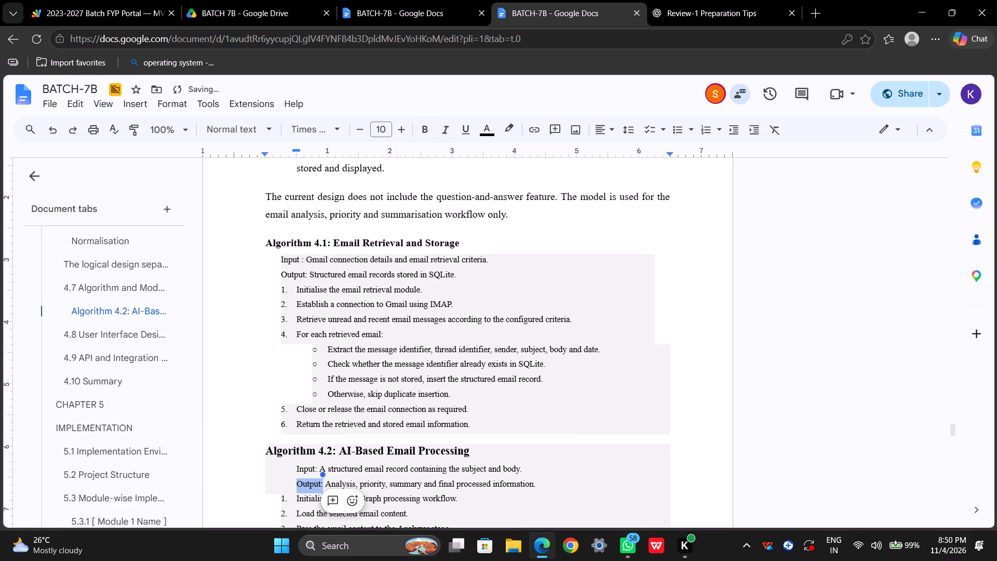
Remove the first-line indent from both the "Input:" and "Output:" lines of Algorithm 4.2.
scroll(396, 252, "down", 2)
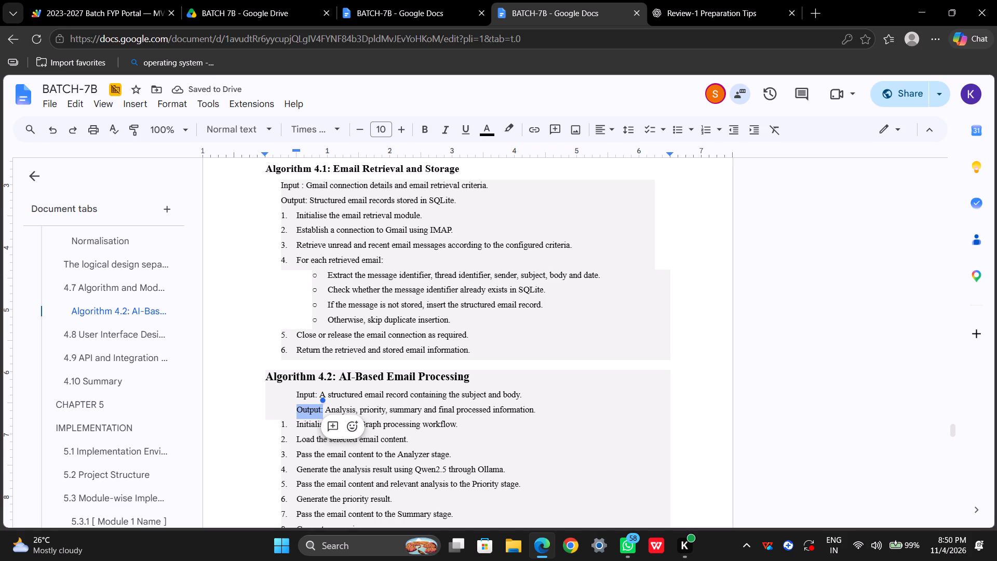
left_click(291, 394)
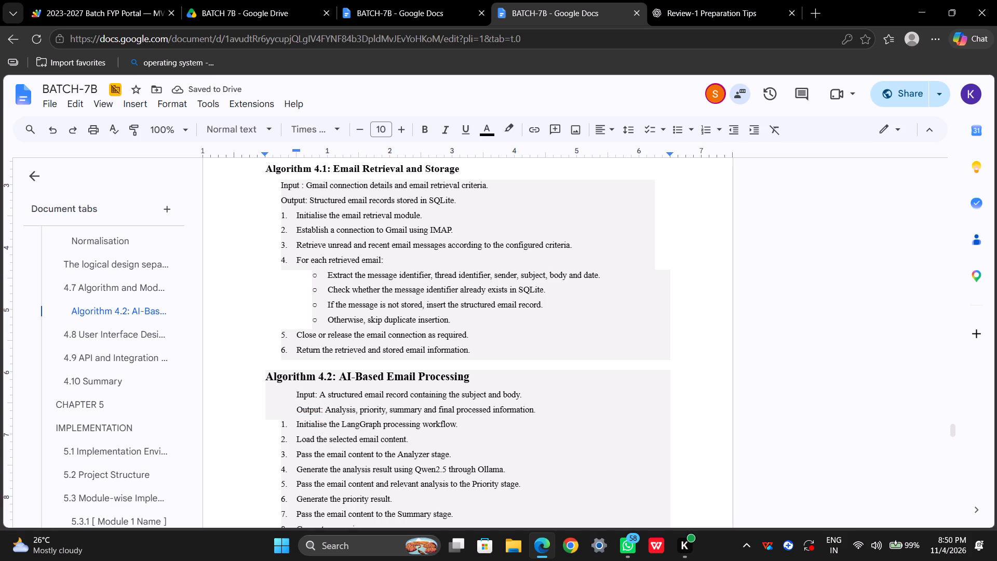
left_click(293, 400)
key("BackSpace")
key("Down")
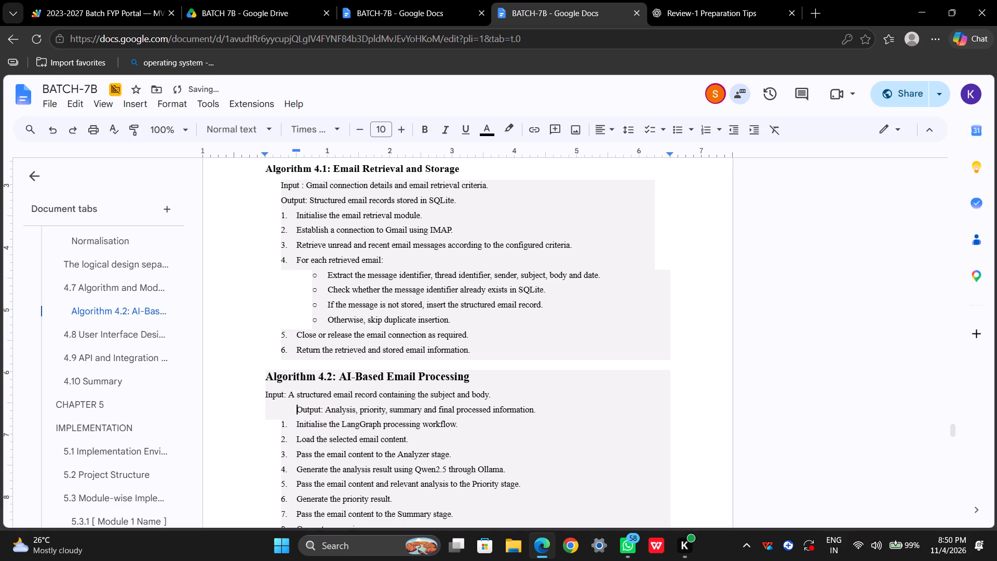
key("BackSpace")
Indent the "Input:" line of Algorithm 4.2 with seven spaces to line up with the step numbers.
key("Up")
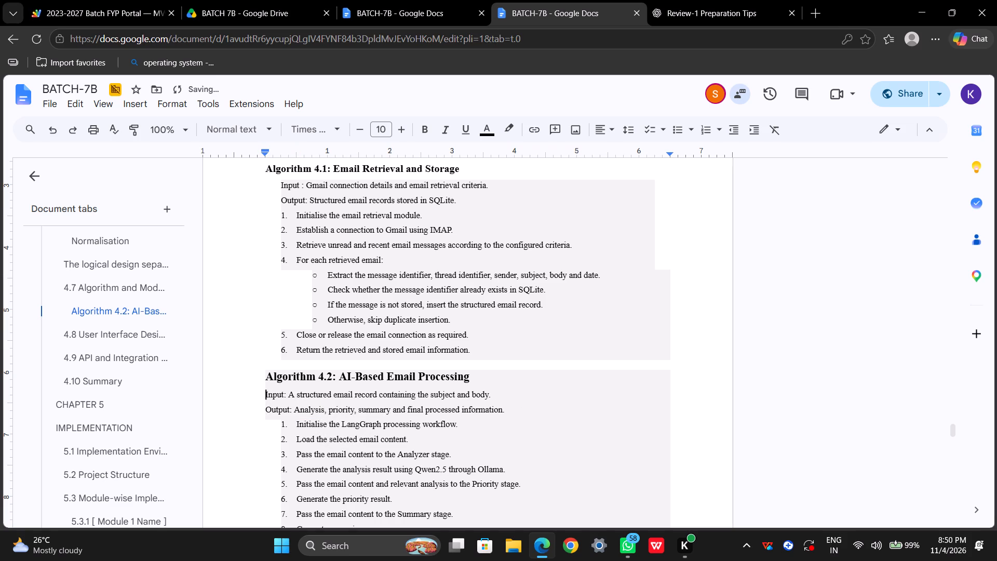
key("space")
key("space")
key("space")
key("space")
key("space")
key("space")
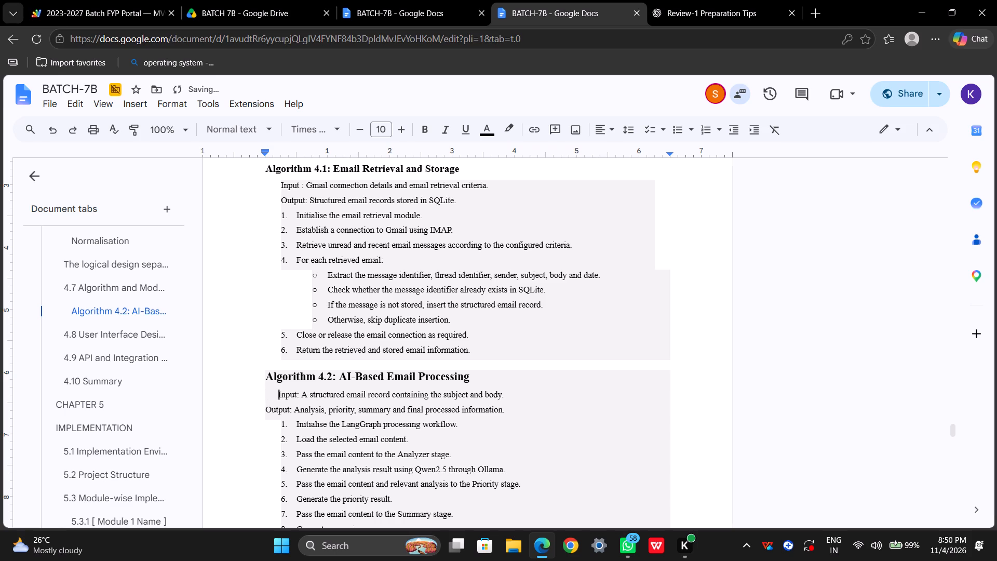
key("space")
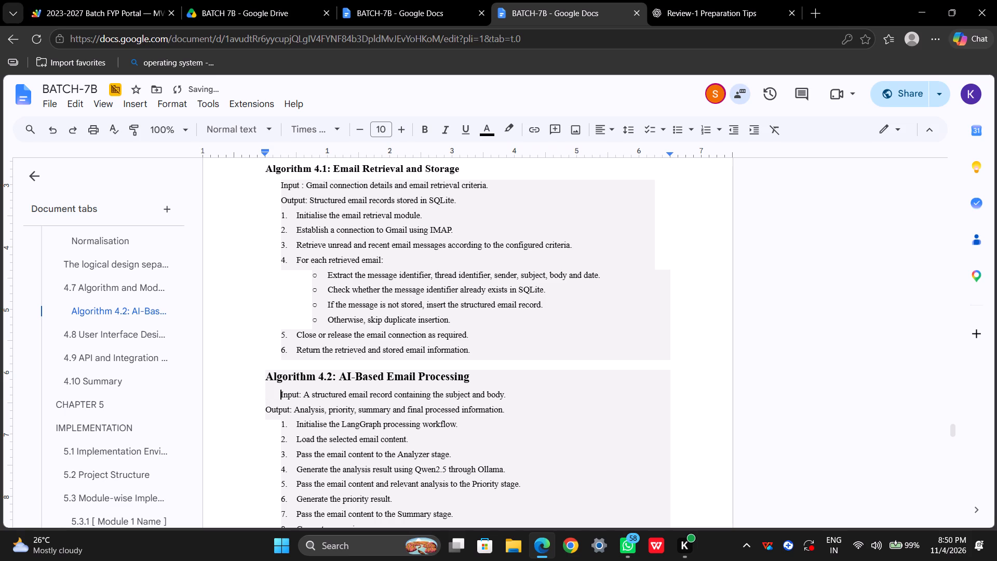
Indent the "Output:" line of Algorithm 4.2 with eight spaces, near the start of the "Input:" line.
key("Left")
key("Down")
key("Left")
key("Left")
key("Left")
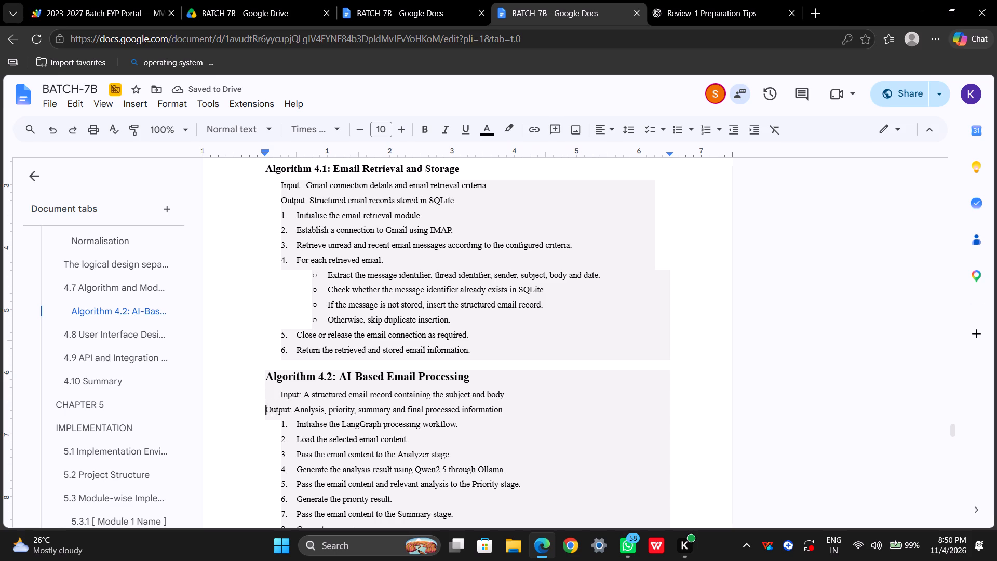
key("space")
key("space")
key("space")
key("space")
key("space")
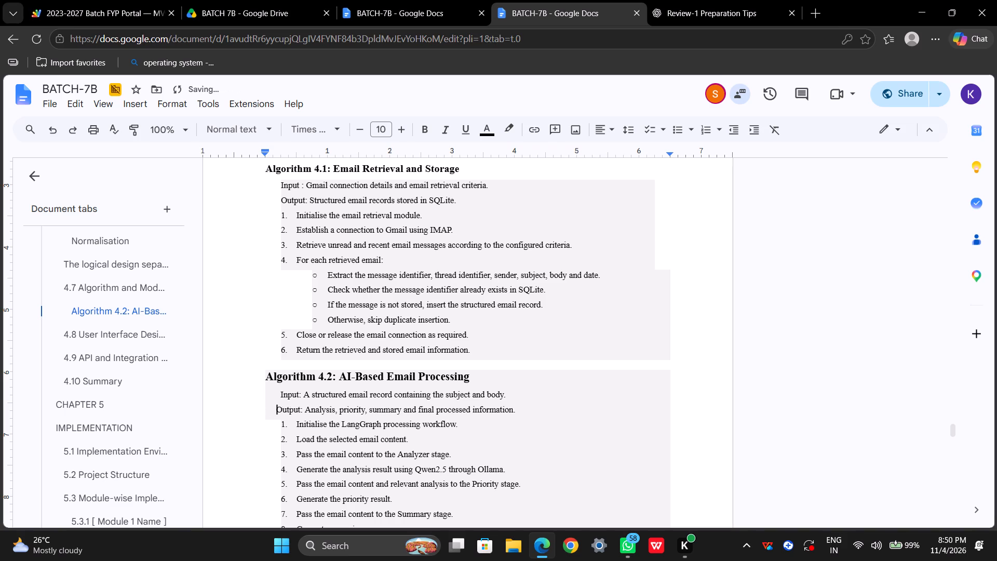
key("space")
key("space")
key("space")
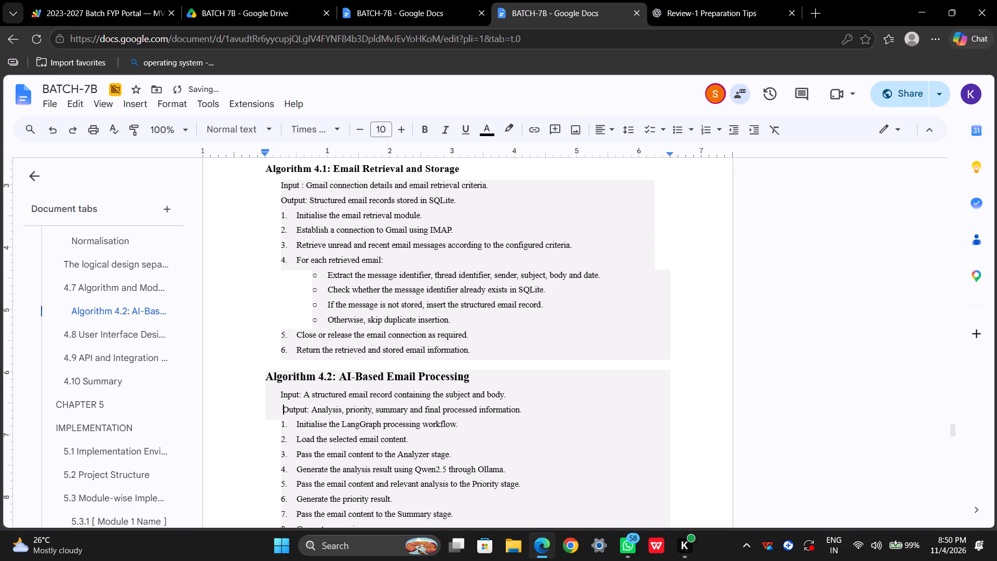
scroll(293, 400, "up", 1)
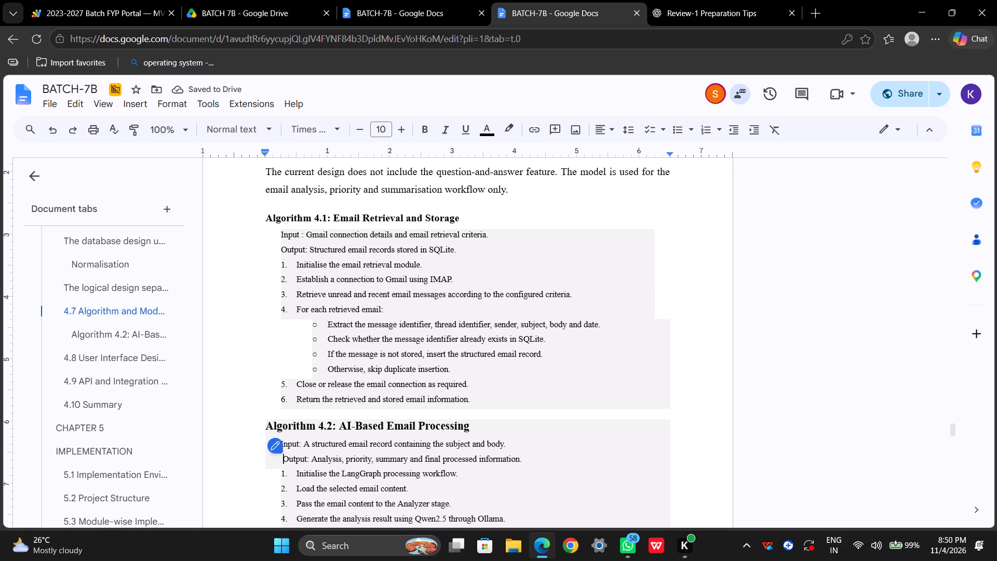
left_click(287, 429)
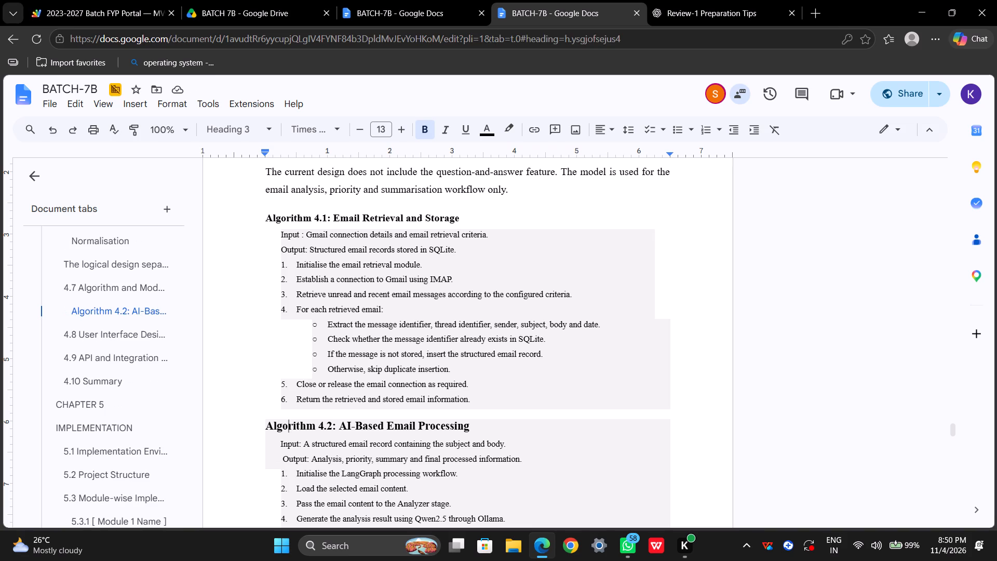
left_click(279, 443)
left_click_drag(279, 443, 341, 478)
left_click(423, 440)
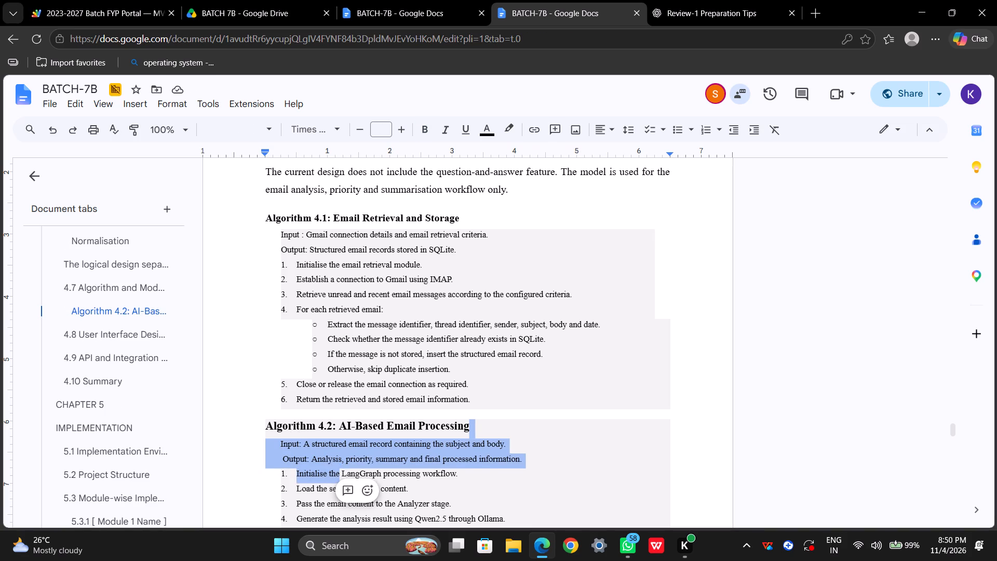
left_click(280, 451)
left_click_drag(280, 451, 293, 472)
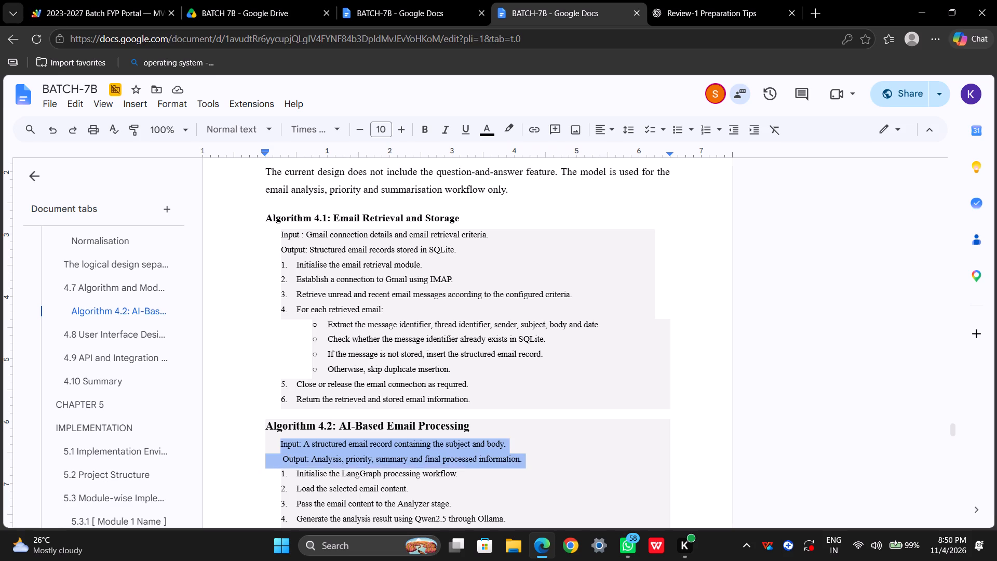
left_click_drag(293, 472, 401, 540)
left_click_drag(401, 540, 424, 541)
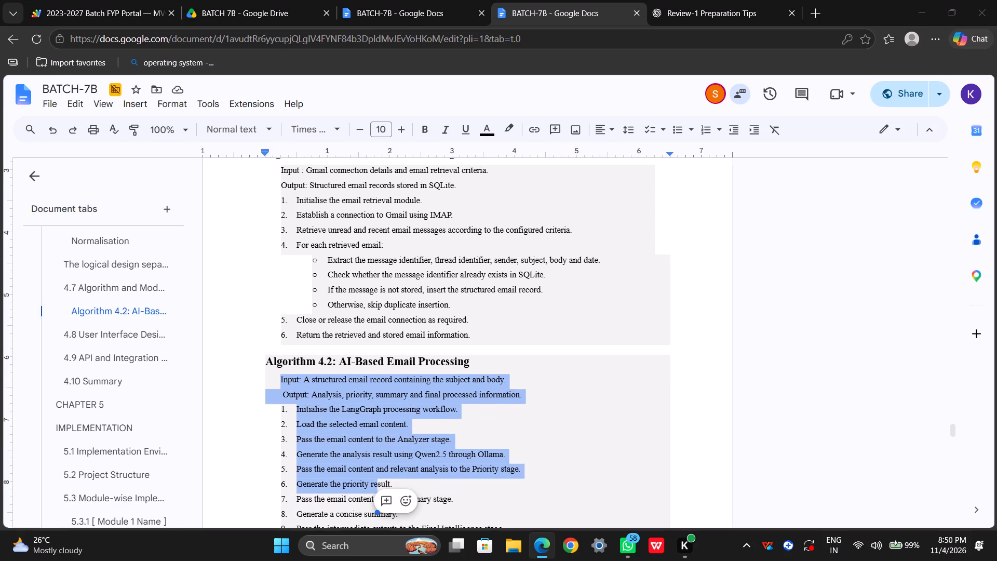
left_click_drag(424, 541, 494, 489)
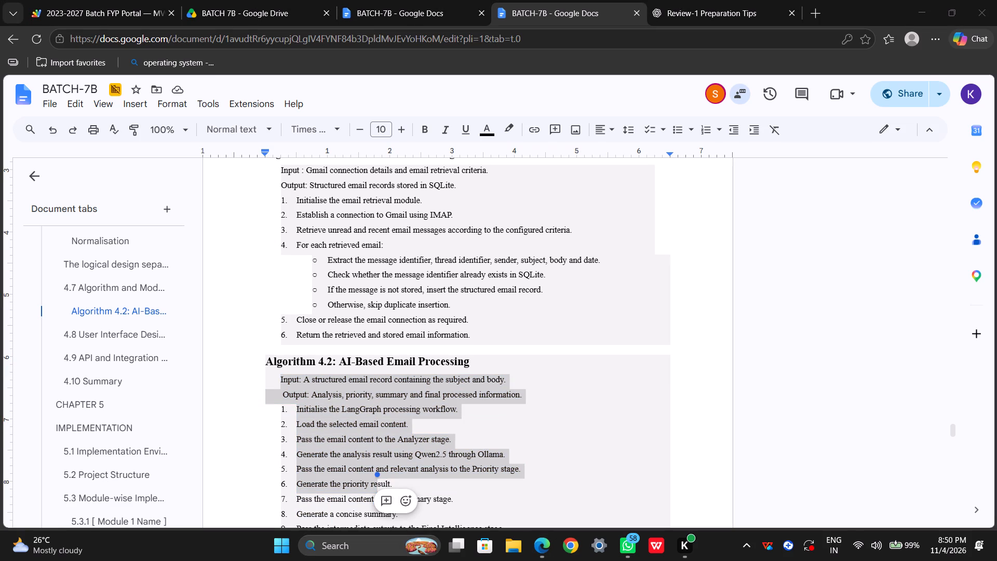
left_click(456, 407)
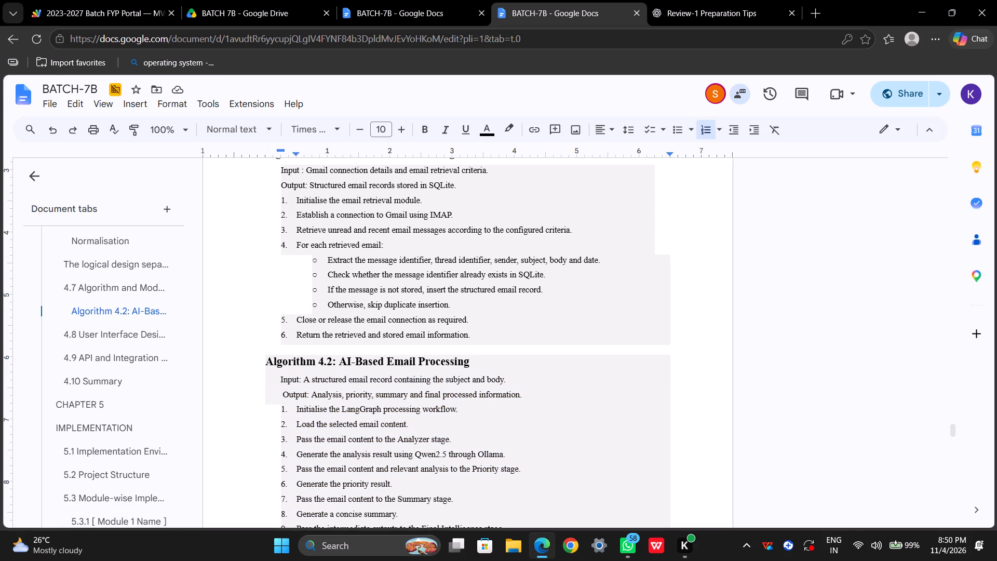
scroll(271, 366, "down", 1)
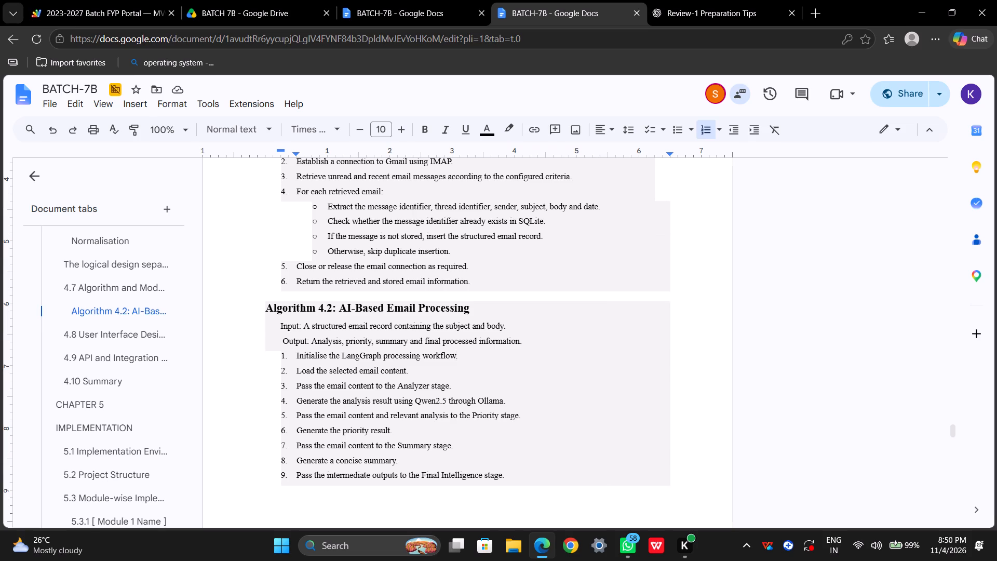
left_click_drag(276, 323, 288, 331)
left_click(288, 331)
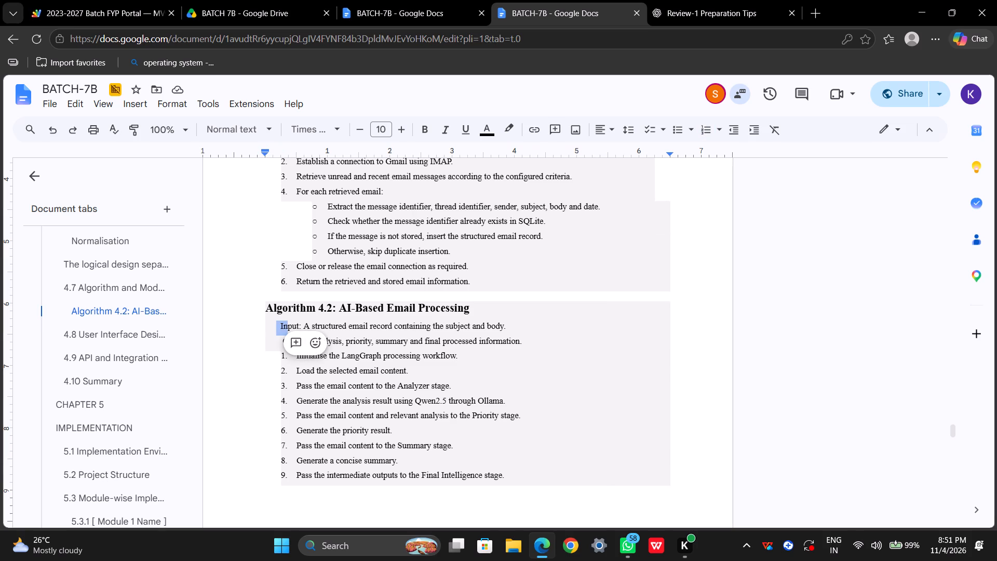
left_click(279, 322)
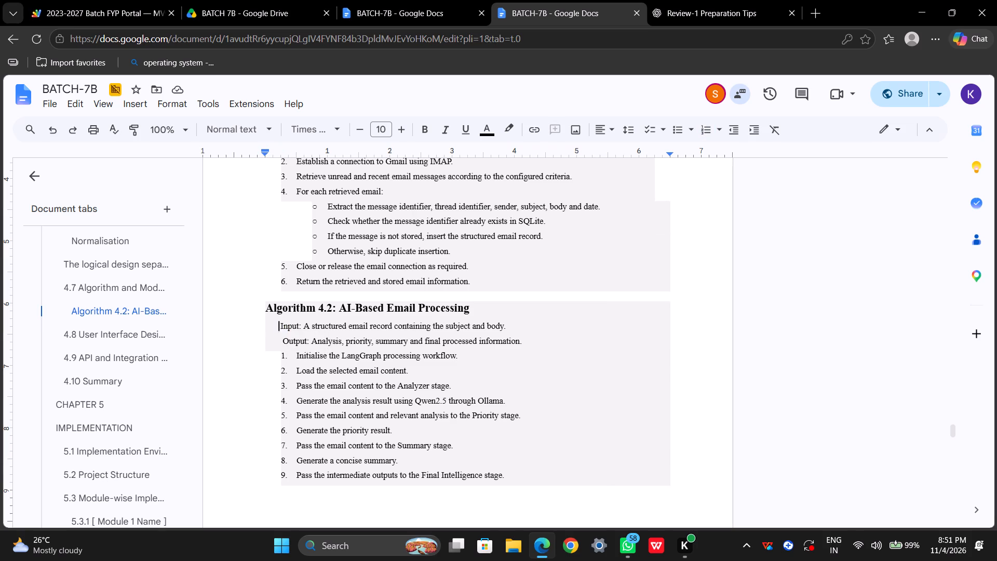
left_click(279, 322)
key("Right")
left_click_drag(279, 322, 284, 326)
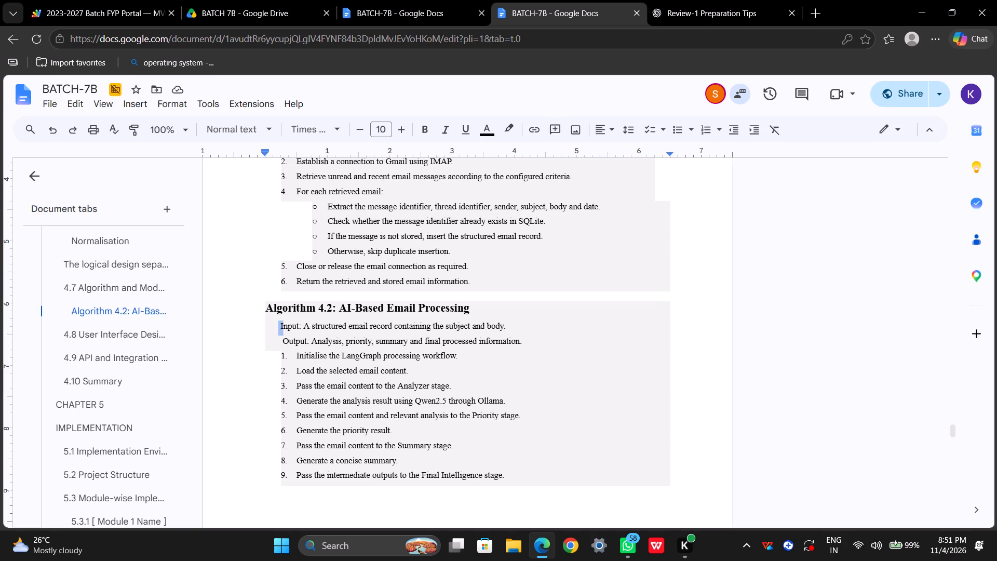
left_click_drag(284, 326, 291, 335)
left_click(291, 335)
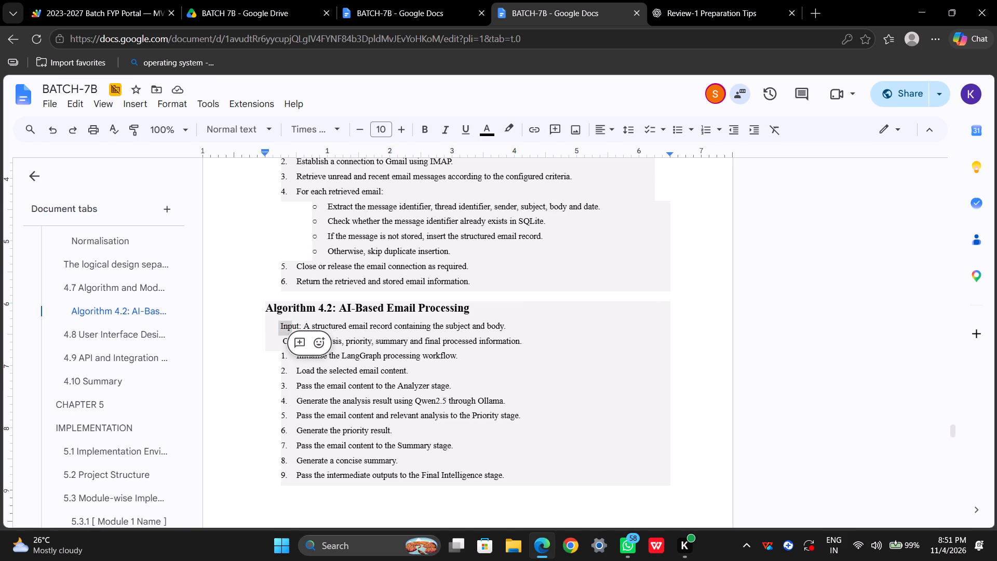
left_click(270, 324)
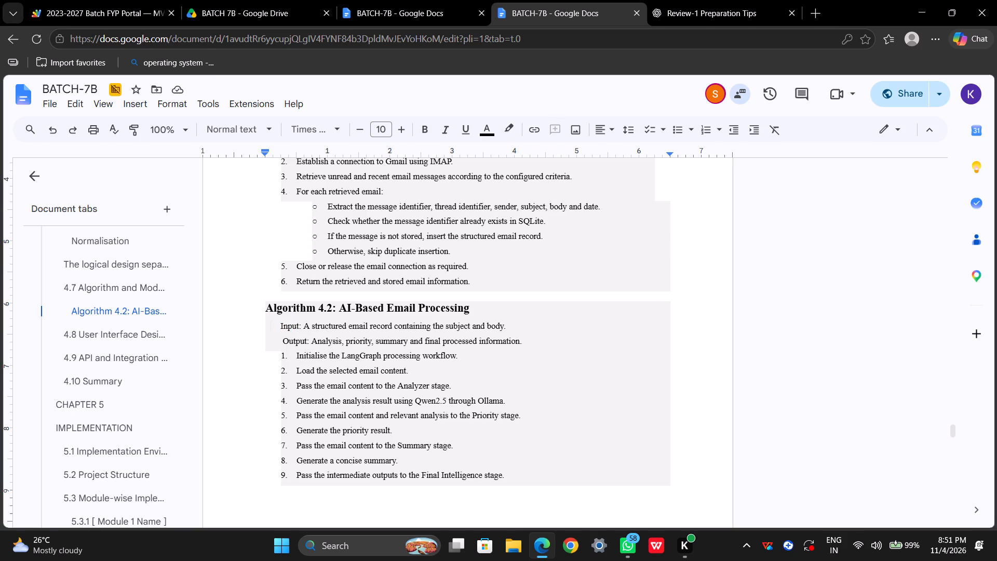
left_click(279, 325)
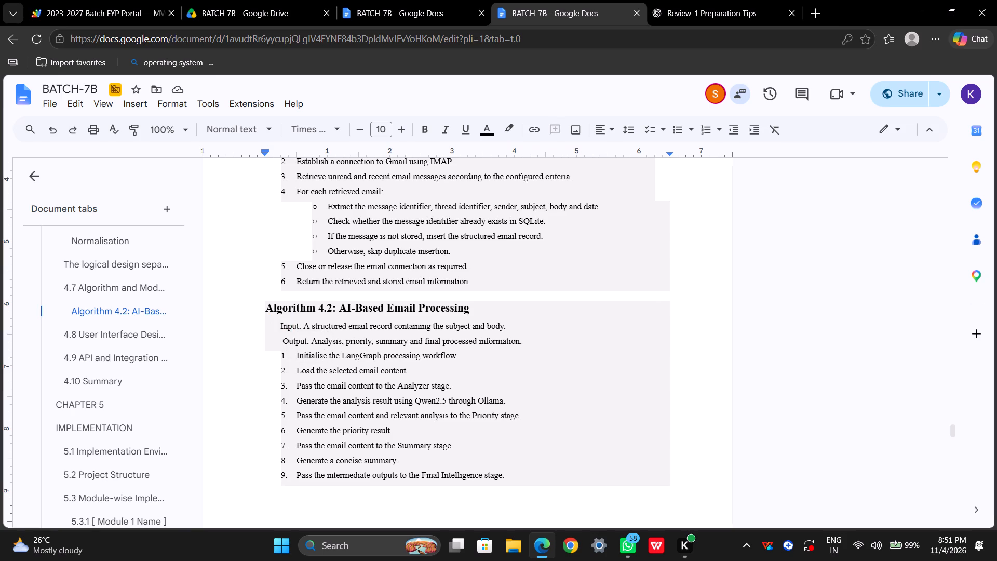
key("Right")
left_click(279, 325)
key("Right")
Open the custom spacing settings for the Input line, Output line and numbered steps 1 to 9 of Algorithm 4.2.
left_click_drag(281, 325, 304, 348)
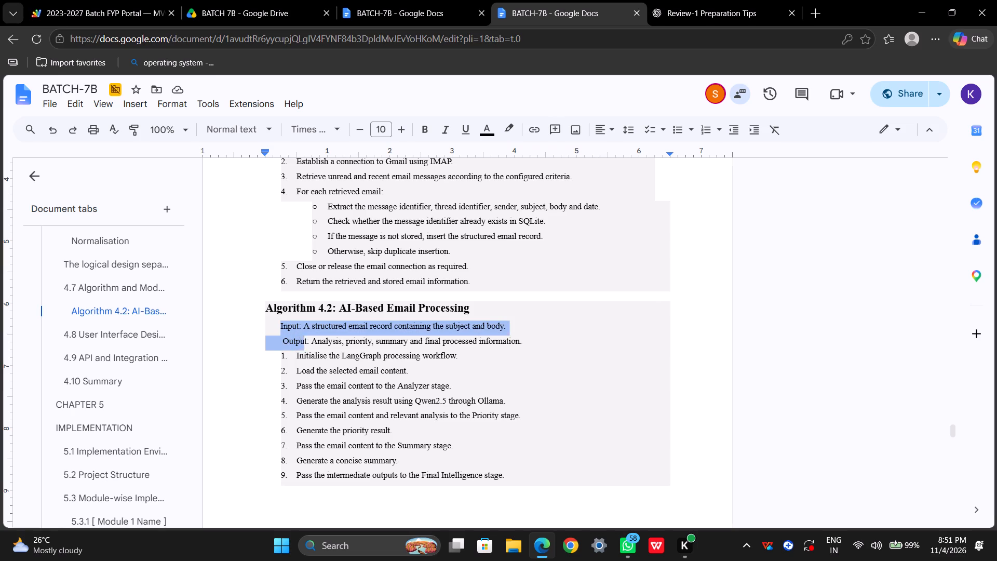
left_click_drag(304, 348, 514, 496)
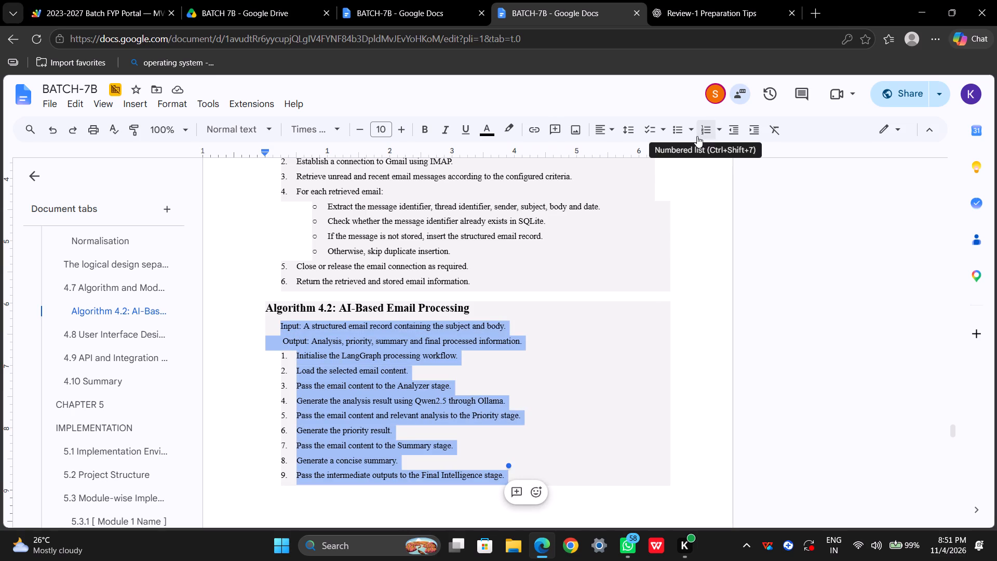
left_click(630, 132)
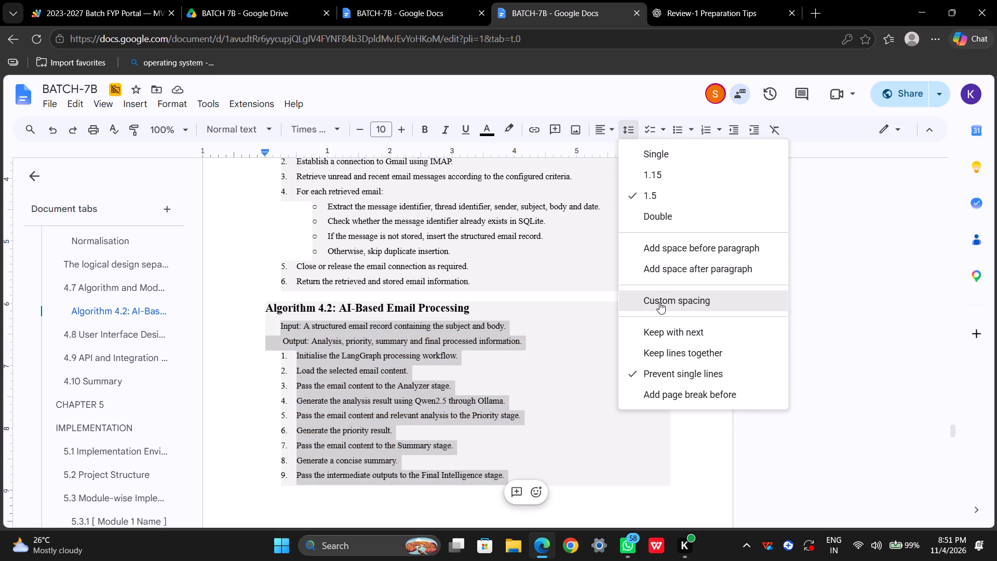
left_click(659, 302)
left_click(575, 385)
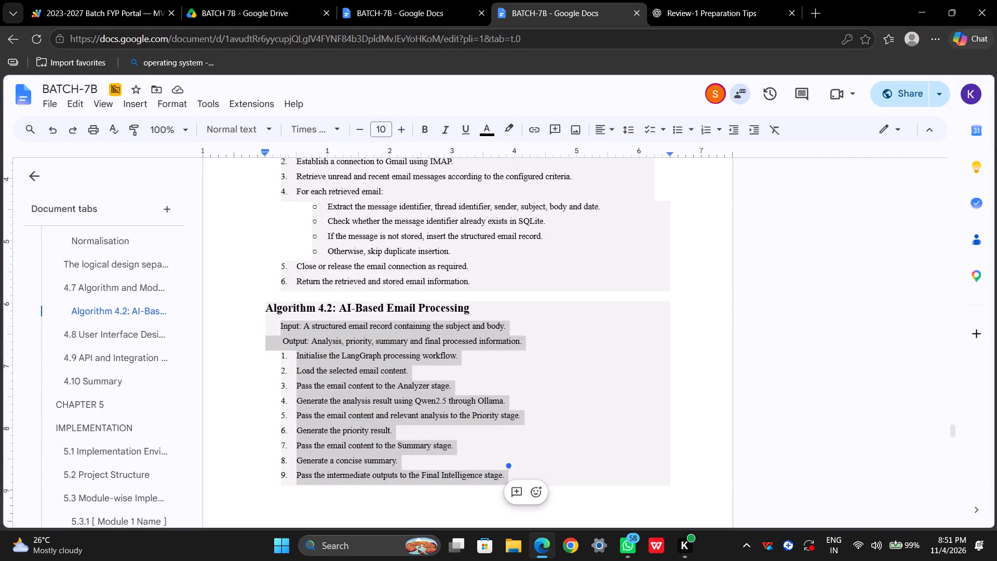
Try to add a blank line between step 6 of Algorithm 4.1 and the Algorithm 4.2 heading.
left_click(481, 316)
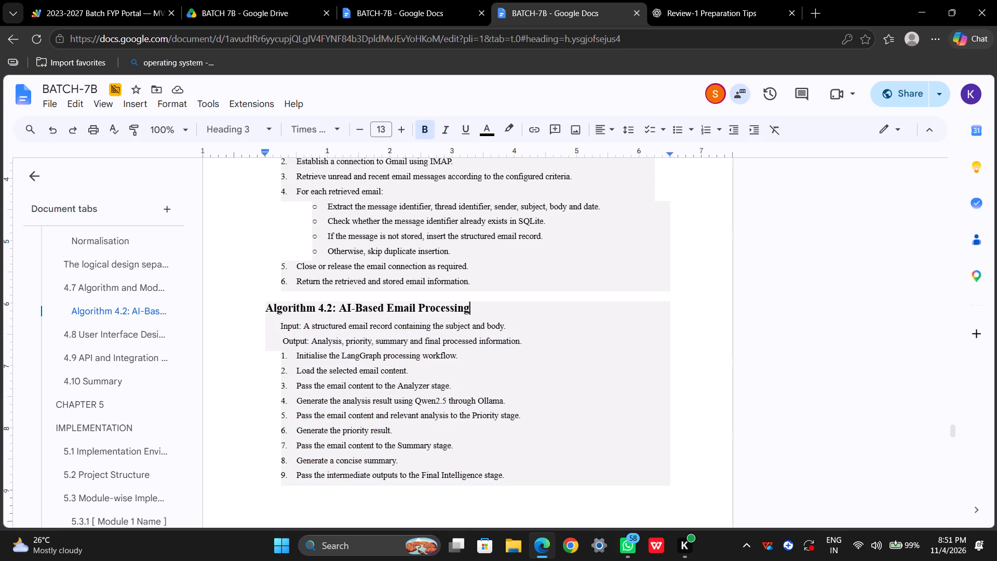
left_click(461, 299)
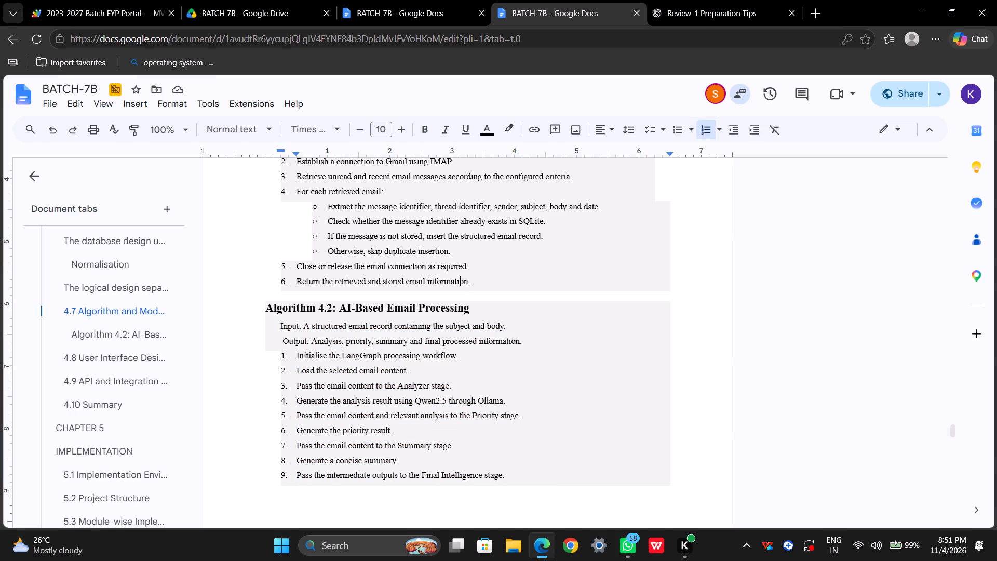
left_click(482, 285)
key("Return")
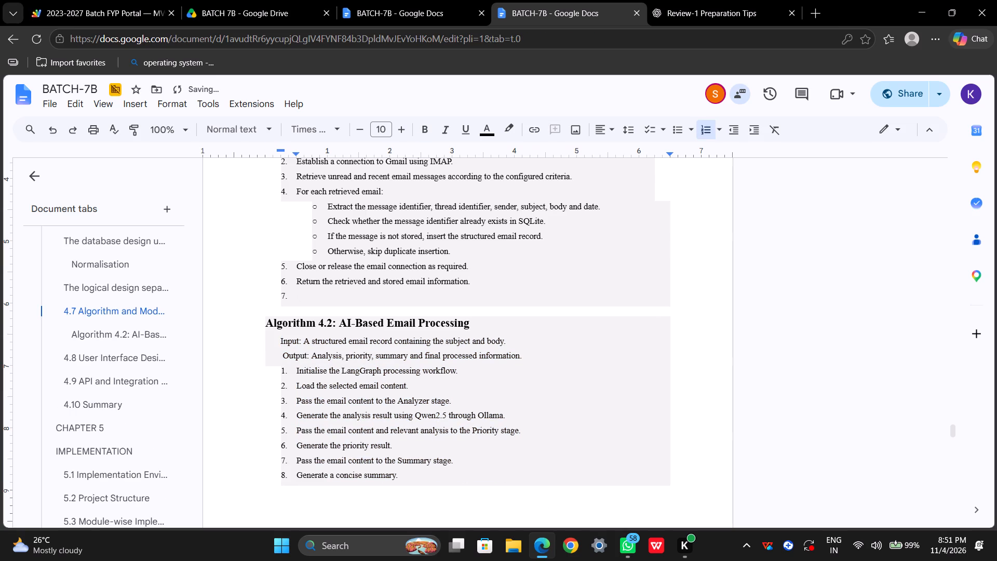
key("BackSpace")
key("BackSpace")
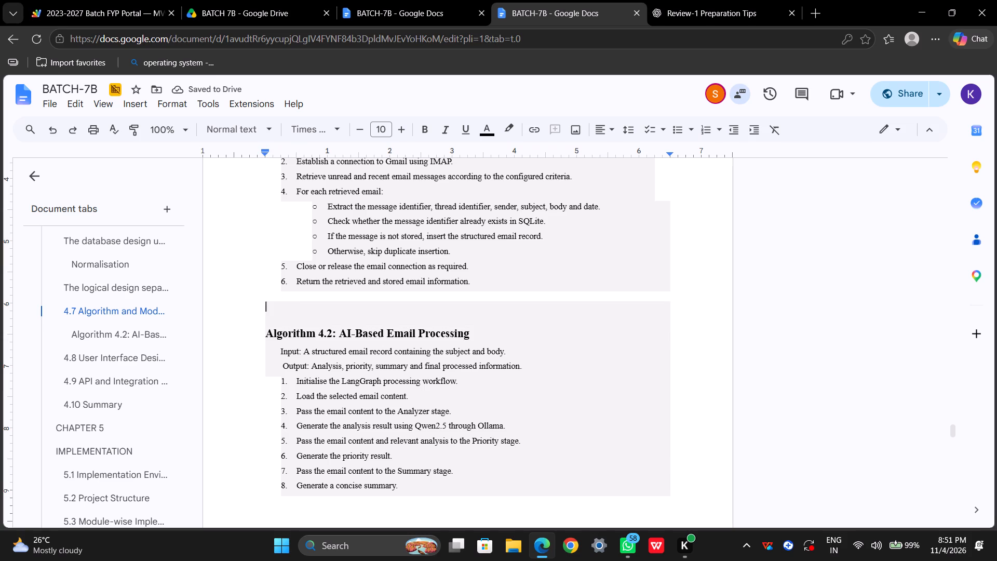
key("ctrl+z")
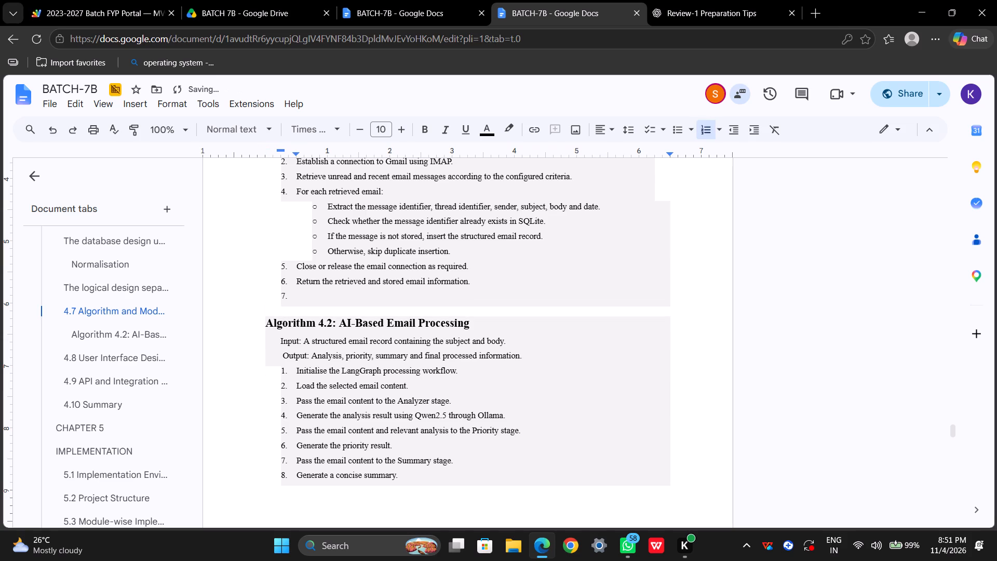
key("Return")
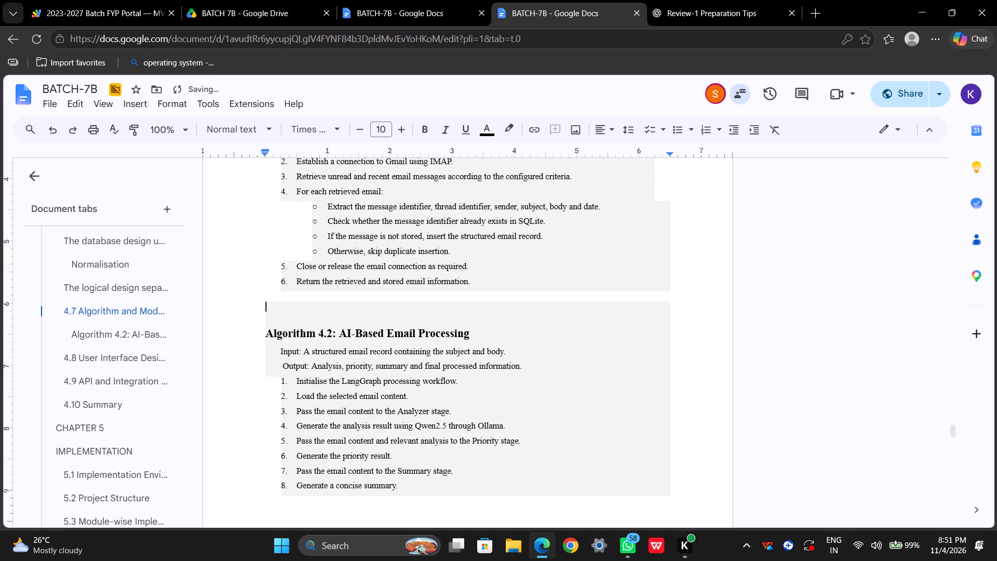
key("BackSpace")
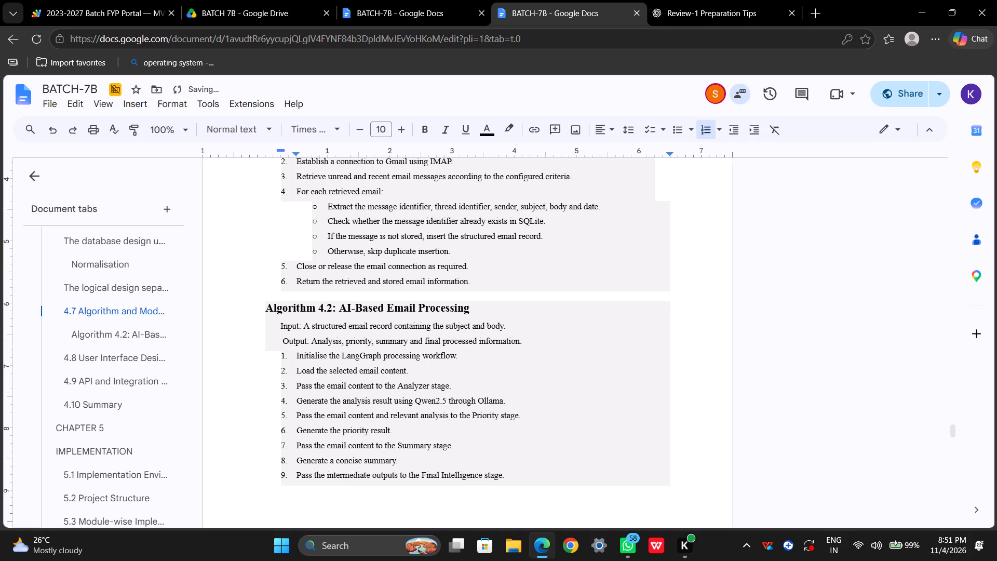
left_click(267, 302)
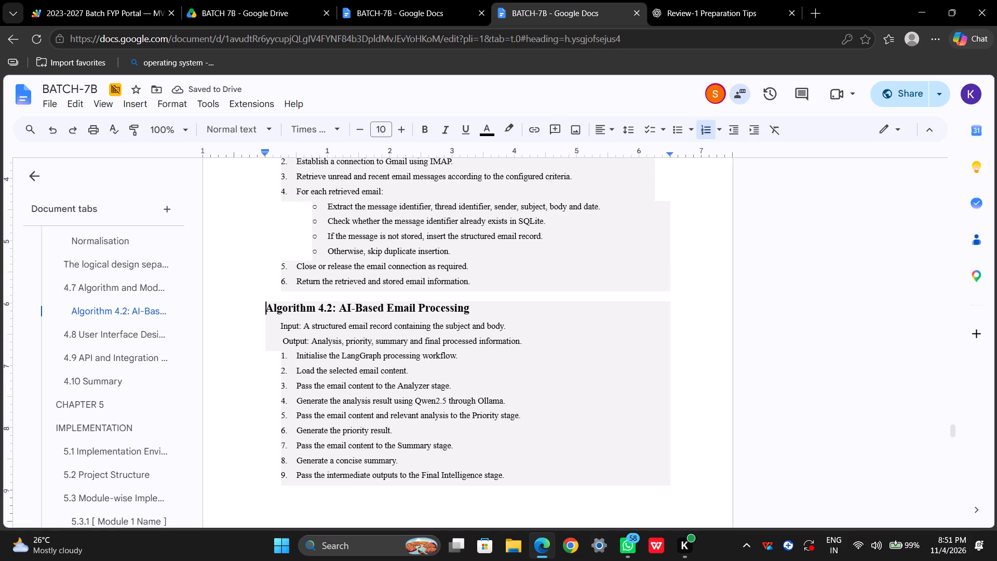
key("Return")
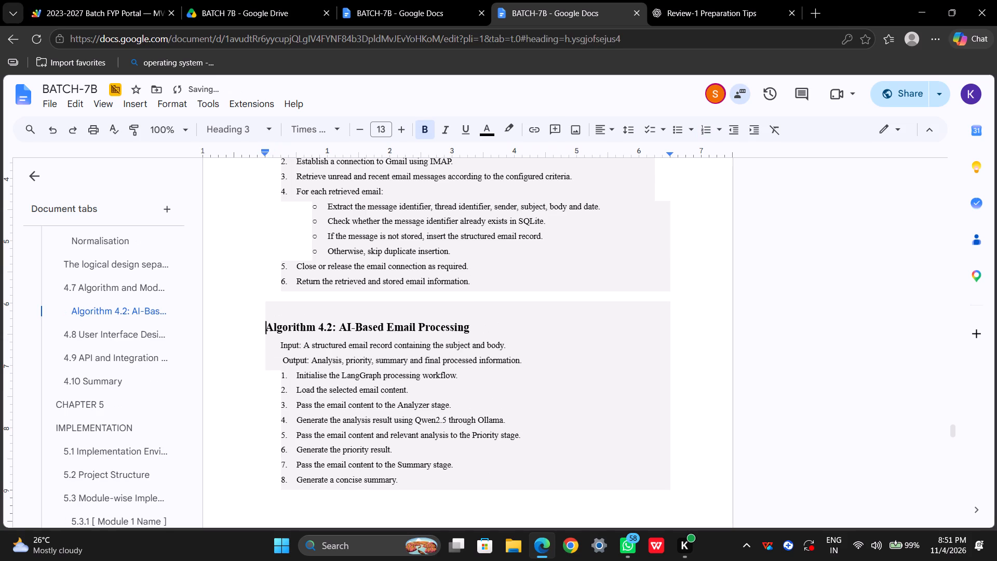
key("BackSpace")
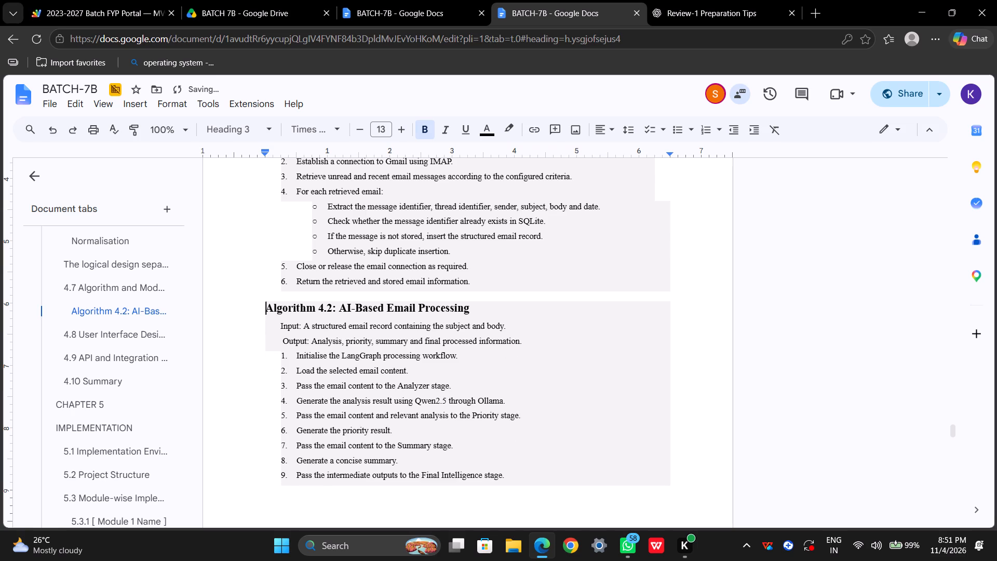
Insert a blank line between the Algorithm 4.2 heading and its "Input:" line.
left_click(357, 336)
left_click(480, 304)
key("Return")
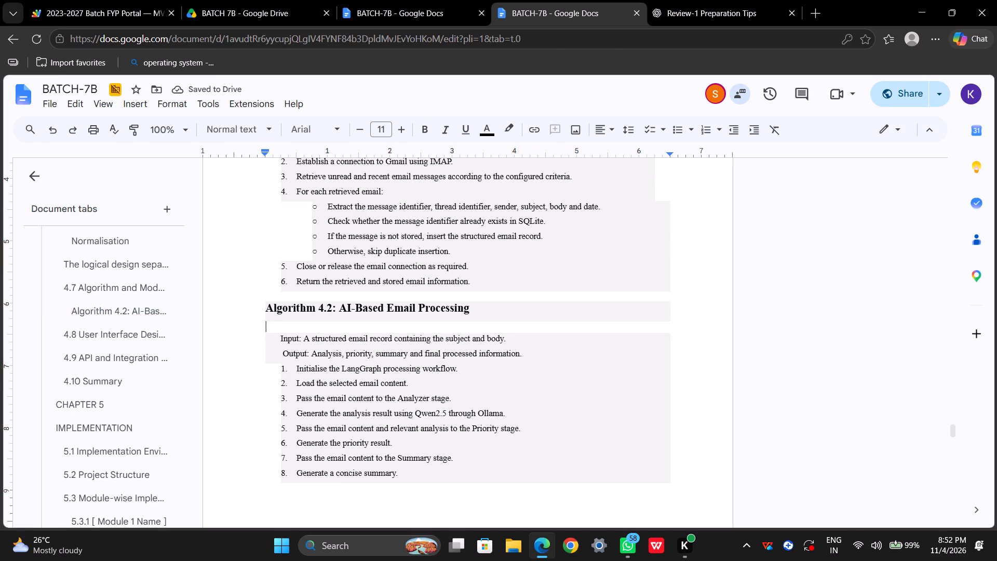
Clear the text formatting of the "Algorithm 4.2: AI-Based Email Processing" heading.
left_click(474, 309)
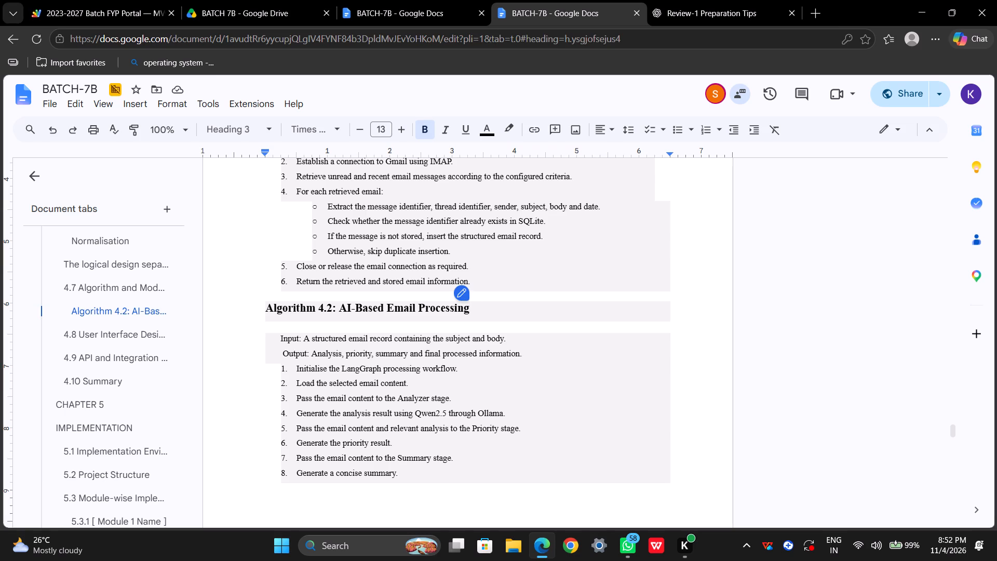
left_click(474, 299)
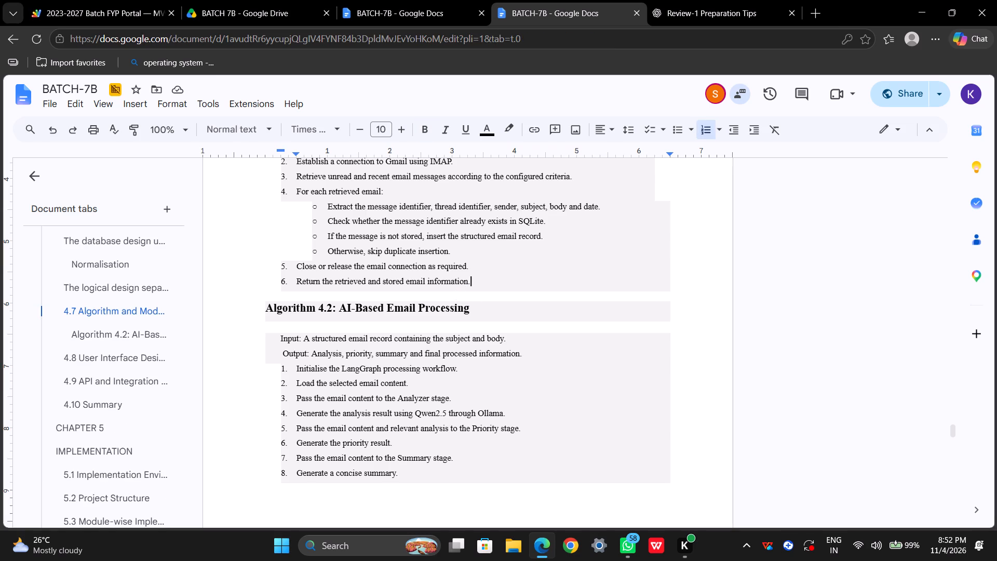
left_click_drag(473, 311, 264, 309)
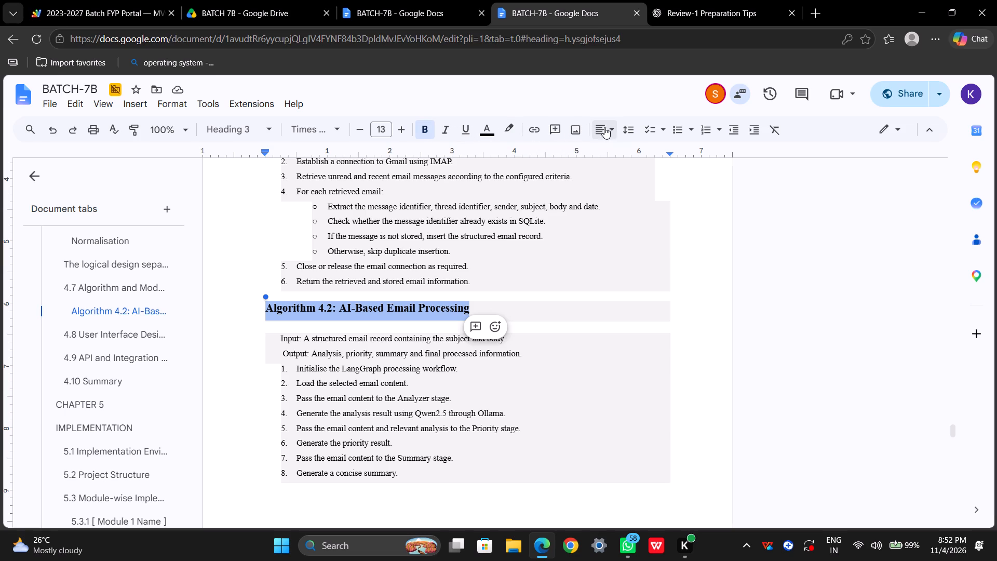
left_click(635, 129)
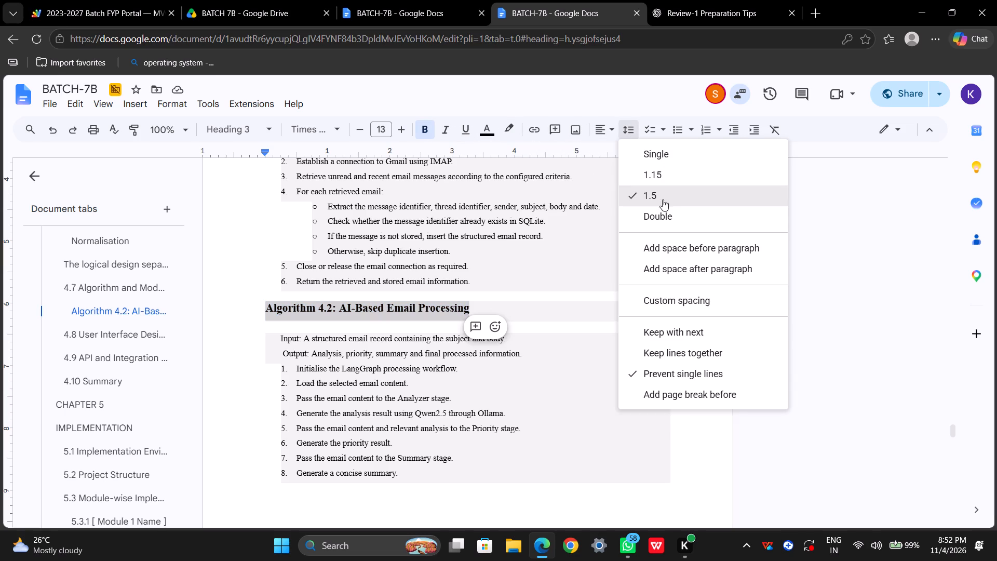
left_click(652, 366)
left_click(767, 126)
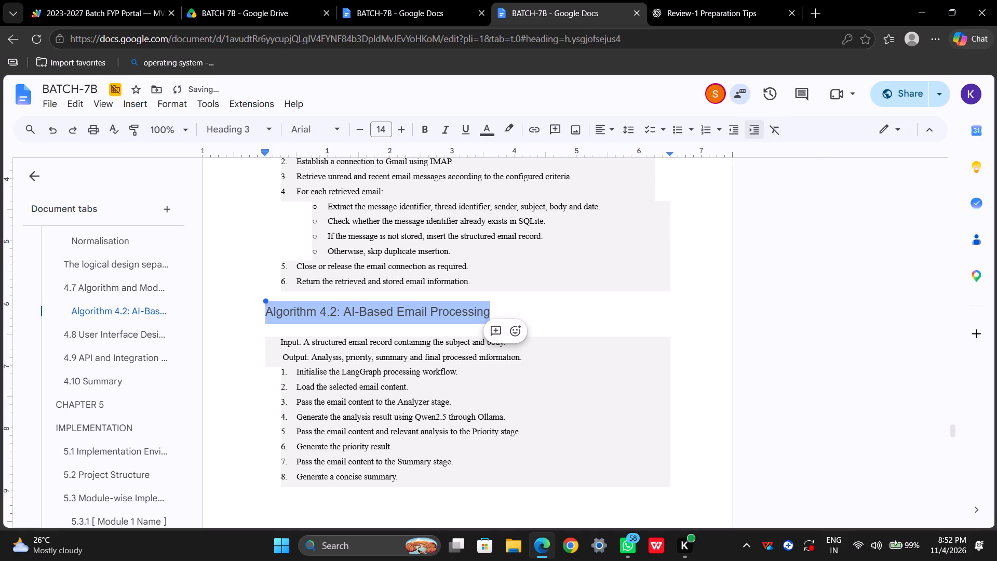
Make the "Algorithm 4.2: AI-Based Email Processing" heading bold and set its font size to 13.
left_click(600, 302)
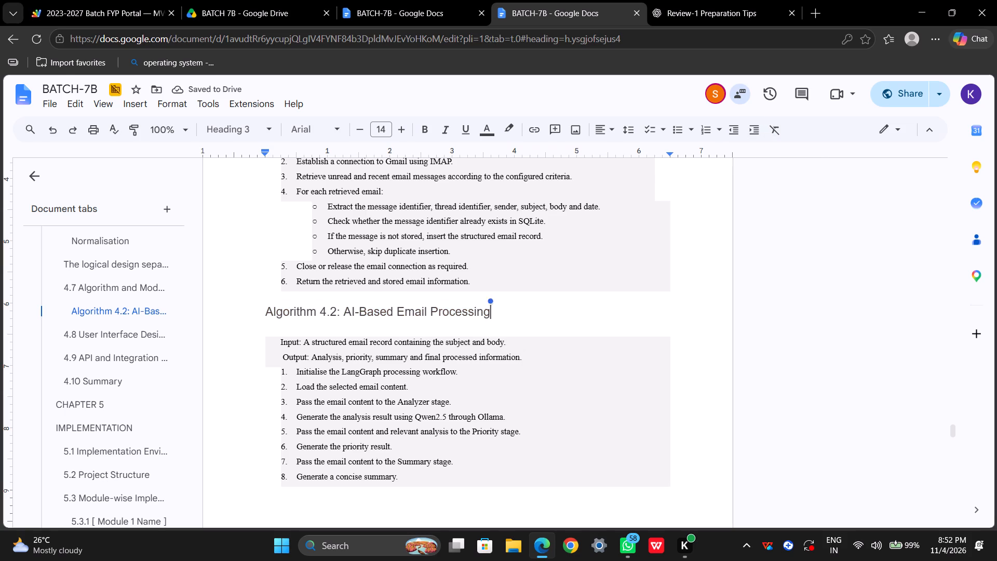
left_click_drag(518, 314, 261, 301)
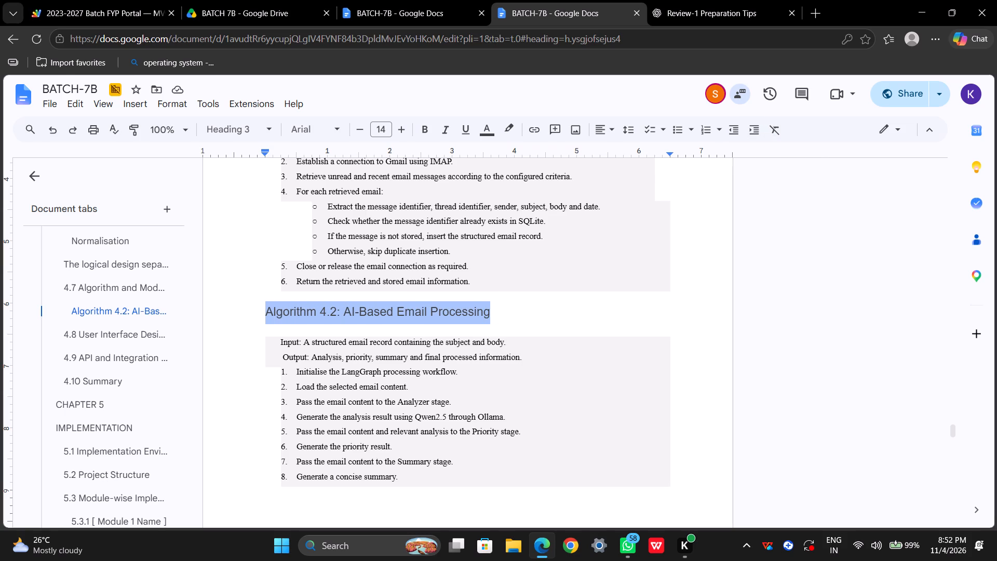
left_click_drag(261, 301, 234, 301)
left_click(254, 266)
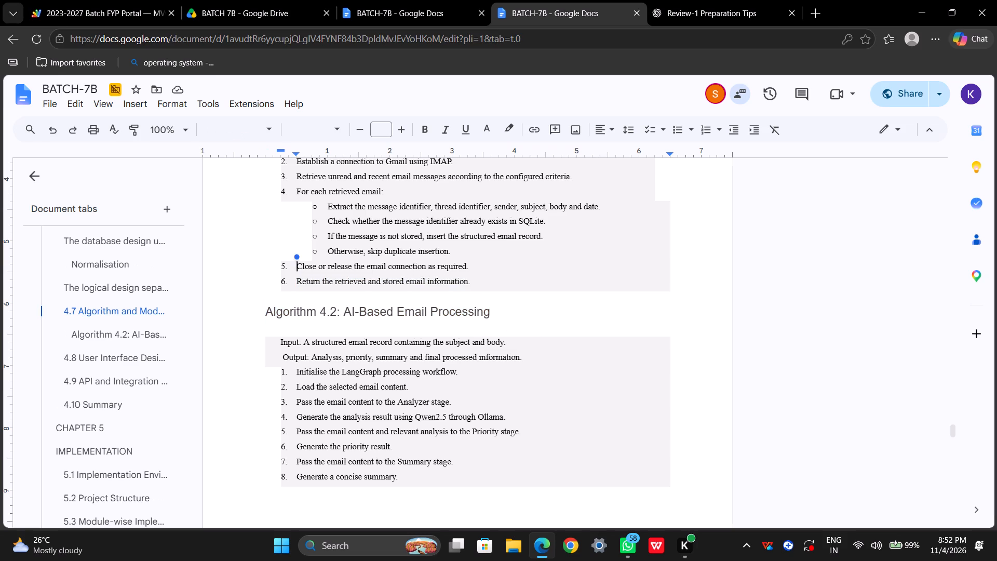
left_click_drag(256, 312, 272, 313)
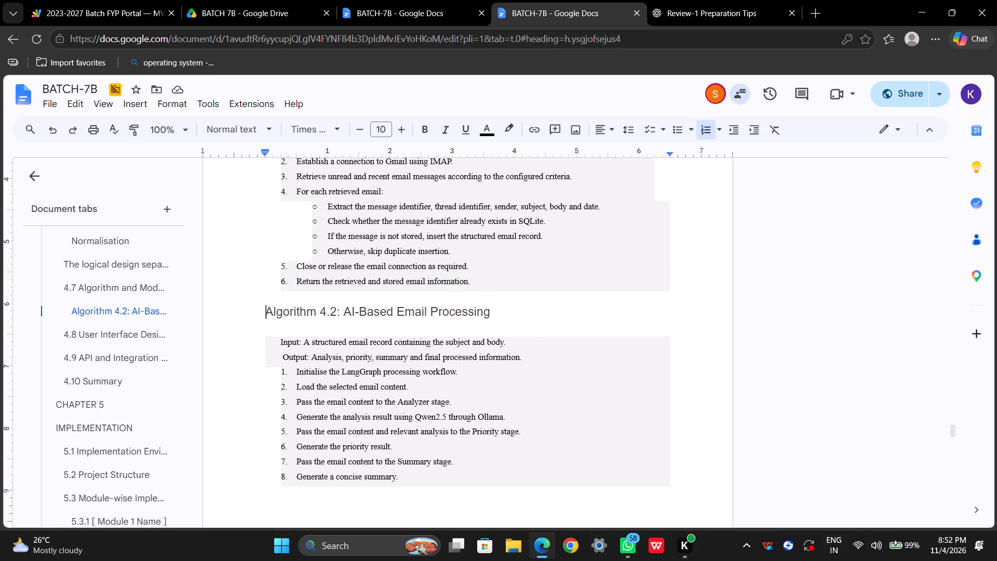
left_click_drag(272, 313, 493, 319)
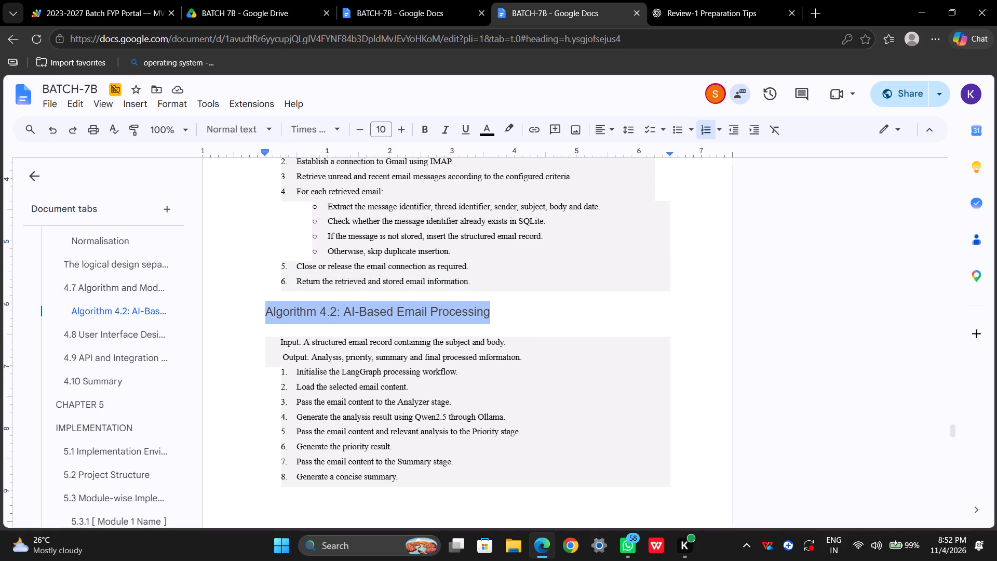
left_click_drag(493, 319, 492, 319)
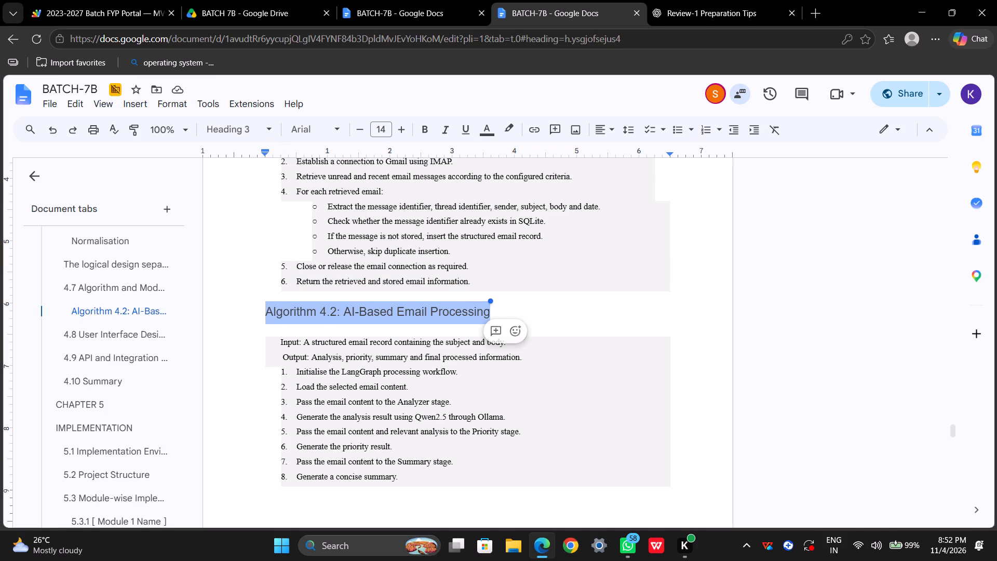
left_click(428, 133)
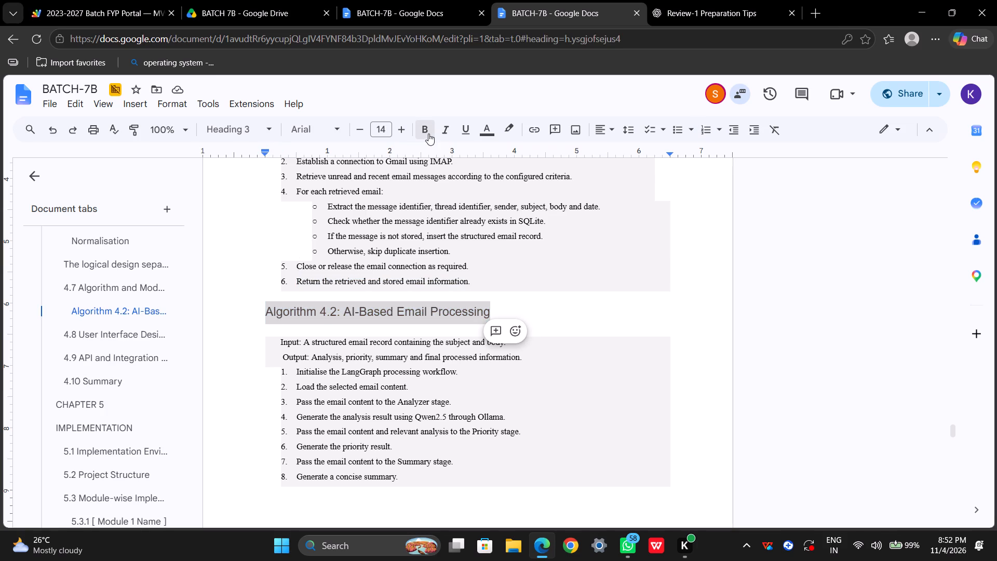
left_click(387, 126)
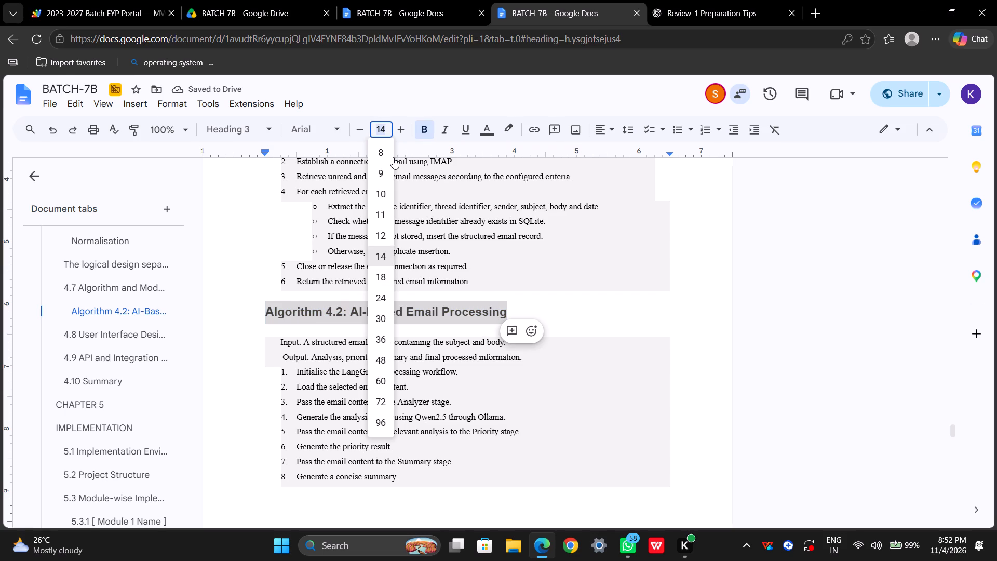
type("13")
key("Return")
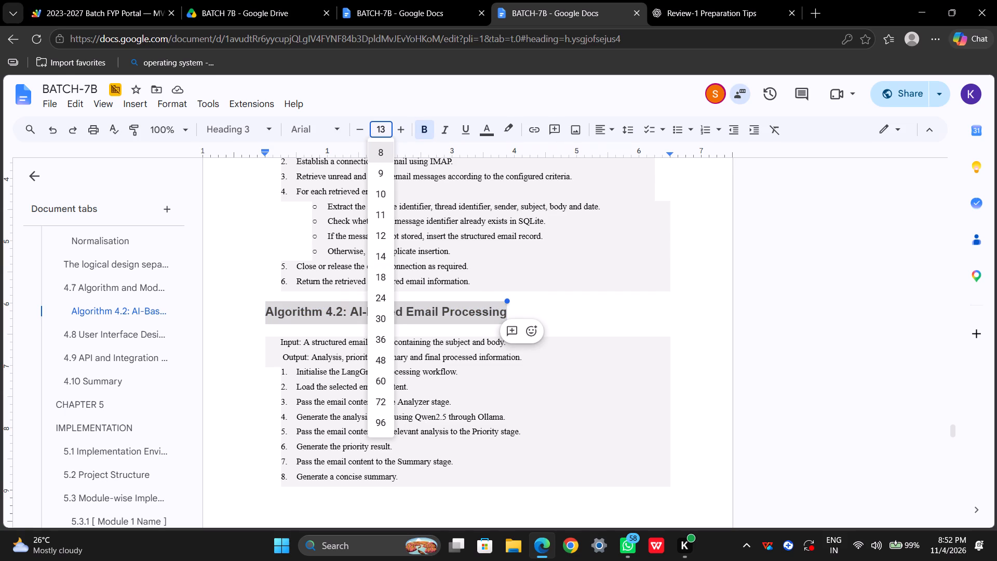
left_click(546, 324)
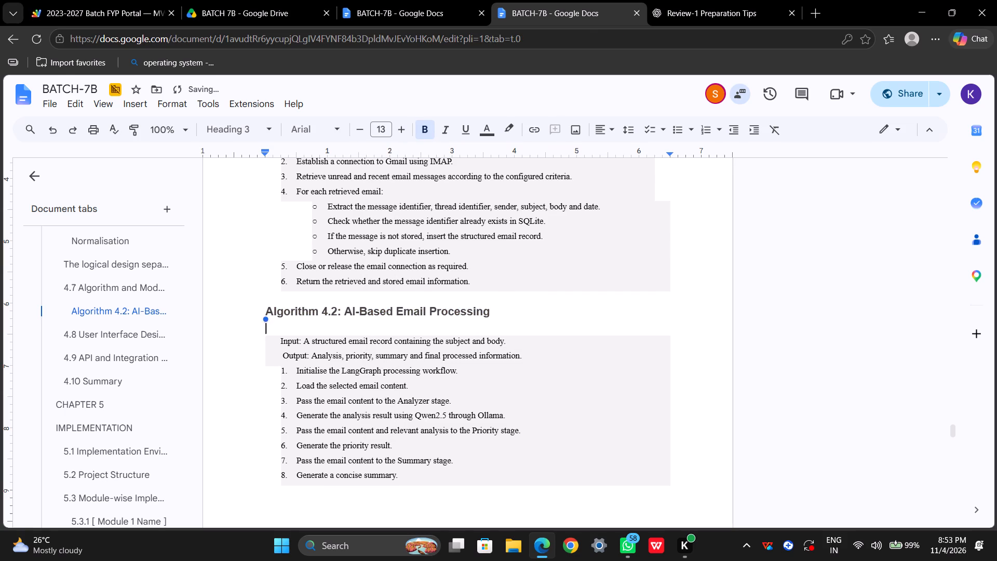
left_click(546, 324)
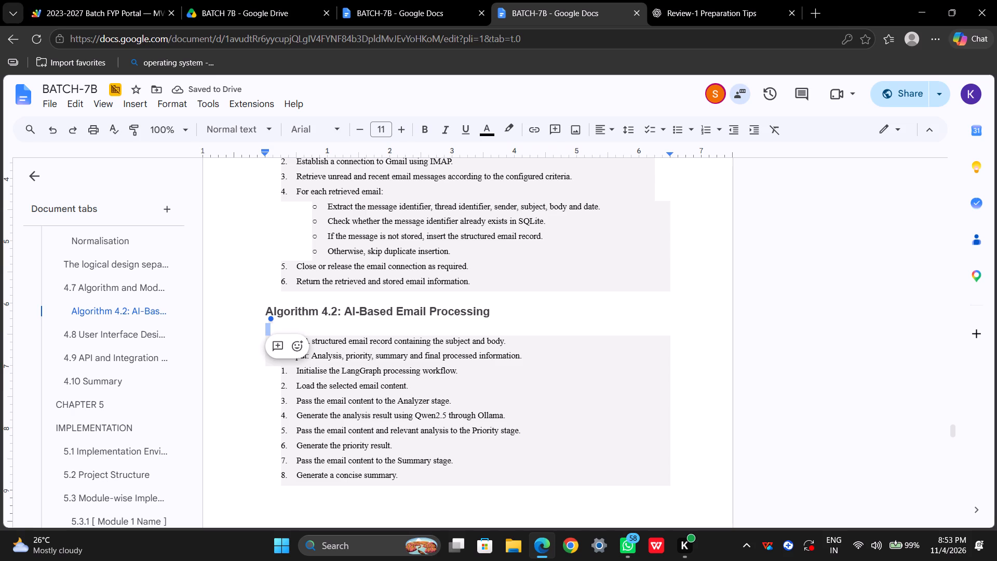
left_click(309, 333)
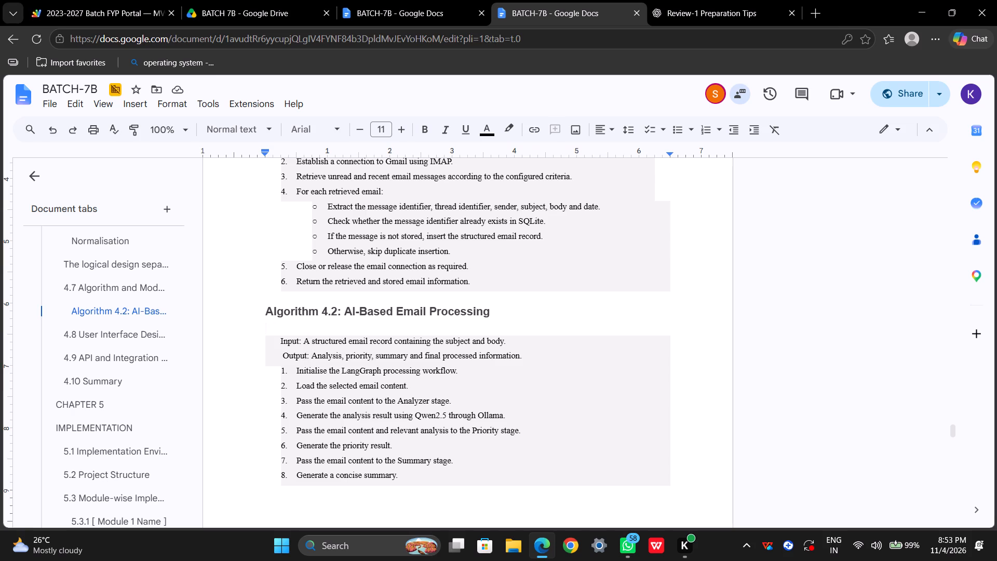
Delete the extra space before "Output:" in Algorithm 4.2 so it lines up with the "Input:" line.
left_click(282, 352)
key("BackSpace")
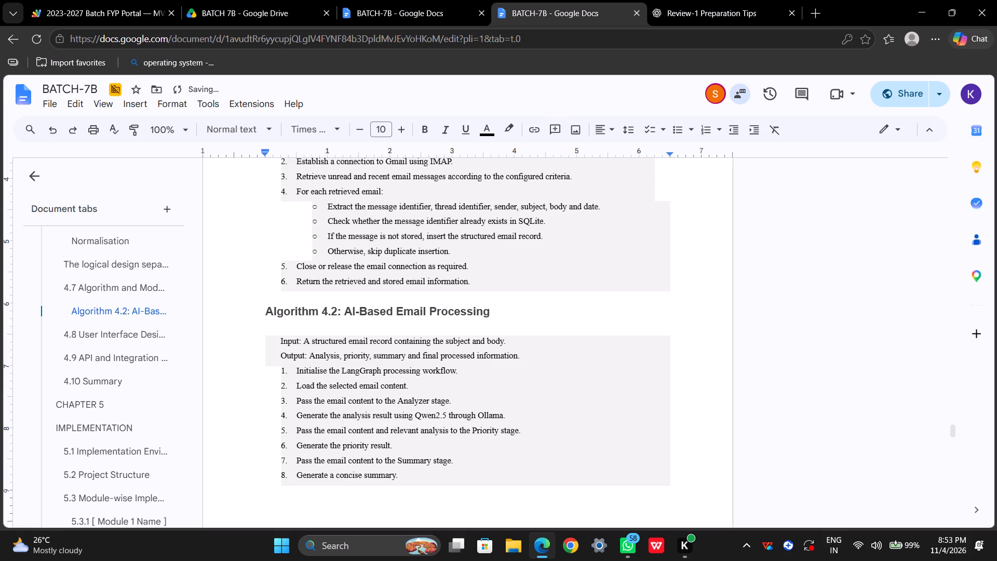
Delete six of the leading spaces before "Input:" in Algorithm 4.2 to bring the line close to the margin.
scroll(245, 311, "up", 3)
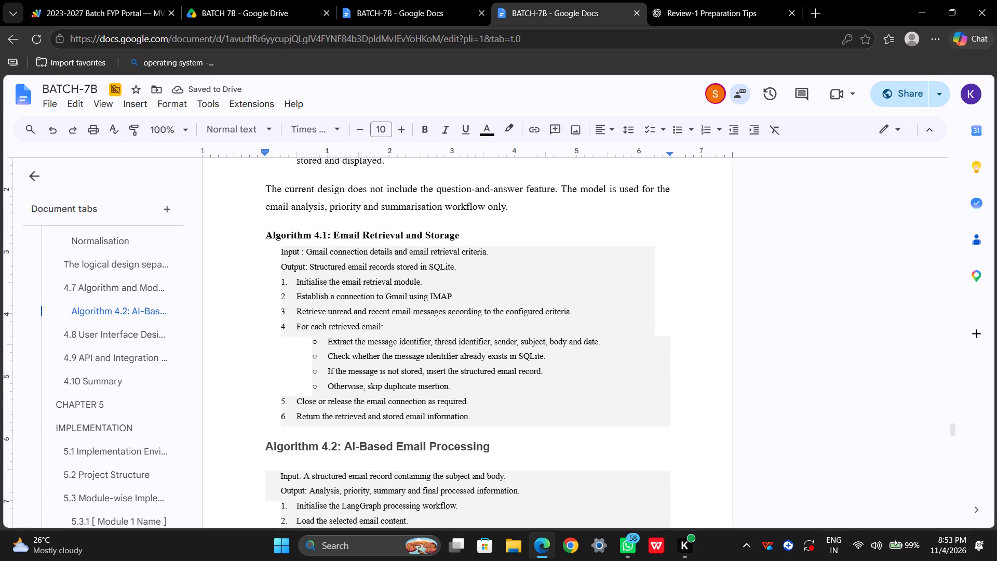
scroll(245, 311, "down", 3)
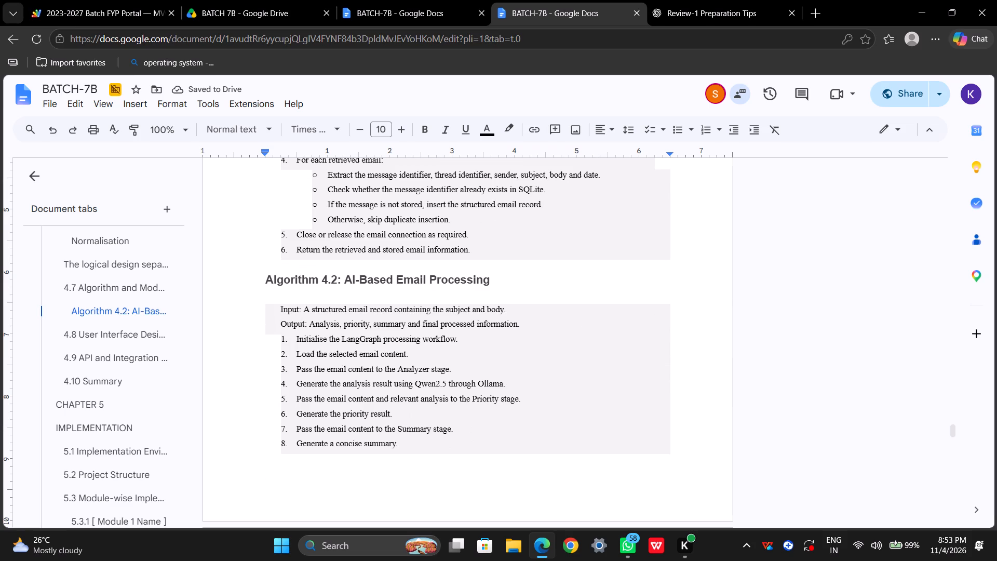
left_click(277, 310)
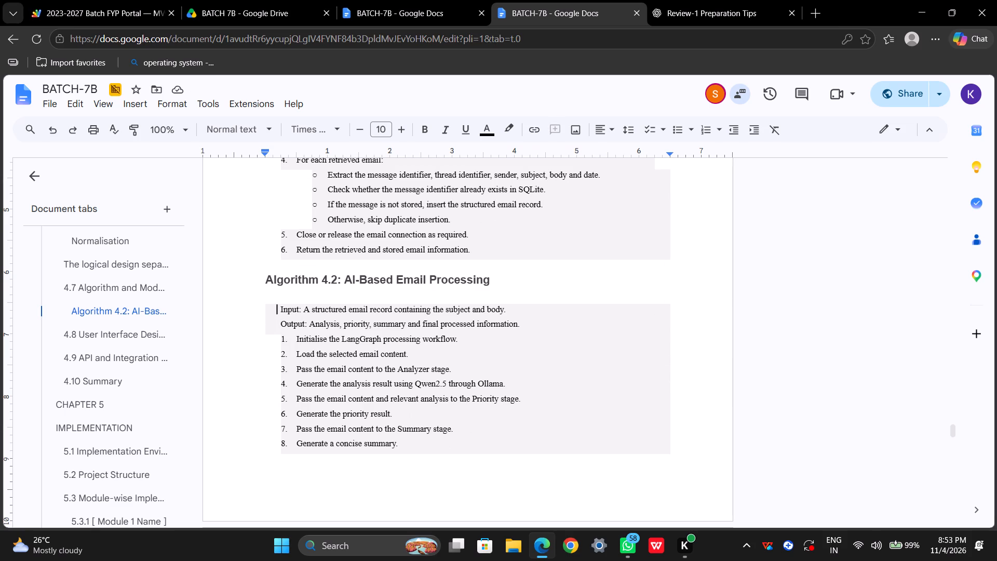
left_click(280, 311)
key("BackSpace")
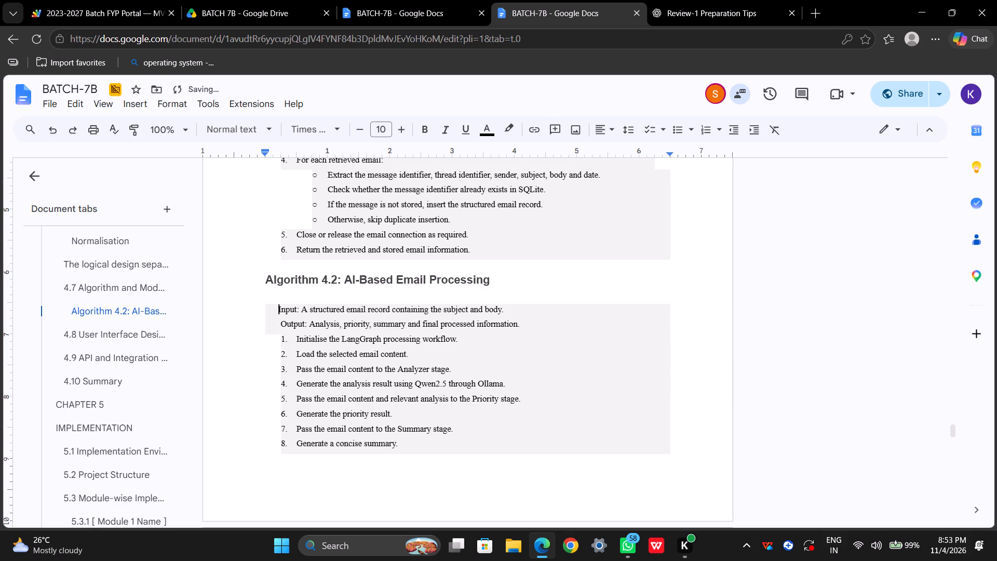
key("BackSpace")
key("BackSpace")
key("BackSpace")
key("BackSpace")
key("BackSpace")
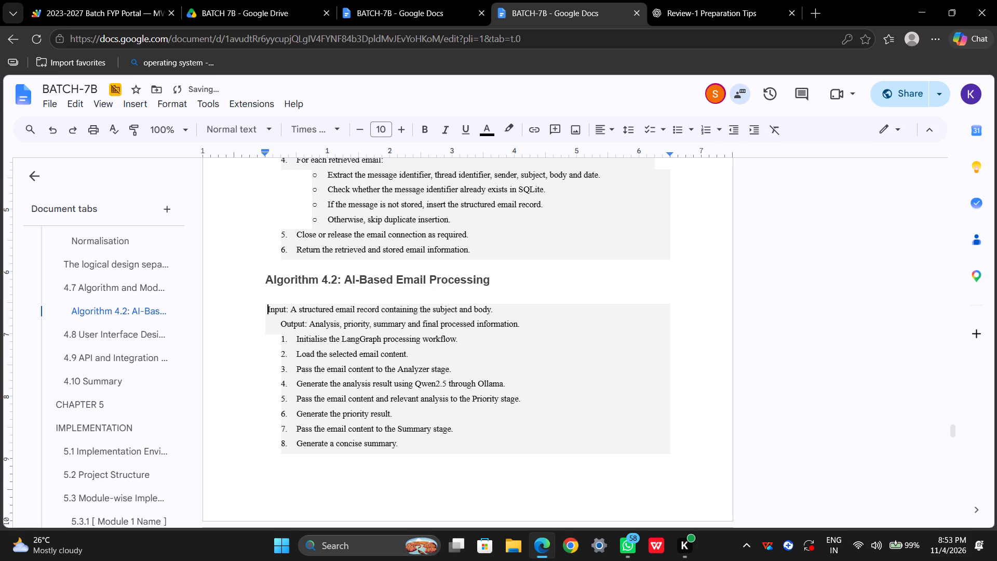
Delete six leading spaces before "Output:" in Algorithm 4.2 so it lines up with the shifted "Input:" line.
key("Down")
key("Right")
key("Right")
key("Right")
key("Right")
key("Right")
key("Right")
key("BackSpace")
key("BackSpace")
key("BackSpace")
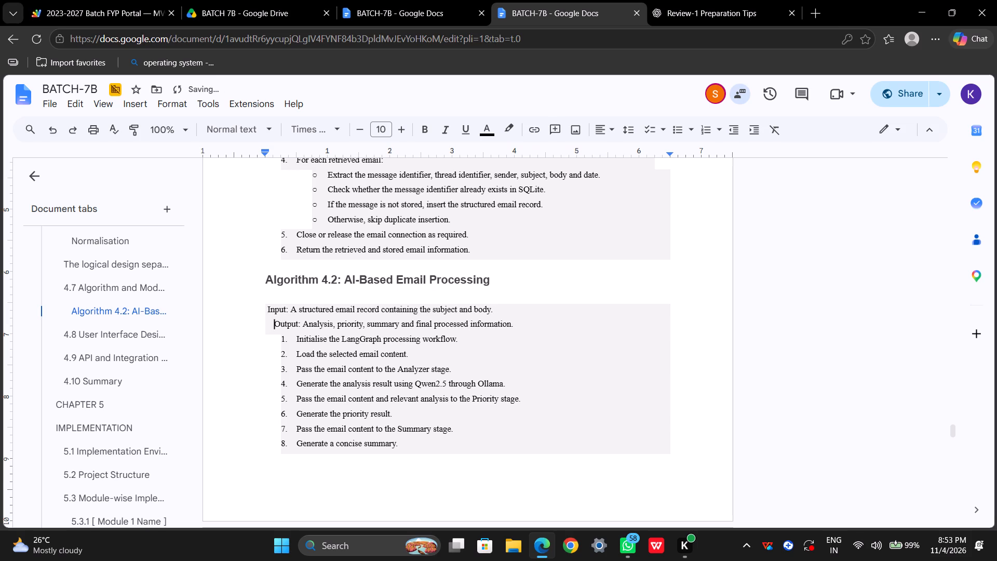
key("BackSpace")
key("BackSpace")
key("BackSpace")
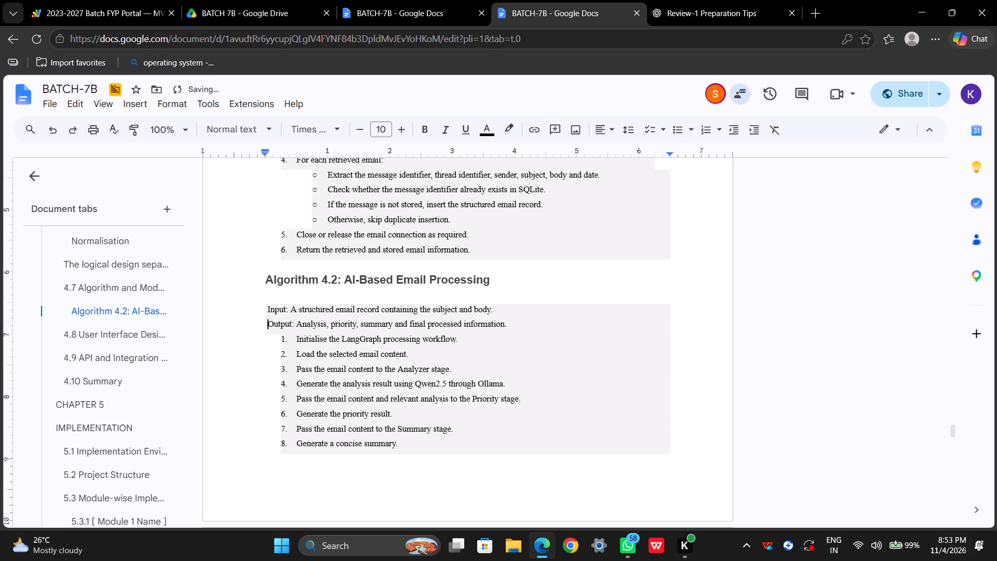
Delete the last leading space before "Input:" and the blank line between it and the Algorithm 4.2 heading.
key("Up")
key("BackSpace")
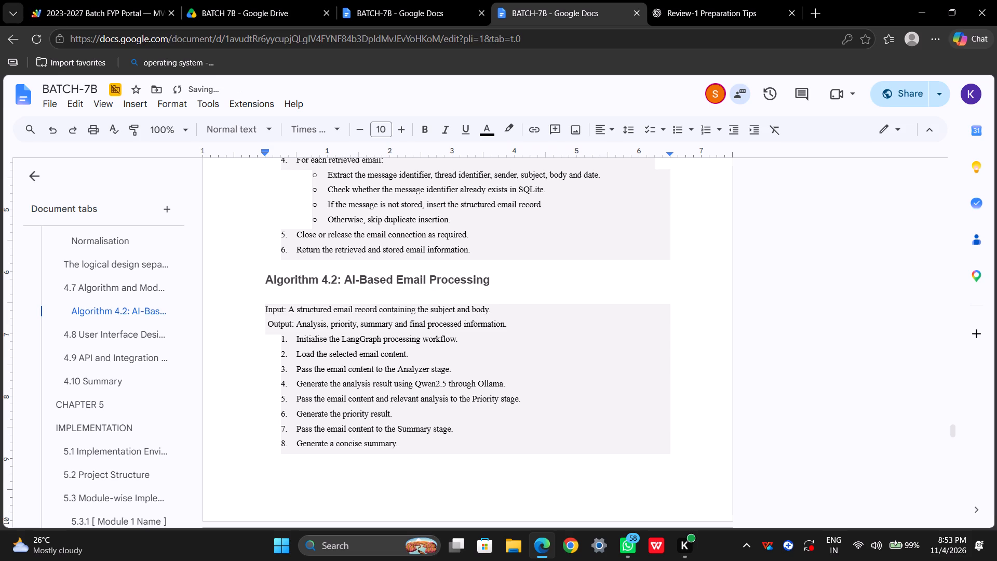
key("BackSpace")
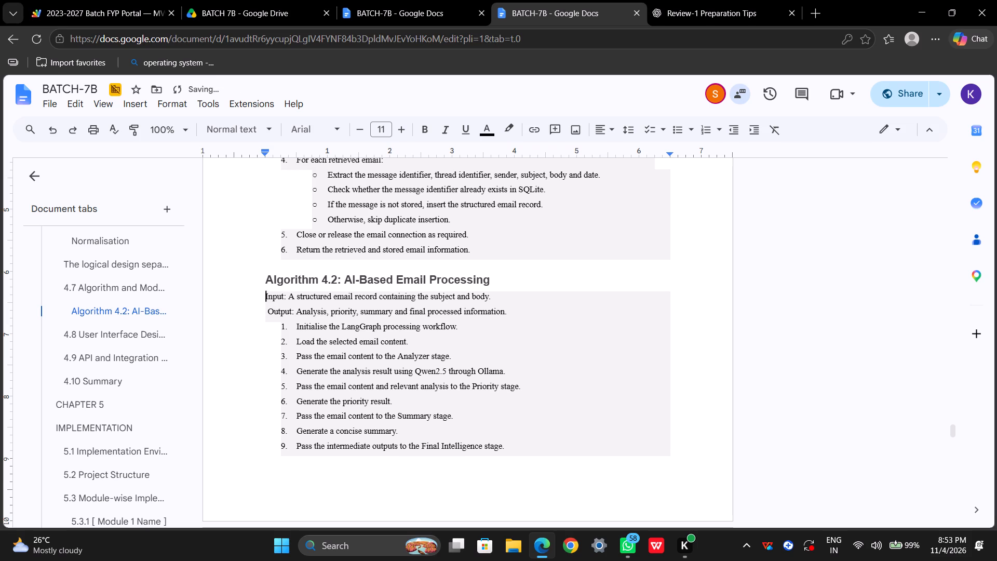
Delete the last leading space before "Output:" and the line break ahead of it, joining it to the Input line.
key("Down")
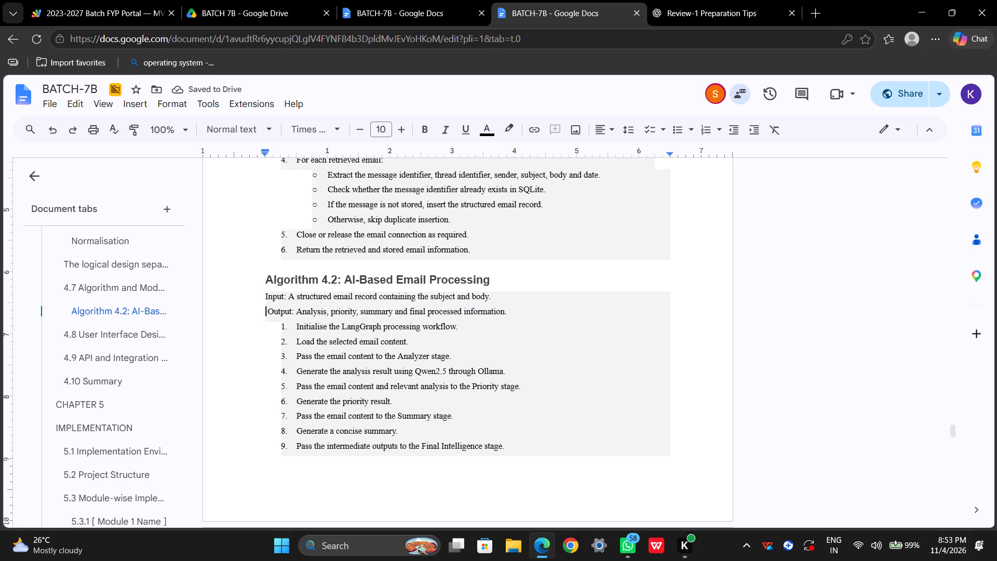
key("Right")
key("BackSpace")
key("BackSpace")
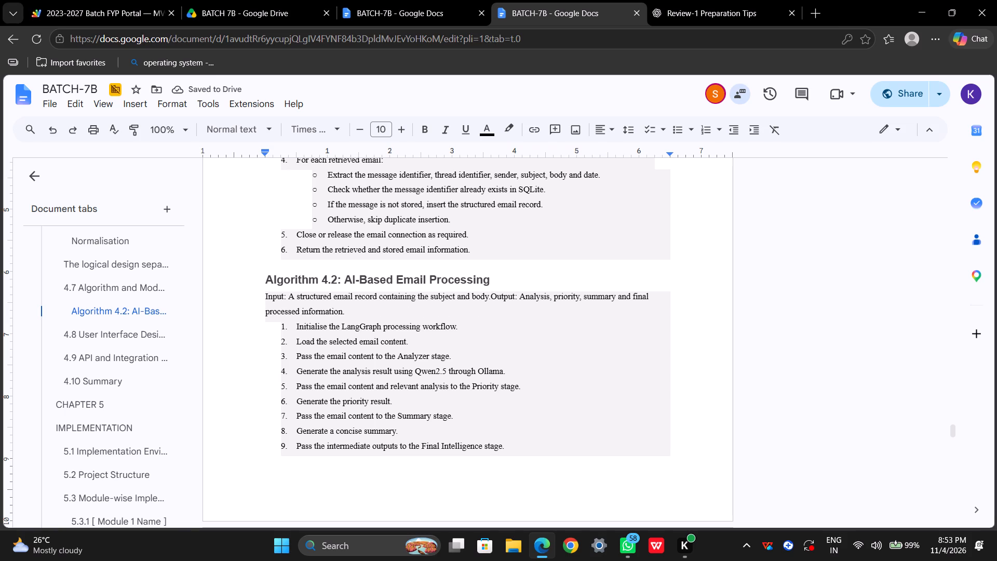
Indent the first line of the joined Input/Output paragraph by one tab stop and split "Output:" onto its own line.
left_click(266, 296)
key("Tab")
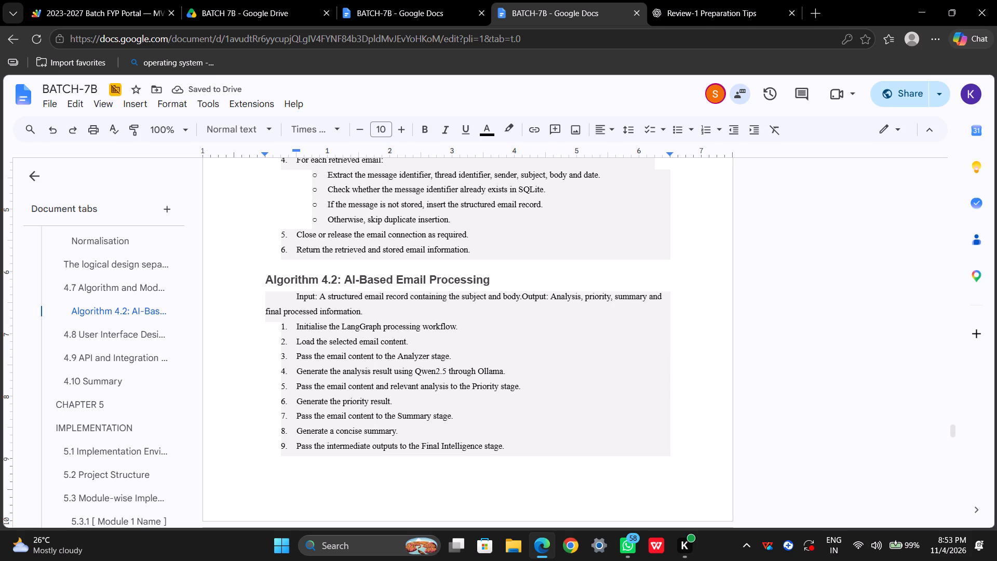
left_click(522, 295)
key("Return")
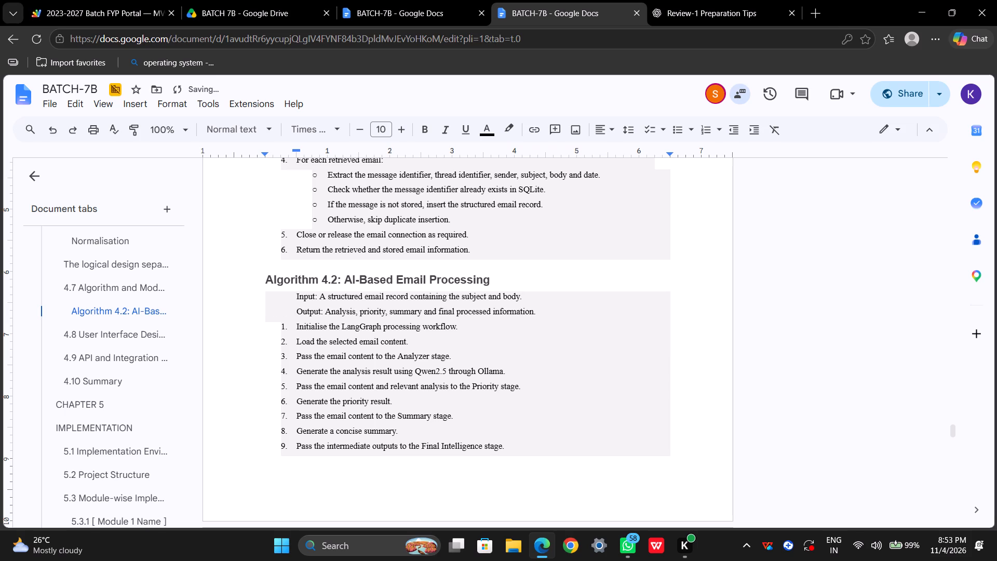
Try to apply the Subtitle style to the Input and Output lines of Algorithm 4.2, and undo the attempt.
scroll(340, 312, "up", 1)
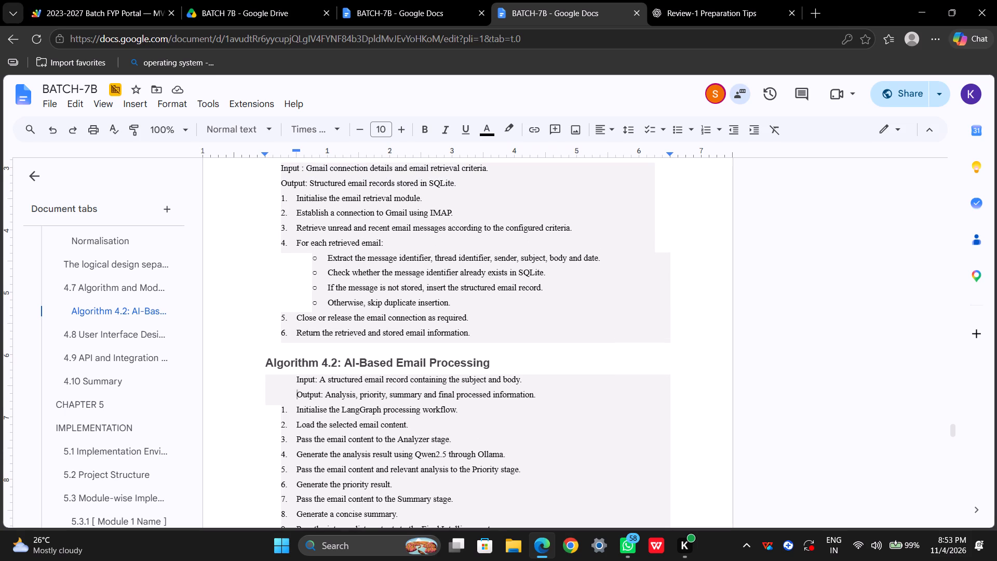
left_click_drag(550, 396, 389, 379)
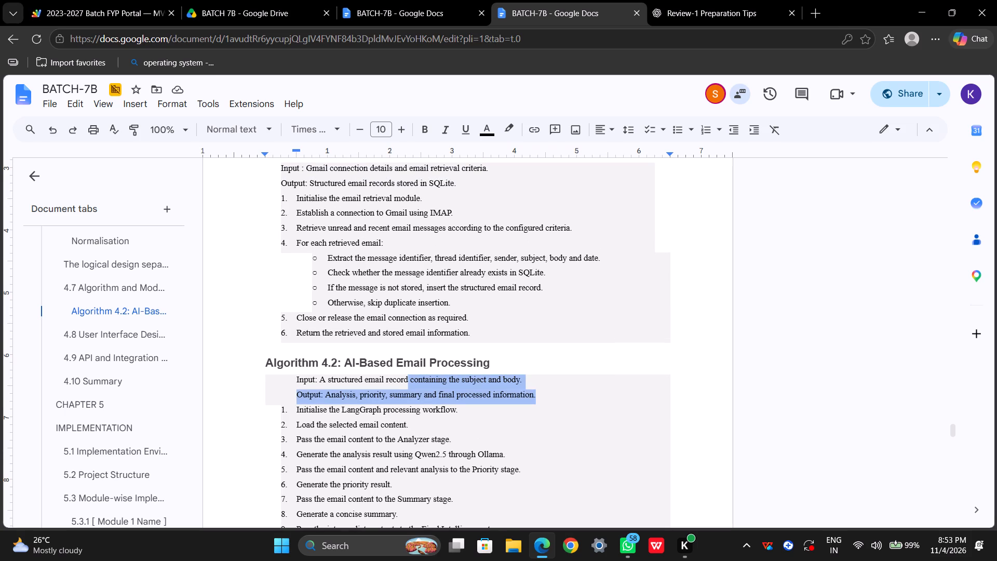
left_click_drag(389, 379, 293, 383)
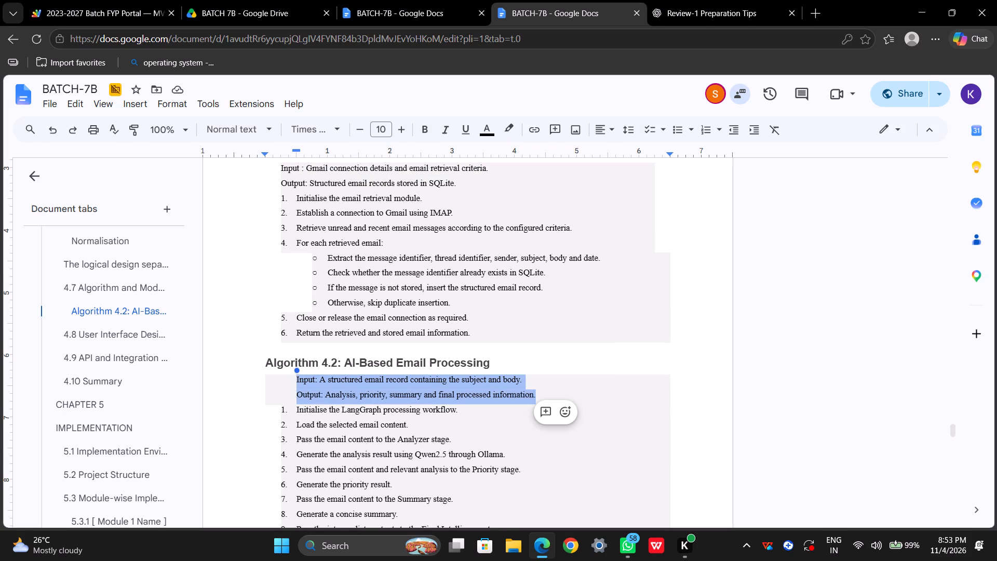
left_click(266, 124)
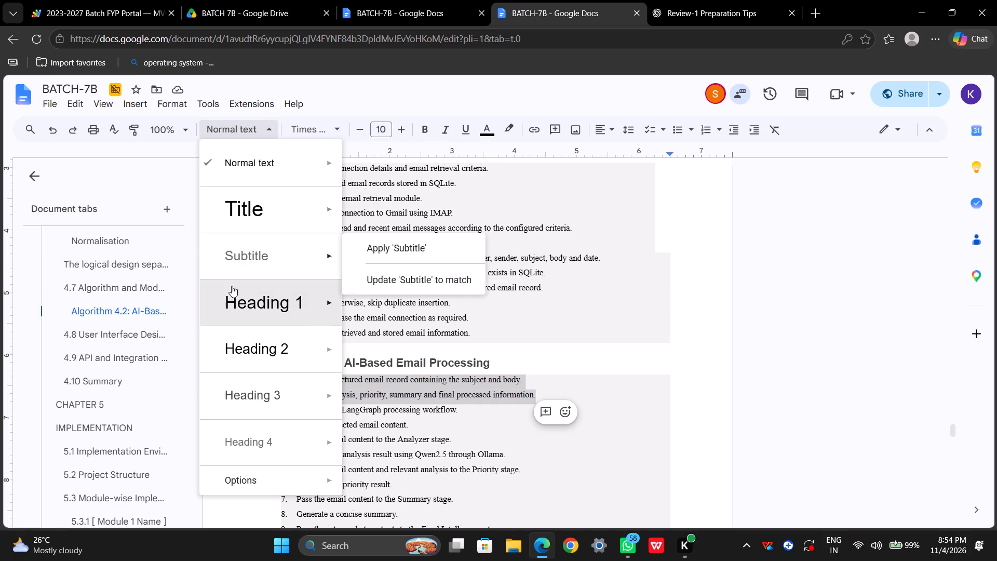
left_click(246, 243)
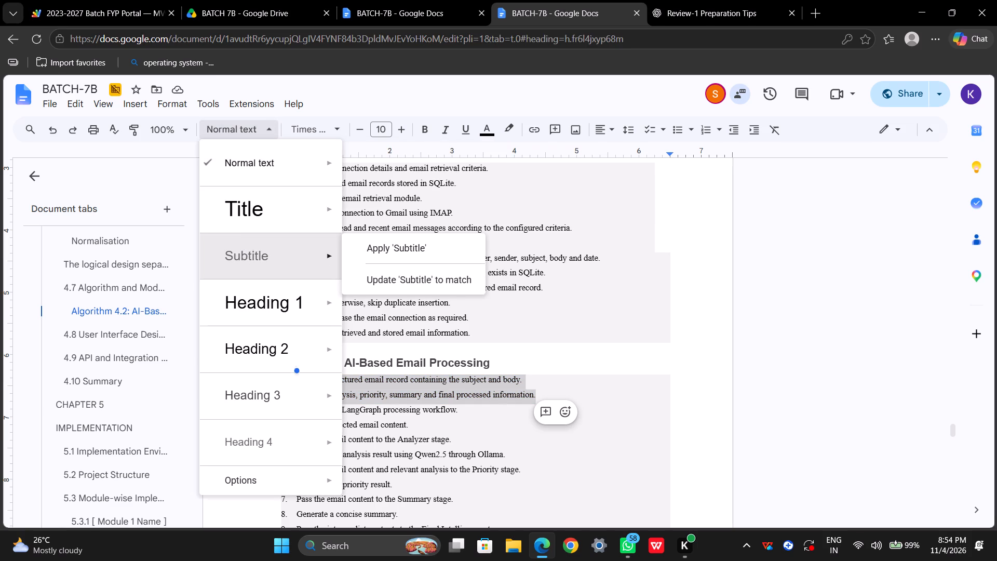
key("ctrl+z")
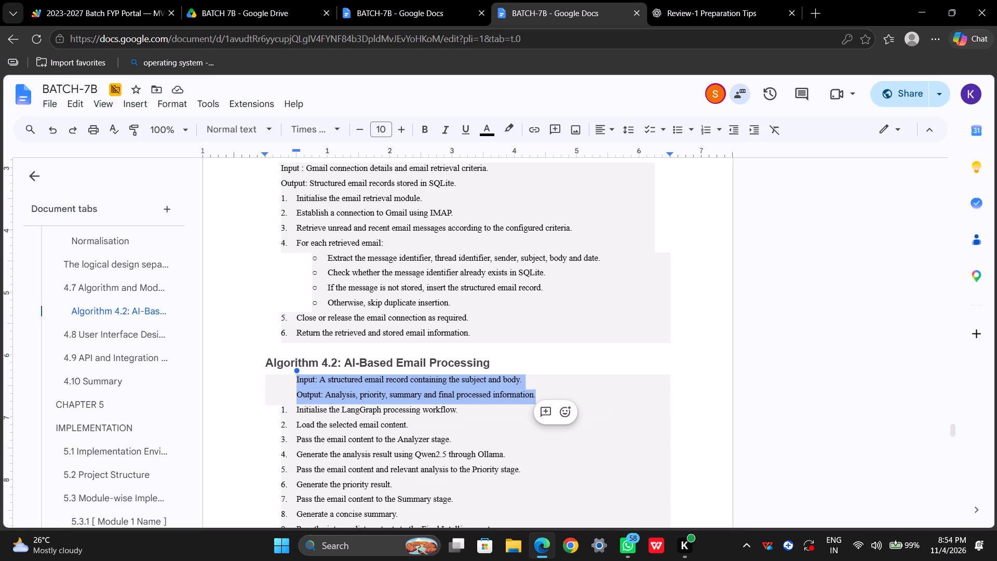
Remove the first-line indent from the Input line and the Output line under the Algorithm 4.2 heading.
left_click(288, 391)
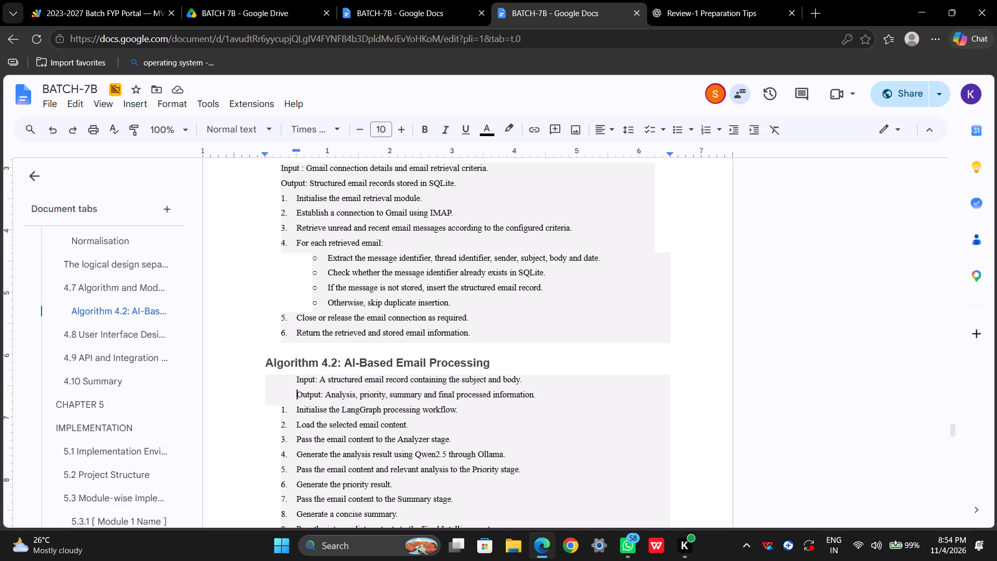
left_click(293, 379)
left_click_drag(293, 379, 247, 381)
key("BackSpace")
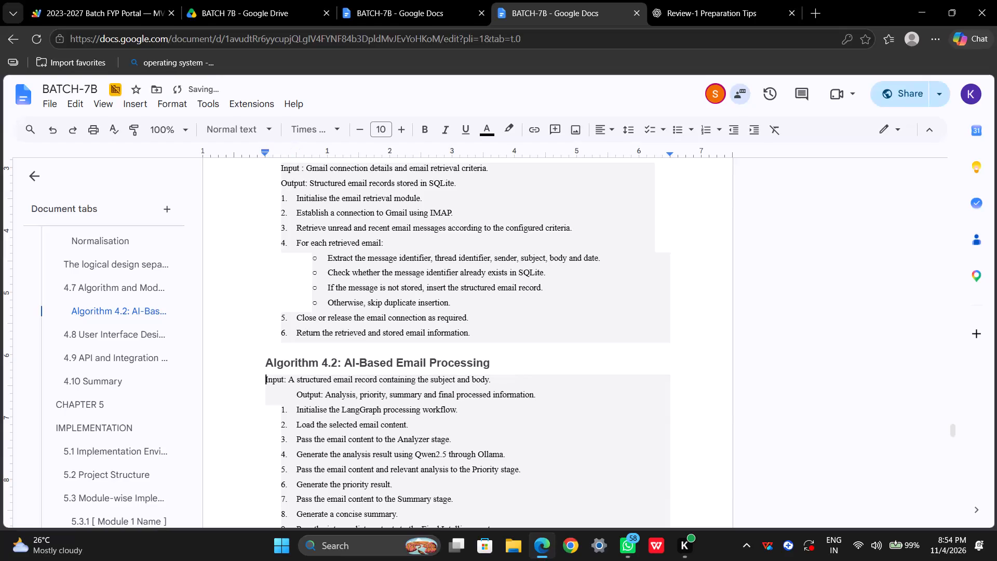
key("Down")
key("BackSpace")
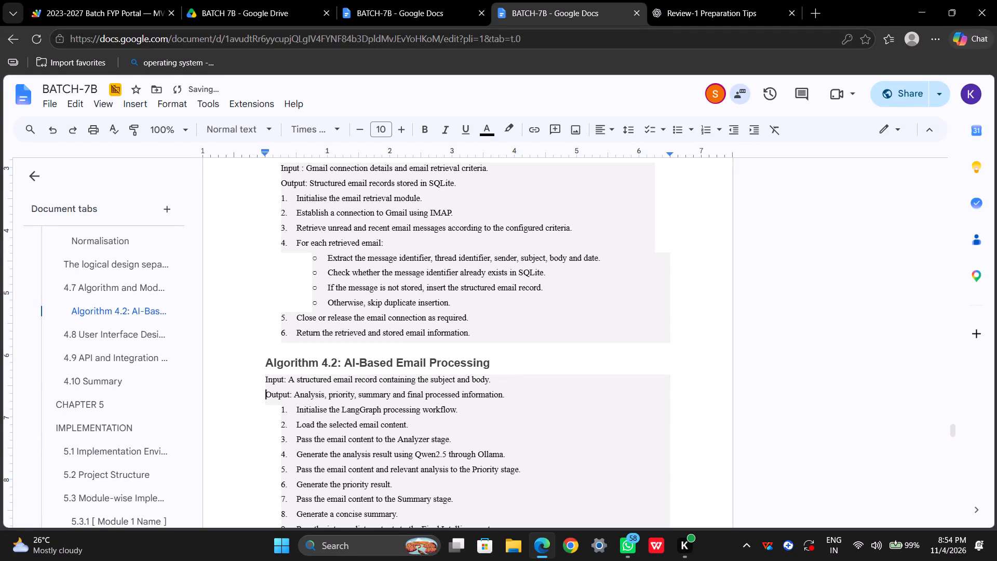
Check the Algorithm 4.1 heading's text formatting and reduce the Algorithm 4.2 heading's font size by one point.
scroll(247, 381, "up", 1)
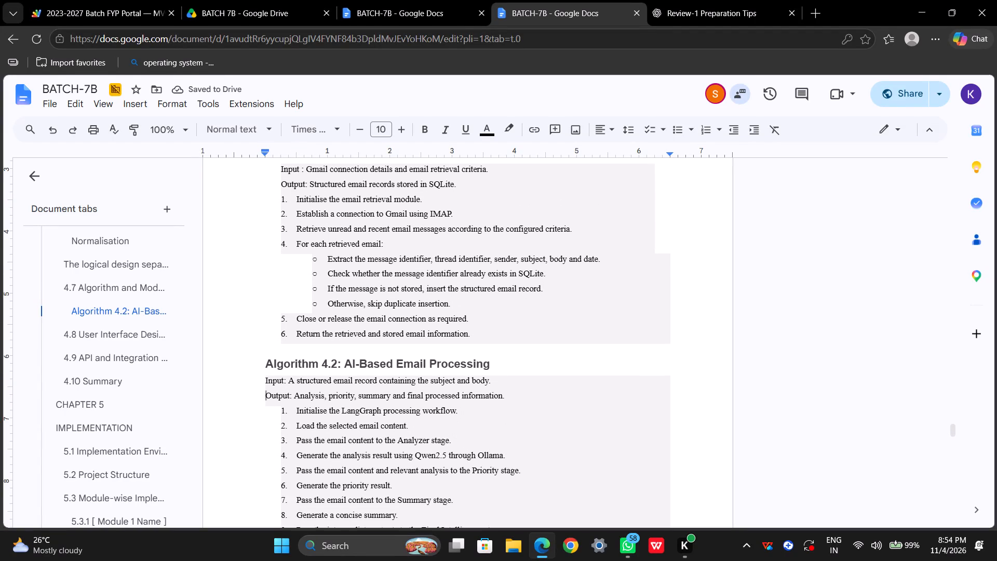
scroll(247, 381, "up", 1)
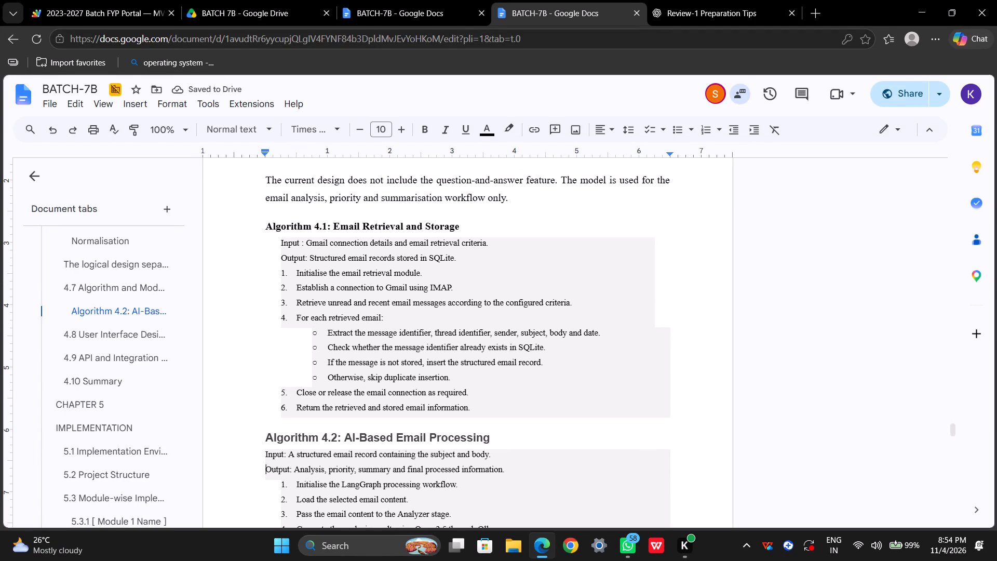
left_click(434, 221)
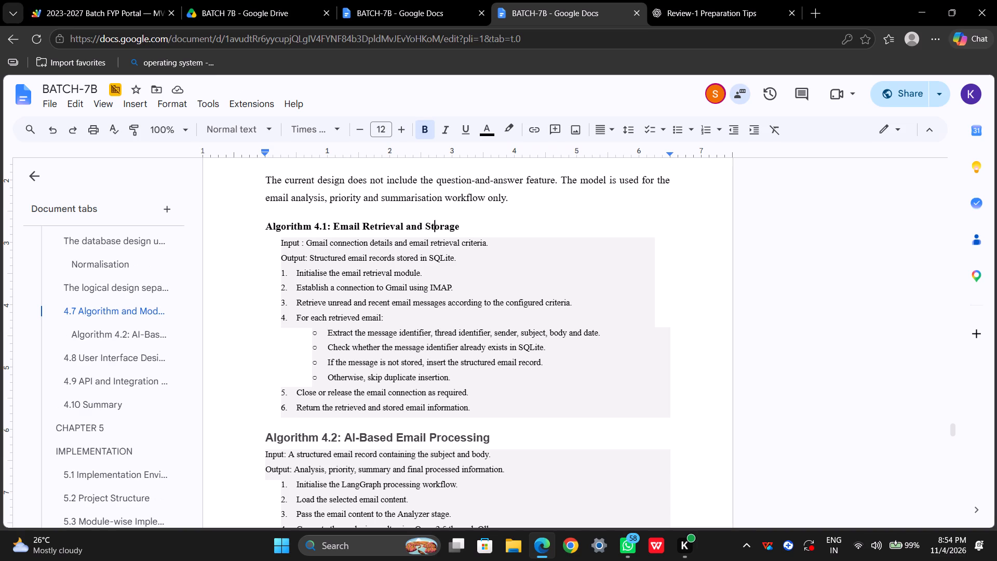
left_click_drag(494, 437, 221, 435)
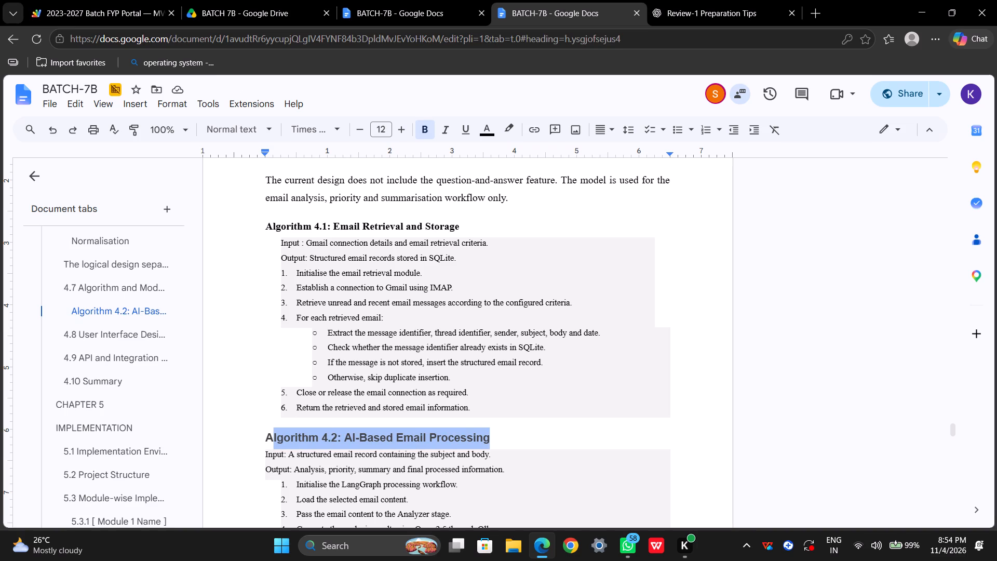
left_click_drag(221, 435, 221, 435)
left_click(361, 123)
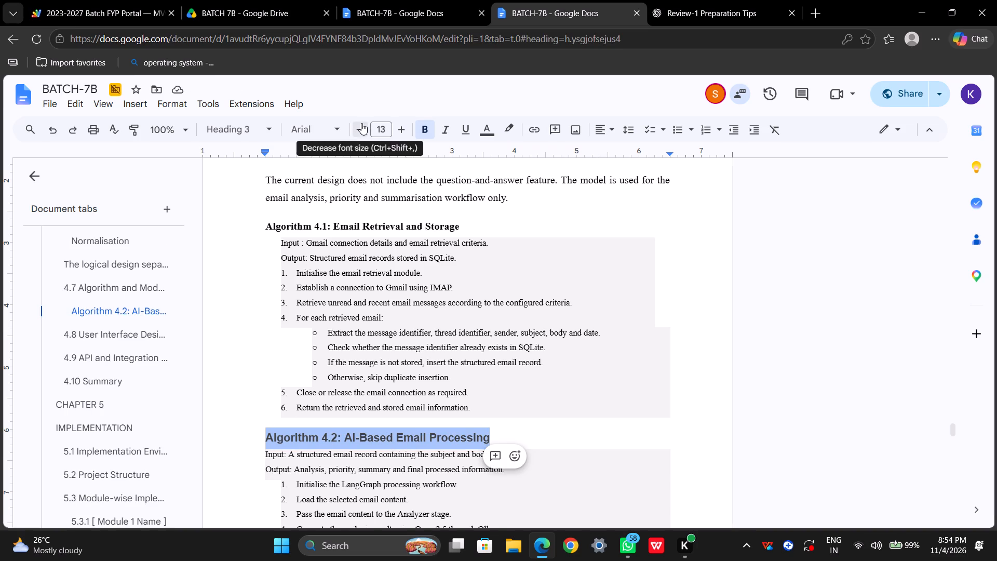
left_click(256, 363)
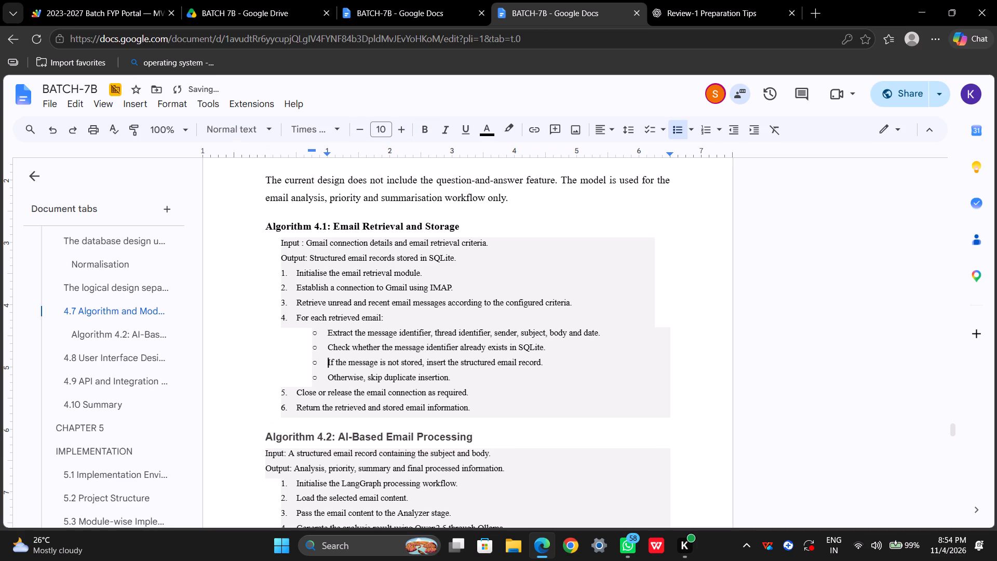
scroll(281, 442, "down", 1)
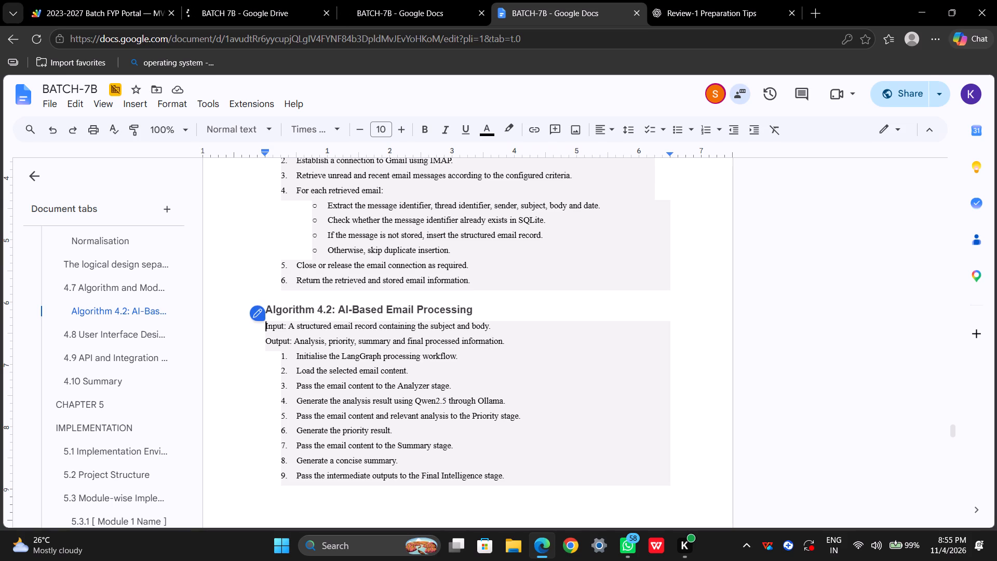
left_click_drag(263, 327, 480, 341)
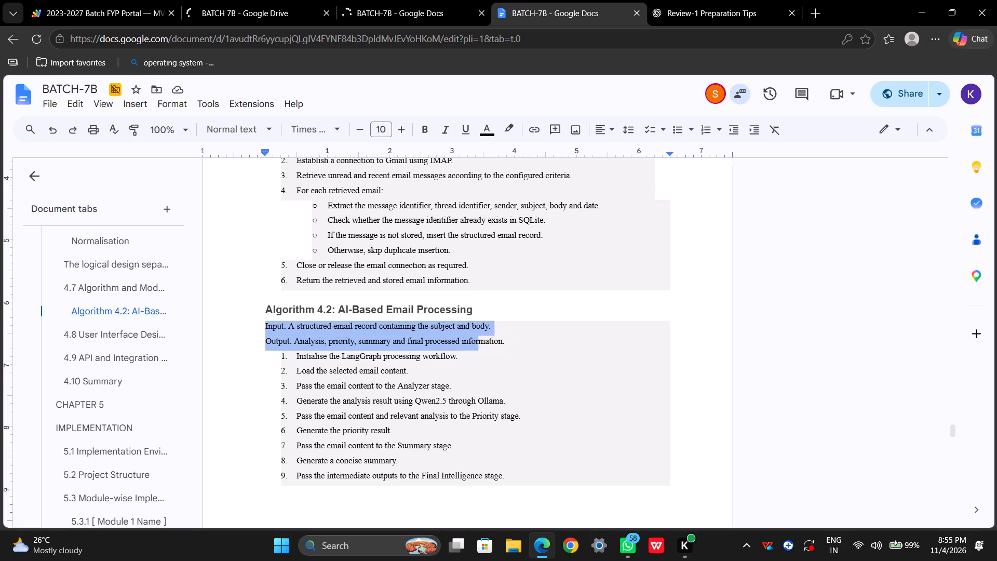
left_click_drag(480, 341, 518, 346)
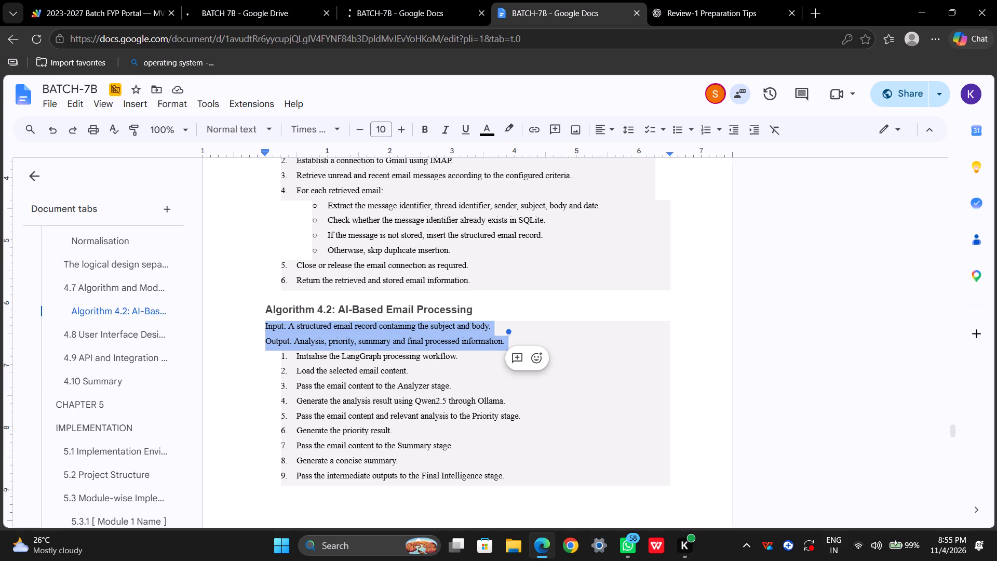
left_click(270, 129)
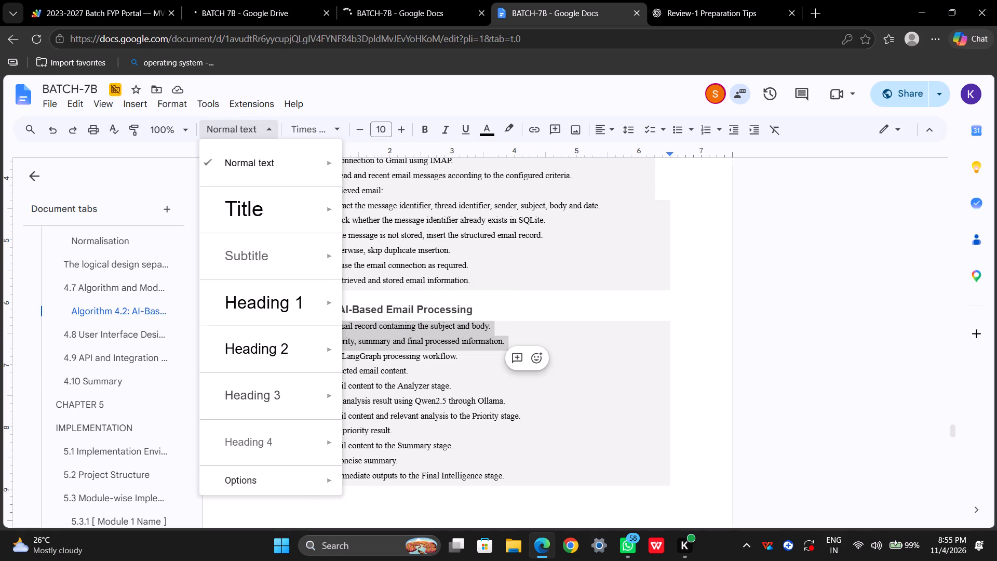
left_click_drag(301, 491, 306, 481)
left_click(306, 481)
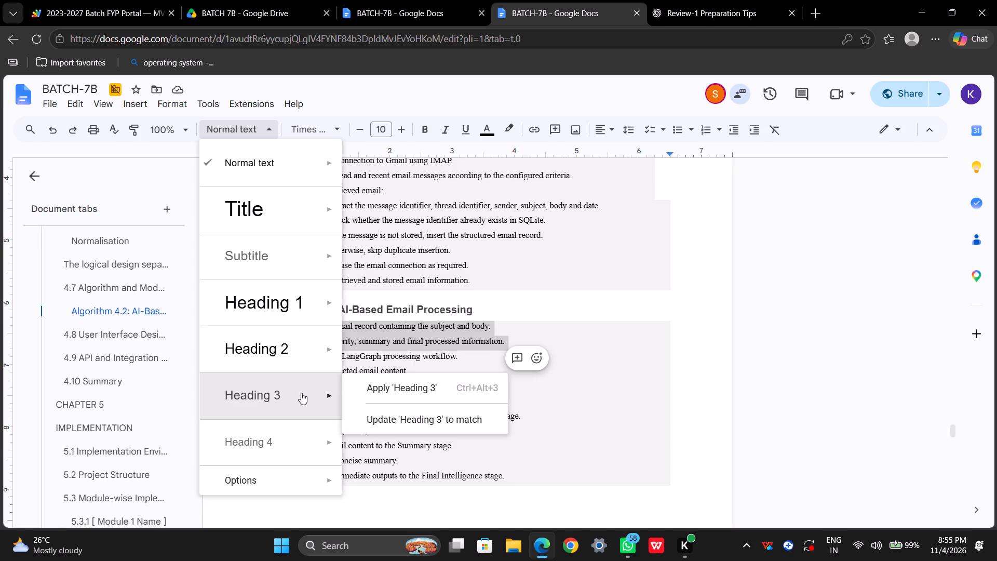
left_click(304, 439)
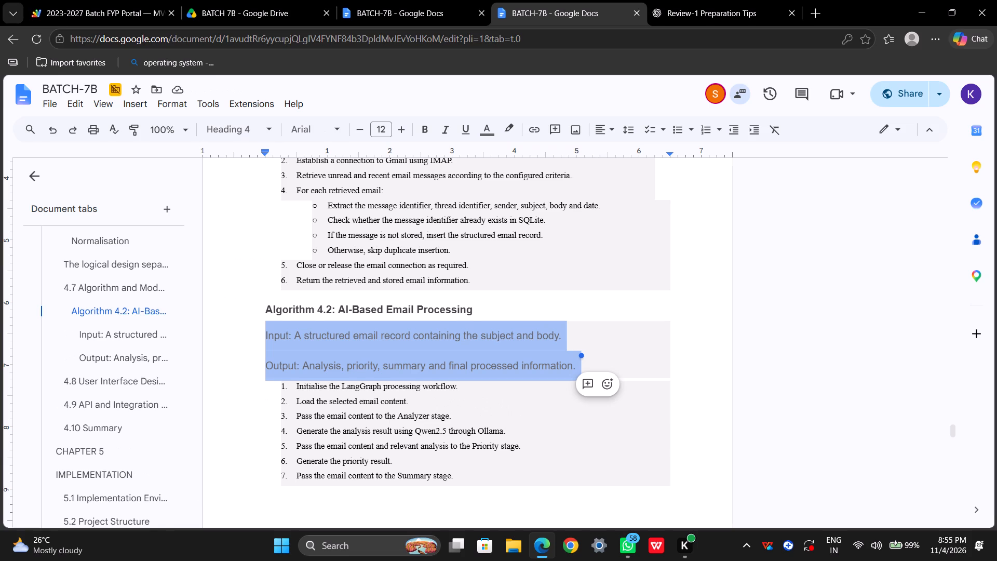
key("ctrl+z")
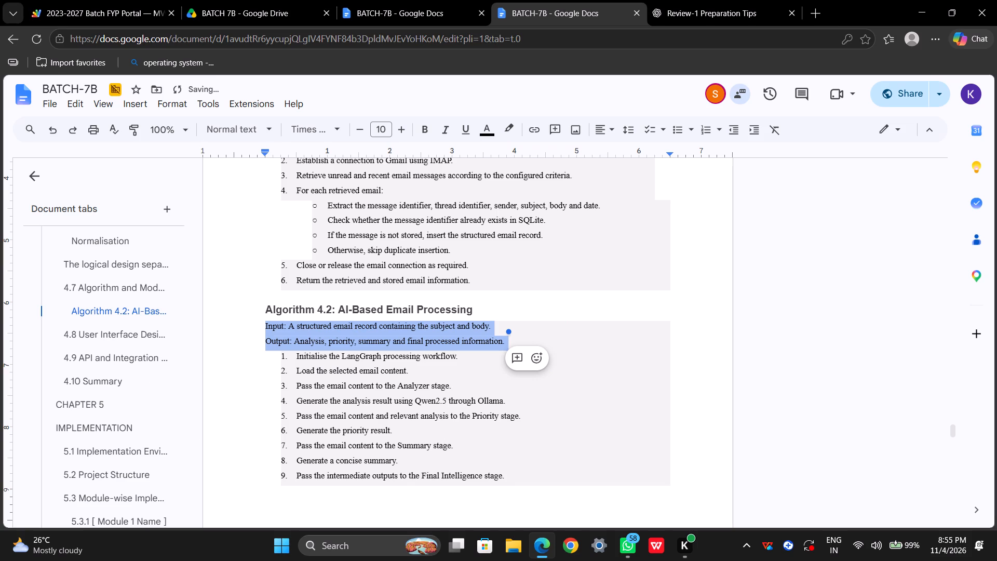
Indent the selected Input and Output lines of Algorithm 4.2 by one tab stop.
key("Tab")
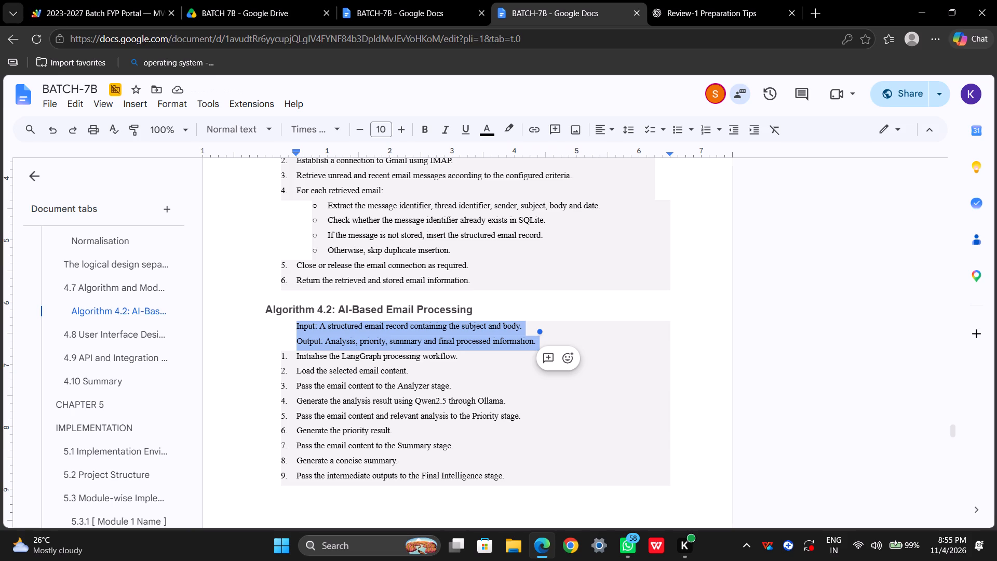
Replace the Input line's left indent in Algorithm 4.2 with a first-line indent of one tab stop.
left_click(253, 324)
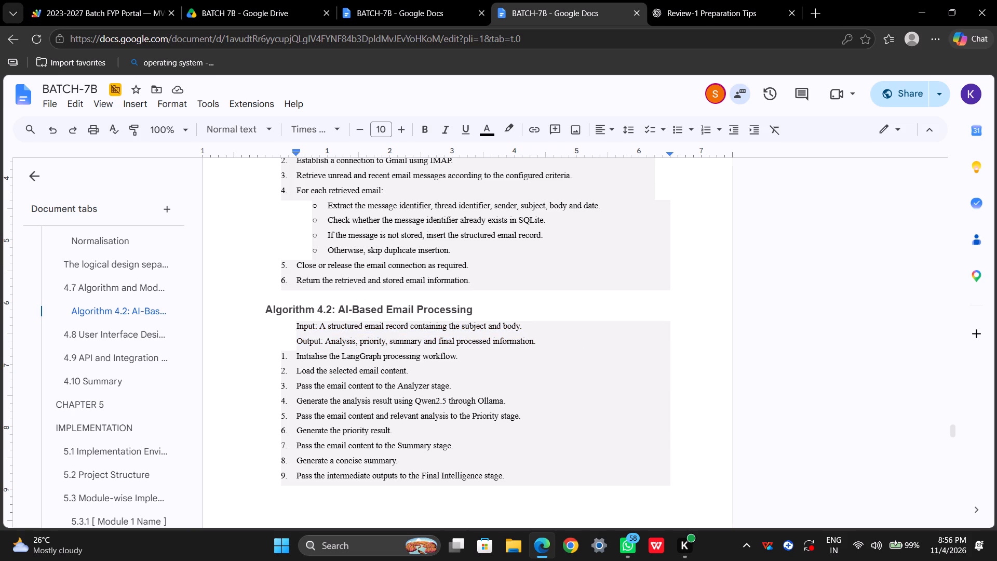
key("BackSpace")
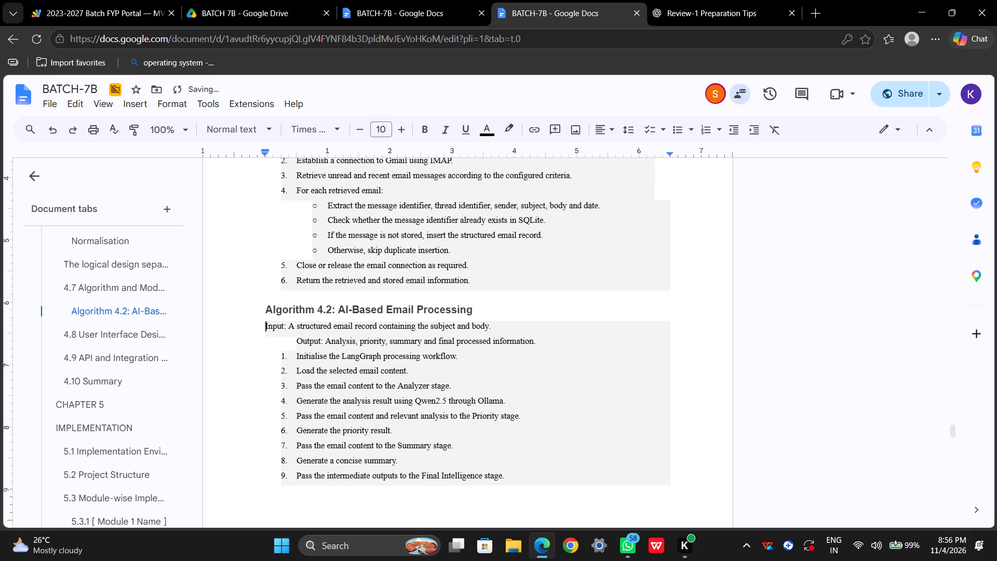
key("Tab")
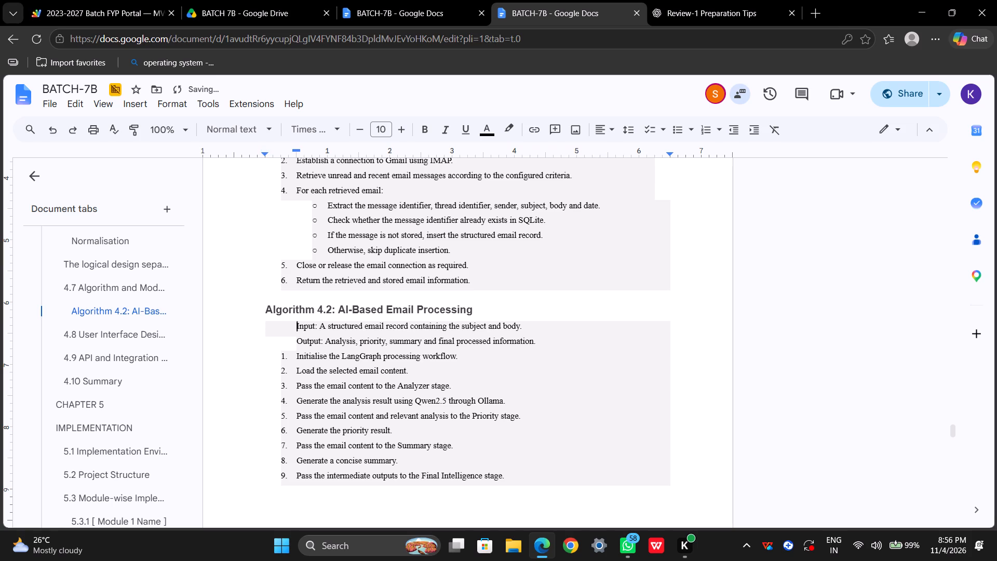
Undo the last two indent changes on Algorithm 4.2's Input line.
key("ctrl+z")
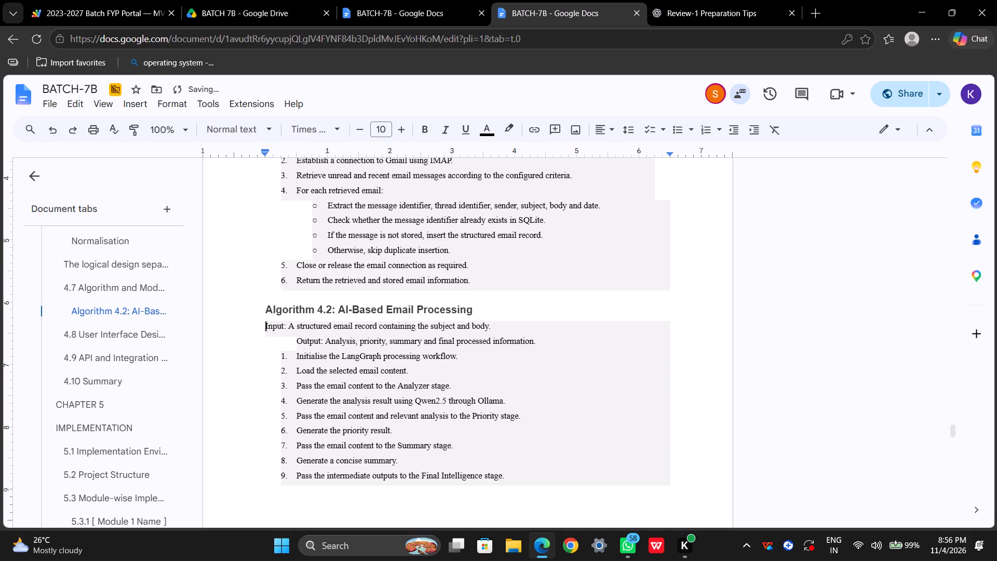
key("ctrl+z")
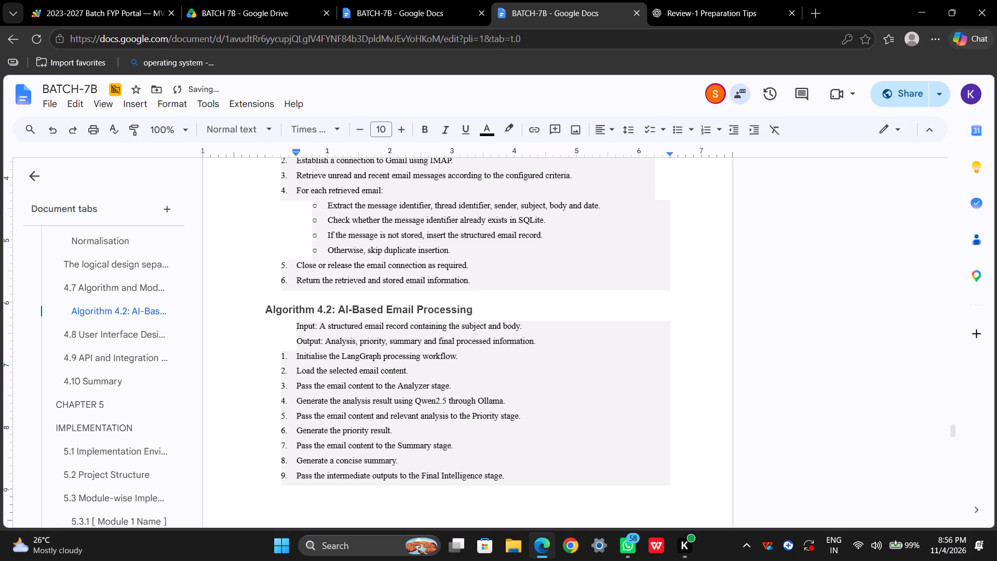
Cut the heading "Algorithm 4.2: AI-Based Email Processing" and delete the empty line it leaves.
left_click(481, 283)
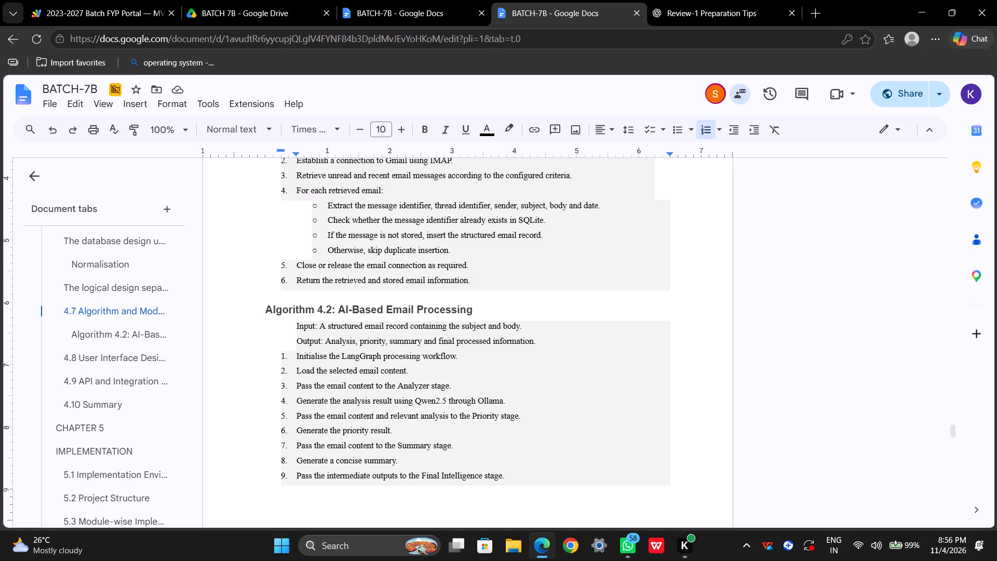
left_click(482, 312)
left_click_drag(482, 312, 277, 323)
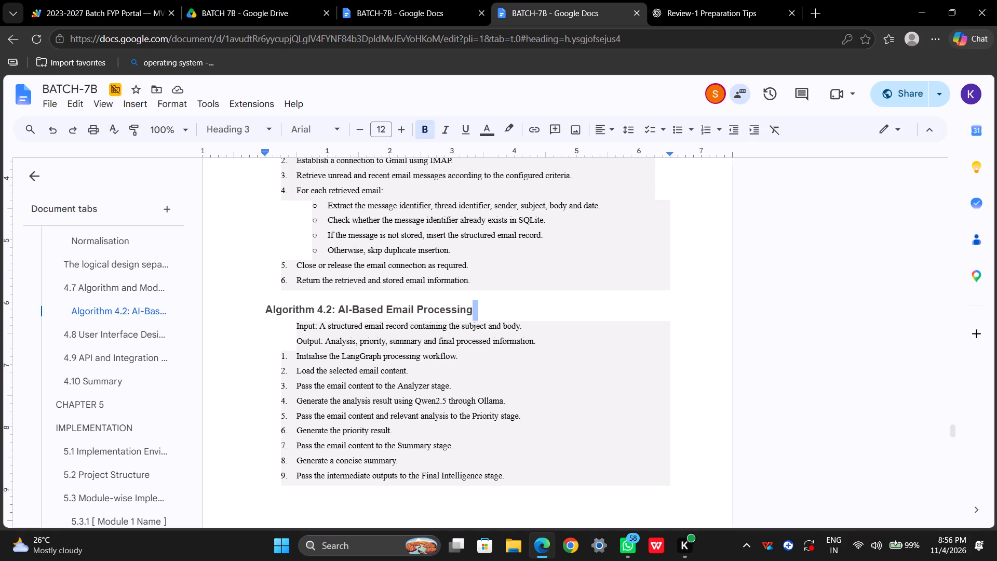
left_click_drag(277, 323, 255, 313)
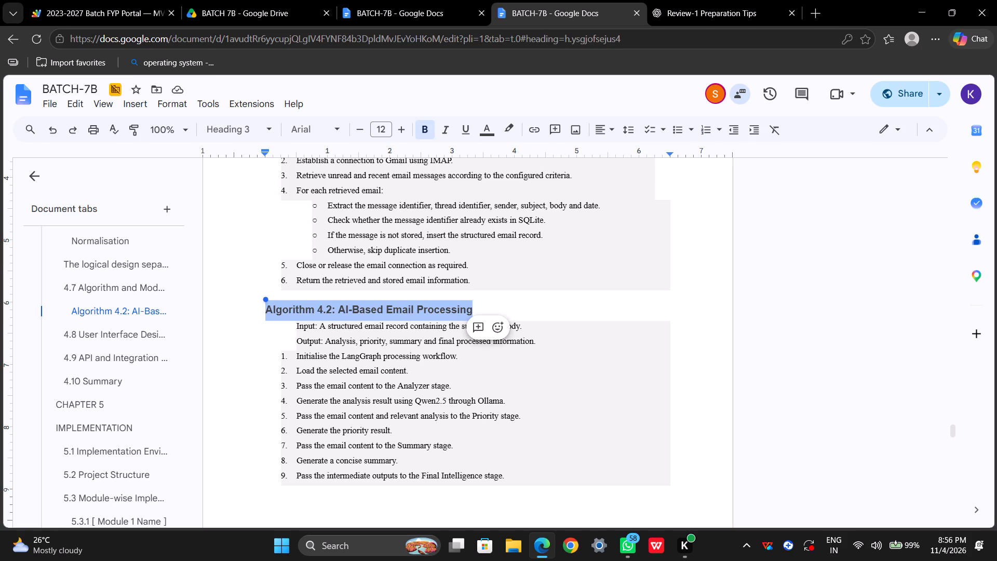
key("ctrl+c")
key("ctrl+x")
key("BackSpace")
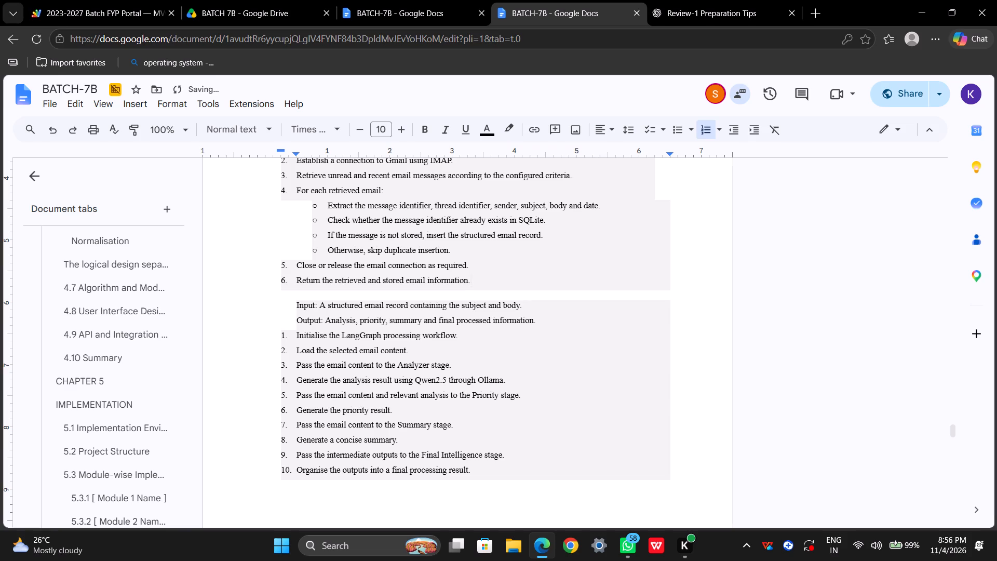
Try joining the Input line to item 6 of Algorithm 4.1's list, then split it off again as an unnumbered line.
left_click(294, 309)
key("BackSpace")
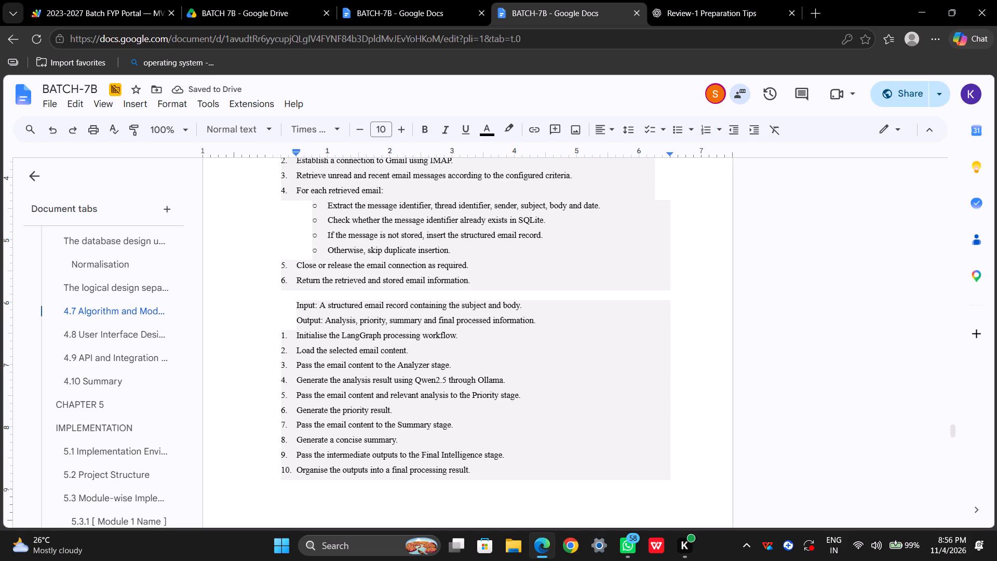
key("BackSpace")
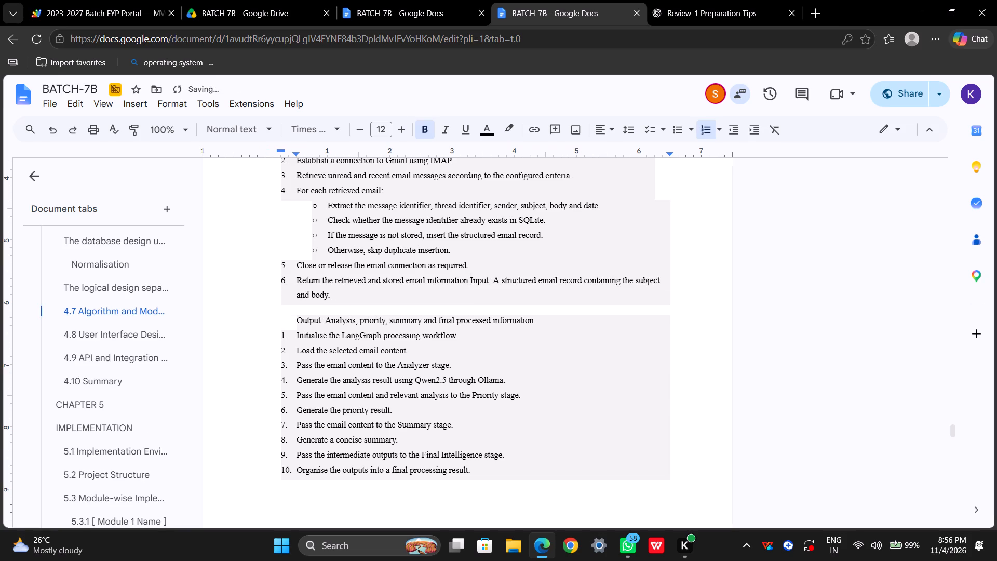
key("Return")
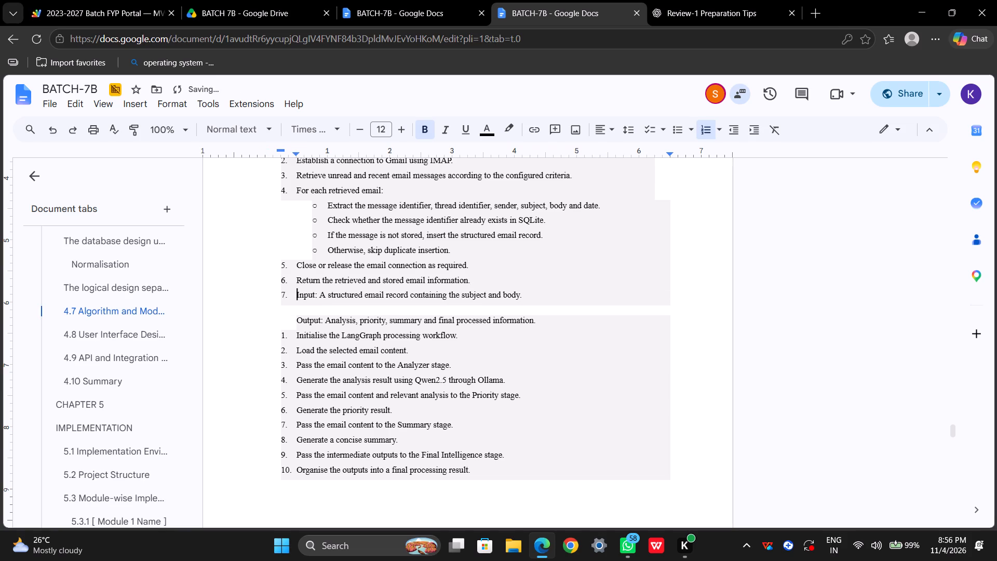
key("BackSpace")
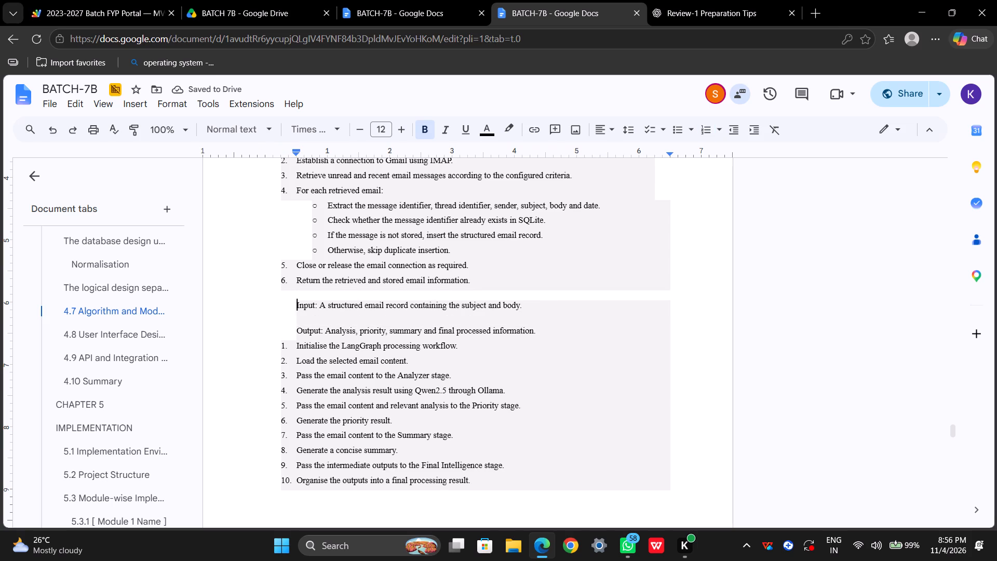
Merge Algorithm 4.2's Output line onto the end of its Input line.
left_click(296, 331)
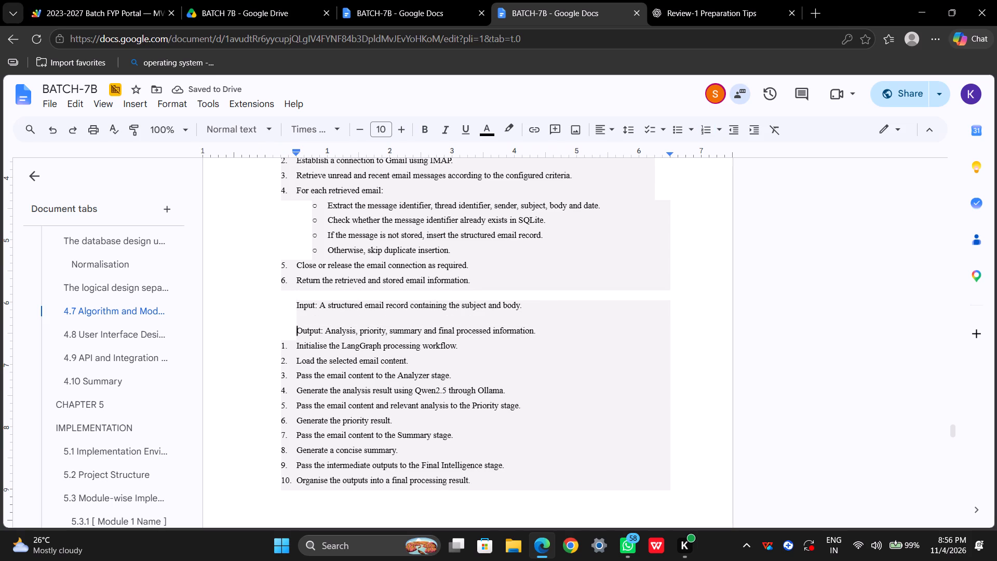
key("BackSpace")
key("BackSpace")
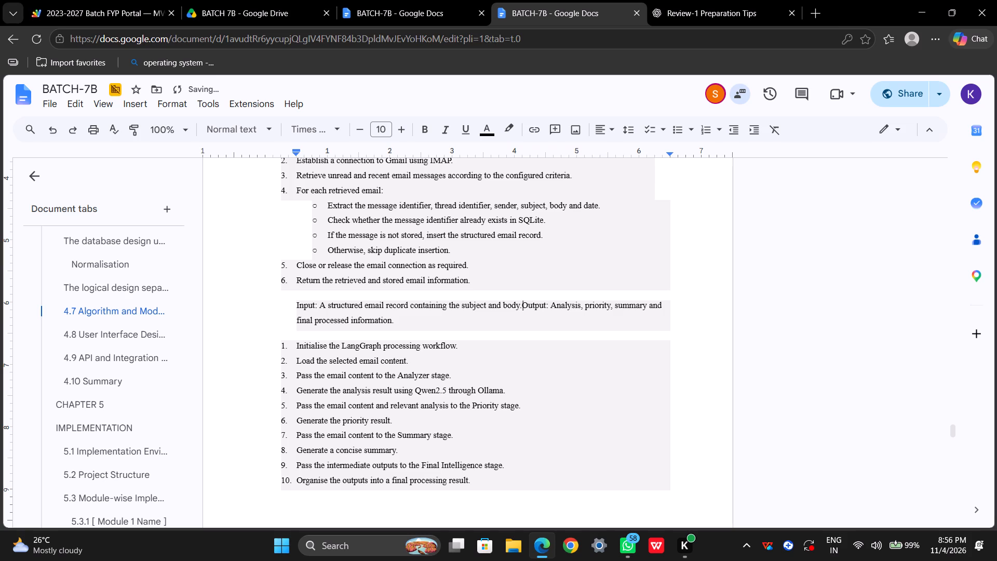
Make the merged Input/Output paragraph the seventh item of Algorithm 4.1's numbered list.
left_click(297, 303)
key("BackSpace")
key("BackSpace")
key("Return")
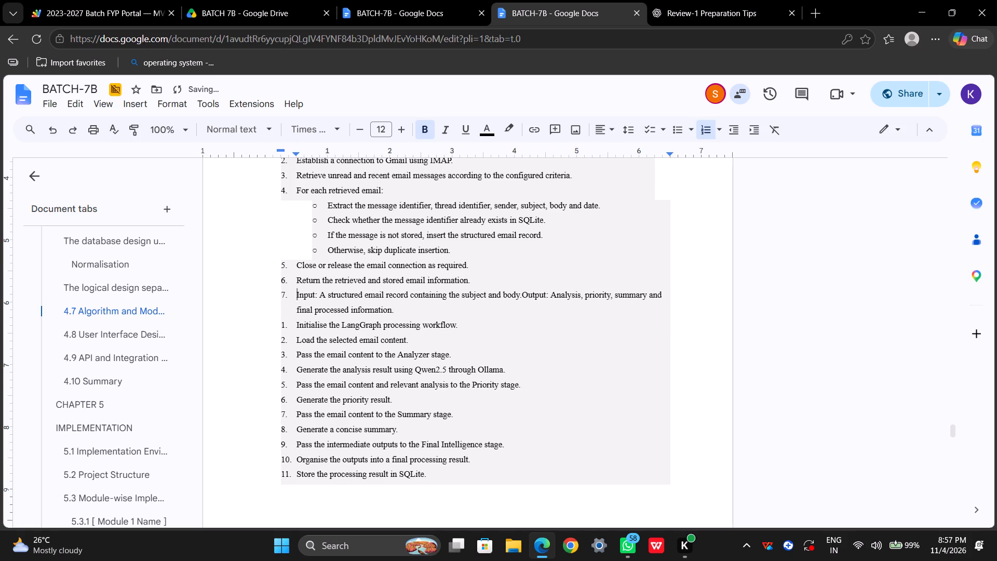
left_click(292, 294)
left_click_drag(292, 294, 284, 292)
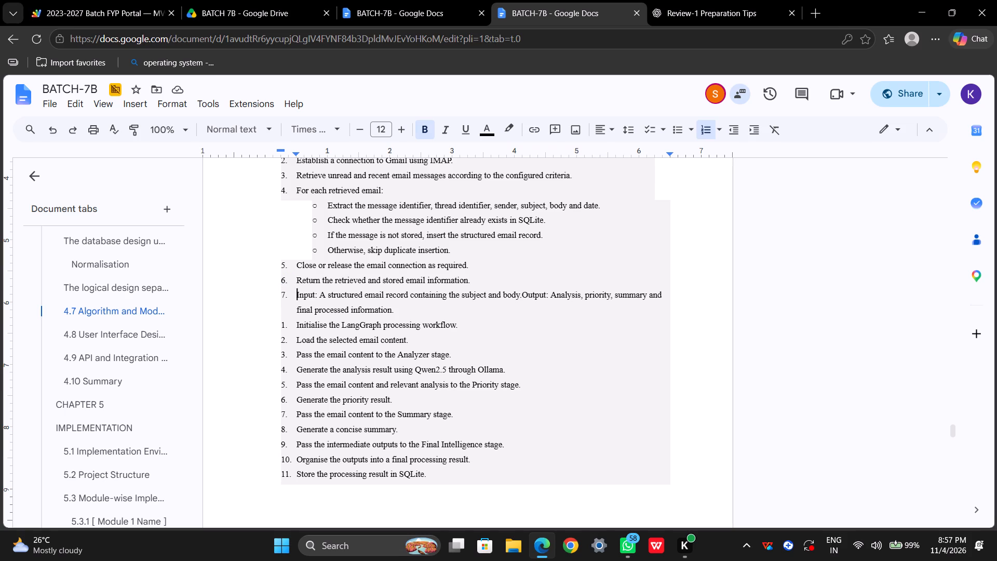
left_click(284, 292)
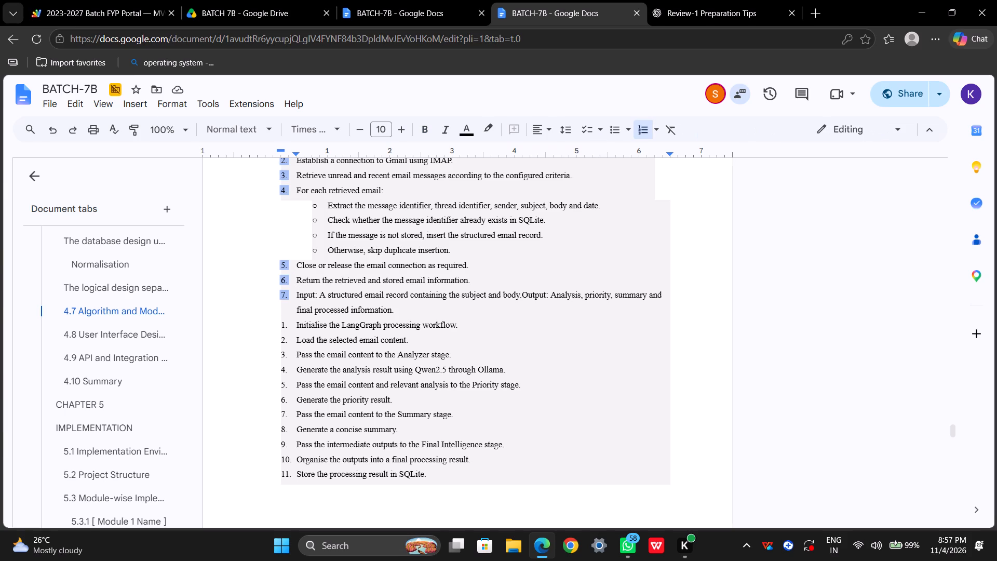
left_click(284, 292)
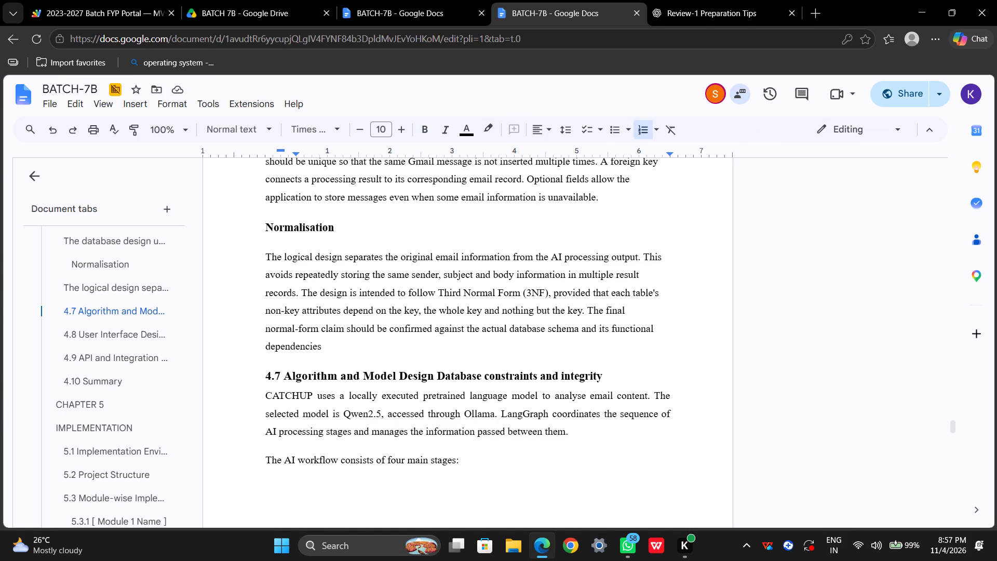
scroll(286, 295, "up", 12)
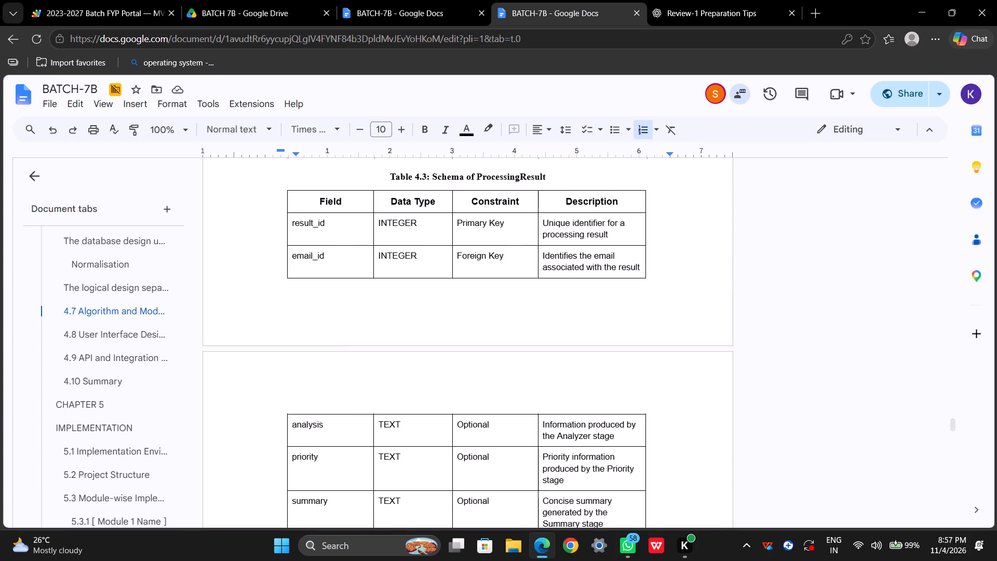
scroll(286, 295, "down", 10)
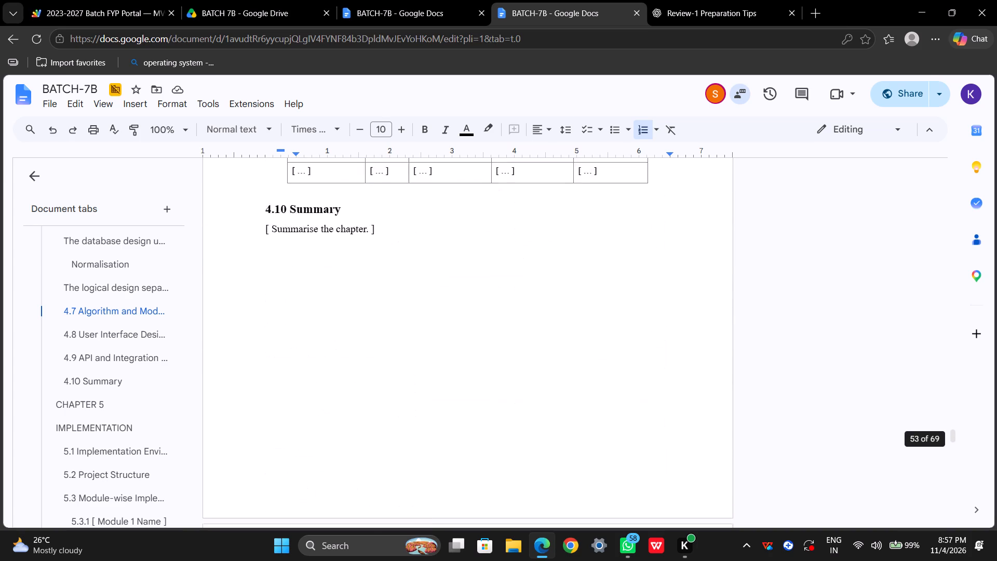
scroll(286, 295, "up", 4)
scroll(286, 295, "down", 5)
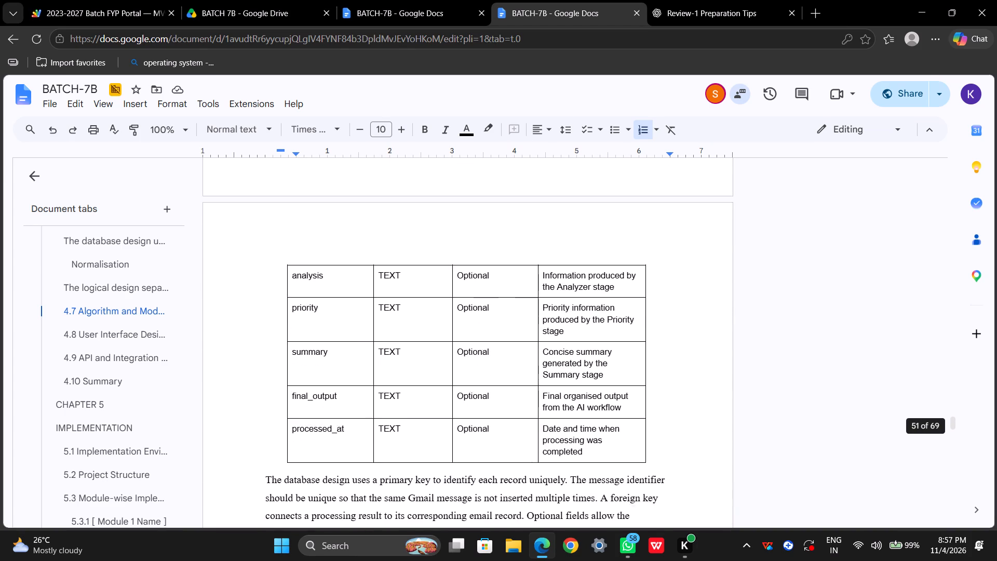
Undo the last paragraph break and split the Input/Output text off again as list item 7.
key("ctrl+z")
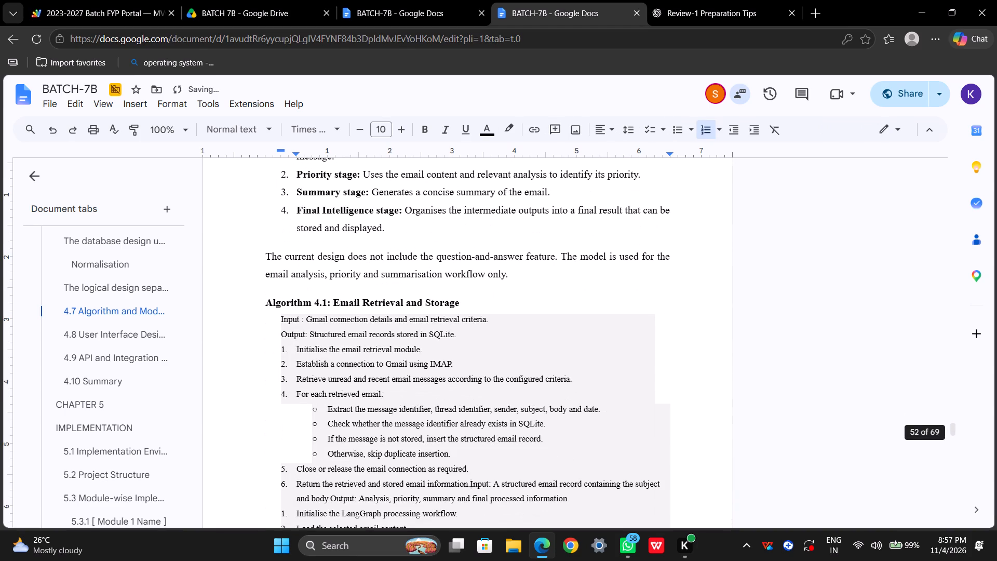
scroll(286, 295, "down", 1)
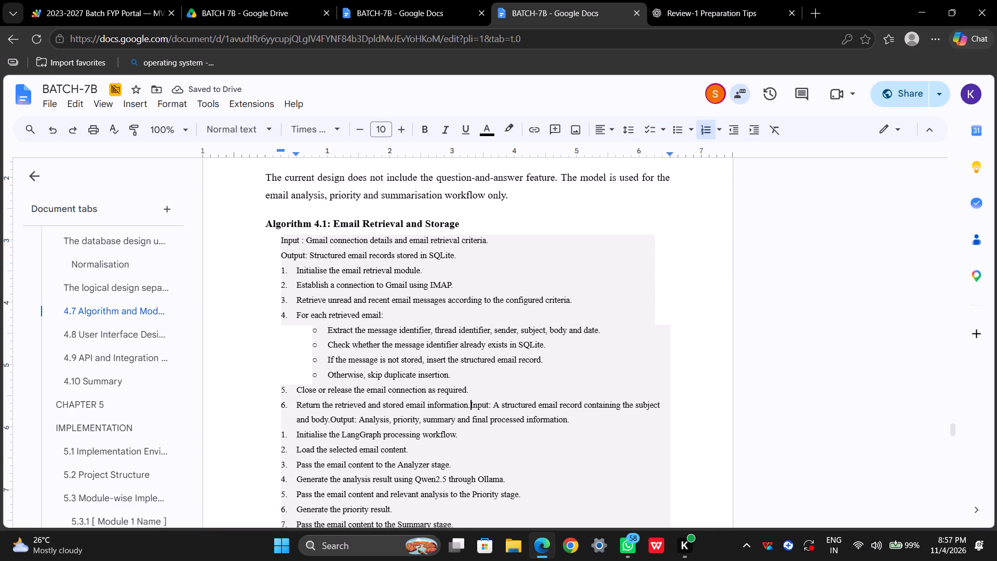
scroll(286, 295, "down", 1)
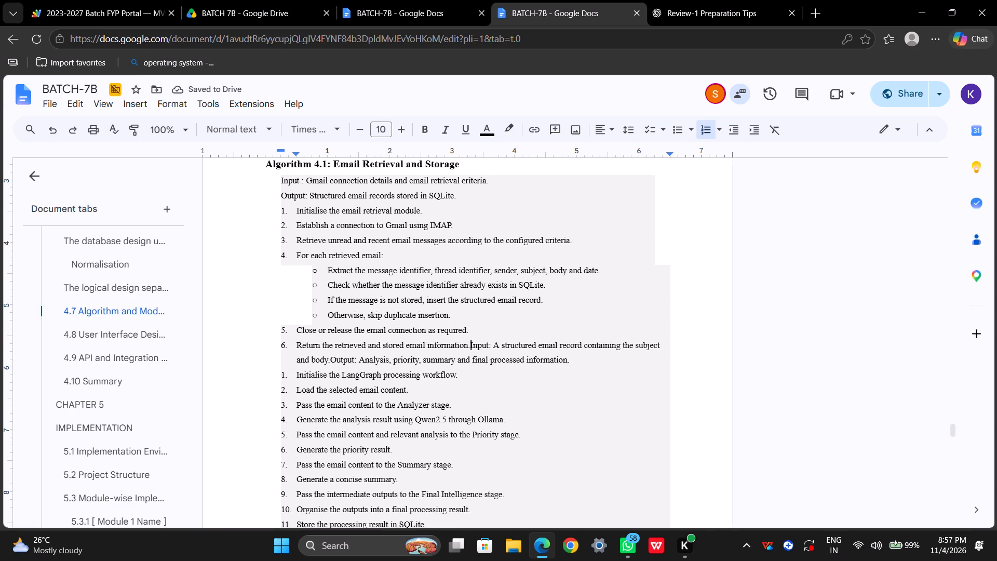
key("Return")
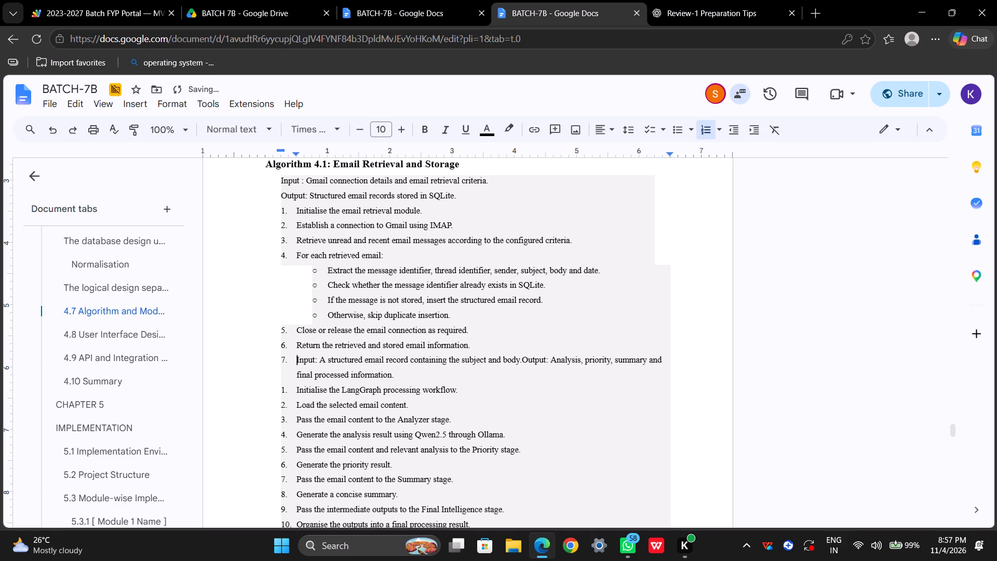
Insert a blank list item above the Input/Output paragraph and paste the cut Algorithm 4.2 heading into it.
left_click(288, 358)
key("Return")
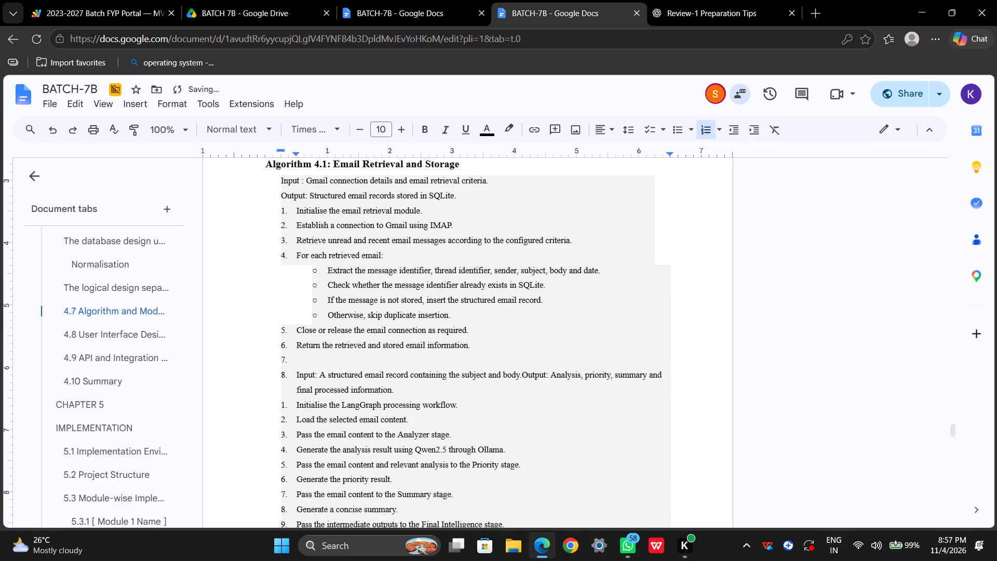
left_click(287, 357)
left_click(287, 357)
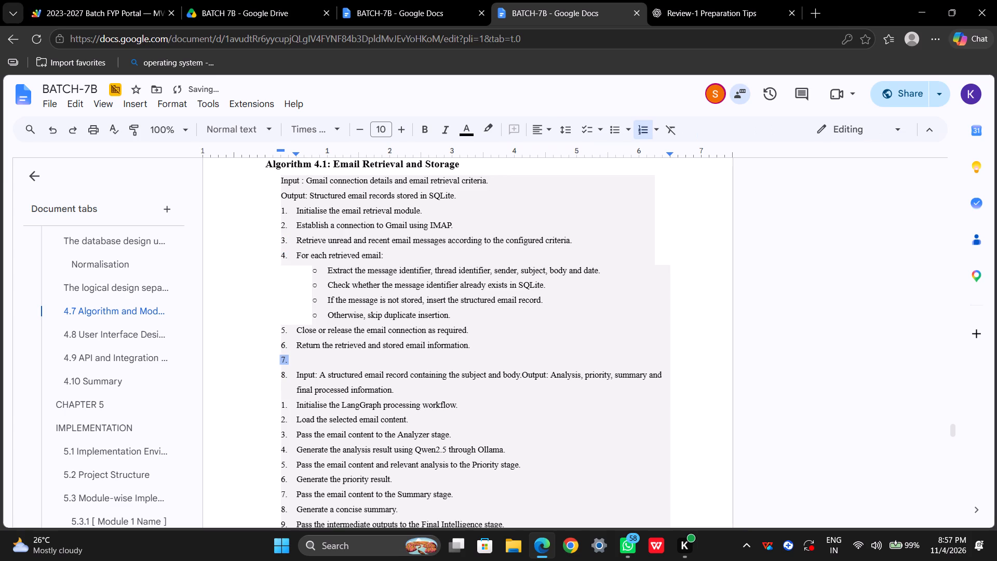
left_click(291, 362)
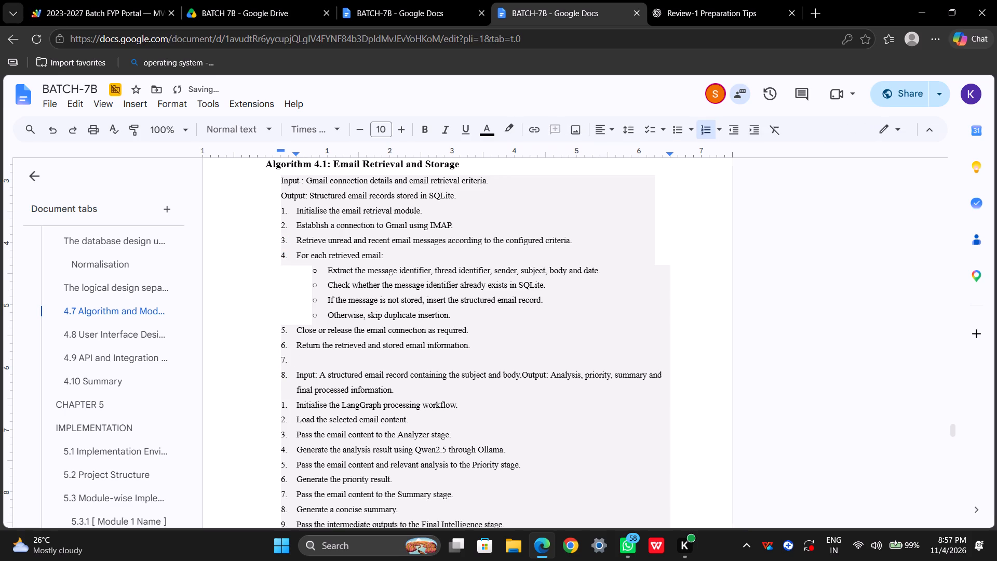
left_click_drag(291, 362, 303, 363)
left_click(303, 363)
key("ctrl+v")
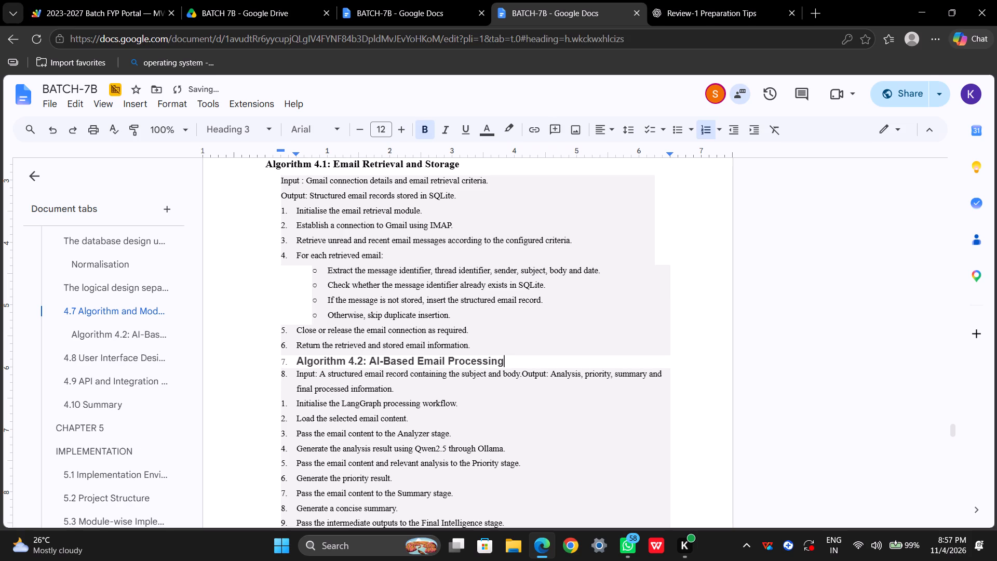
Remove the list numbering and left indent from the pasted Algorithm 4.2 heading.
left_click(288, 364)
key("BackSpace")
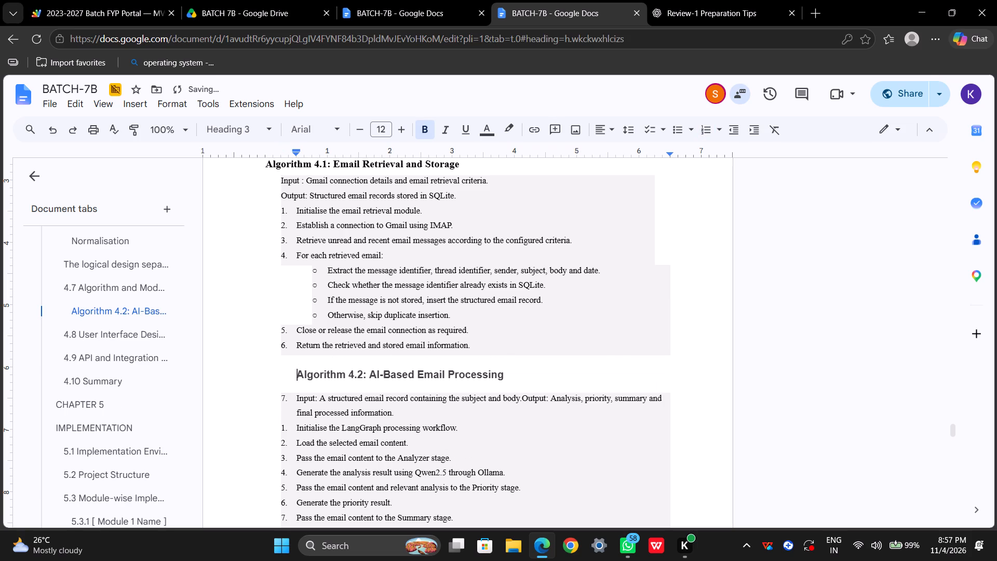
key("BackSpace")
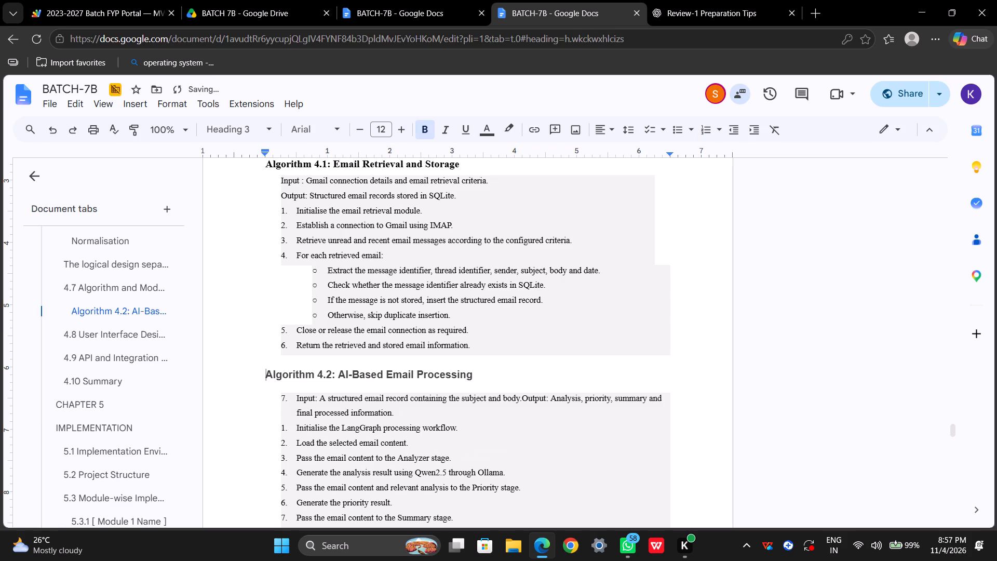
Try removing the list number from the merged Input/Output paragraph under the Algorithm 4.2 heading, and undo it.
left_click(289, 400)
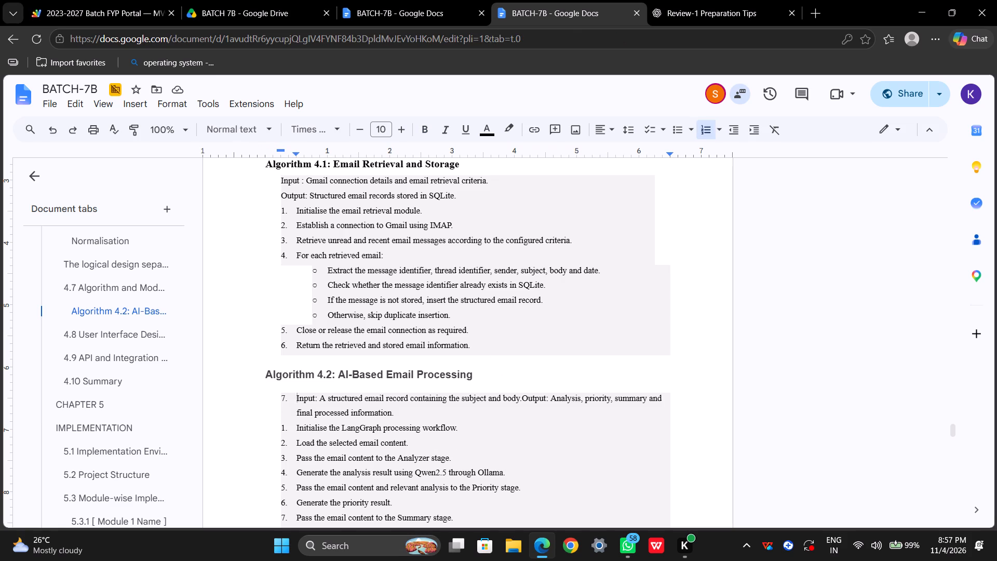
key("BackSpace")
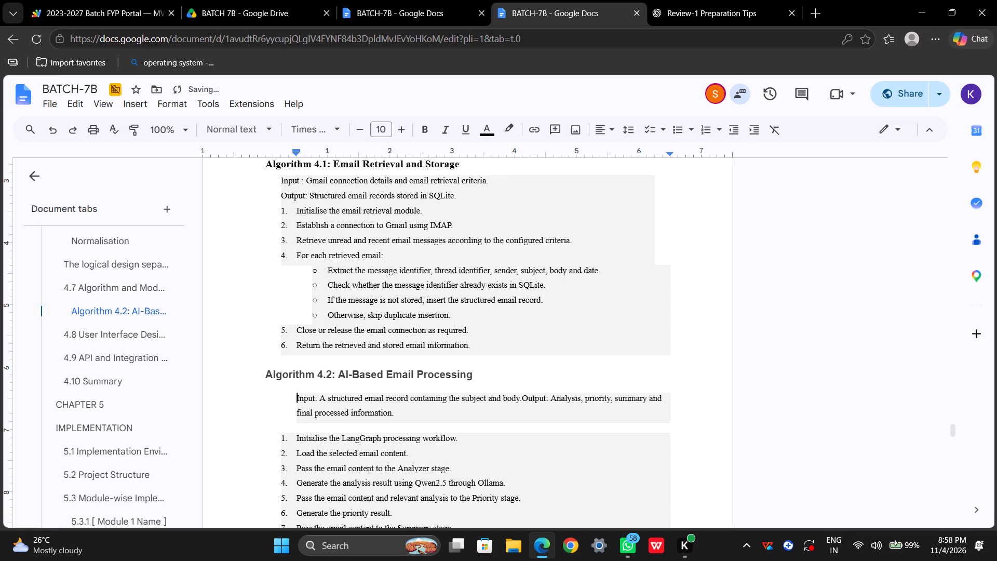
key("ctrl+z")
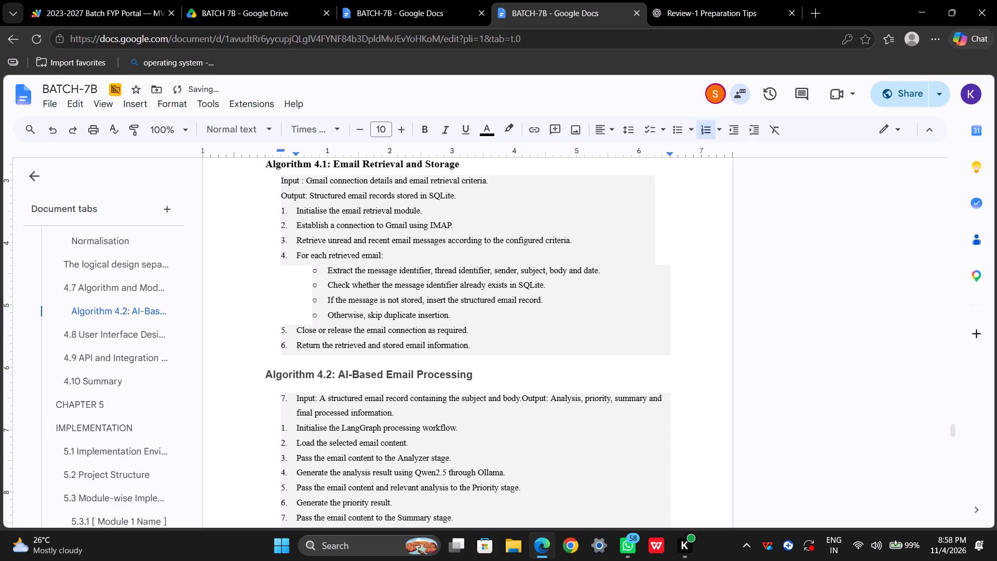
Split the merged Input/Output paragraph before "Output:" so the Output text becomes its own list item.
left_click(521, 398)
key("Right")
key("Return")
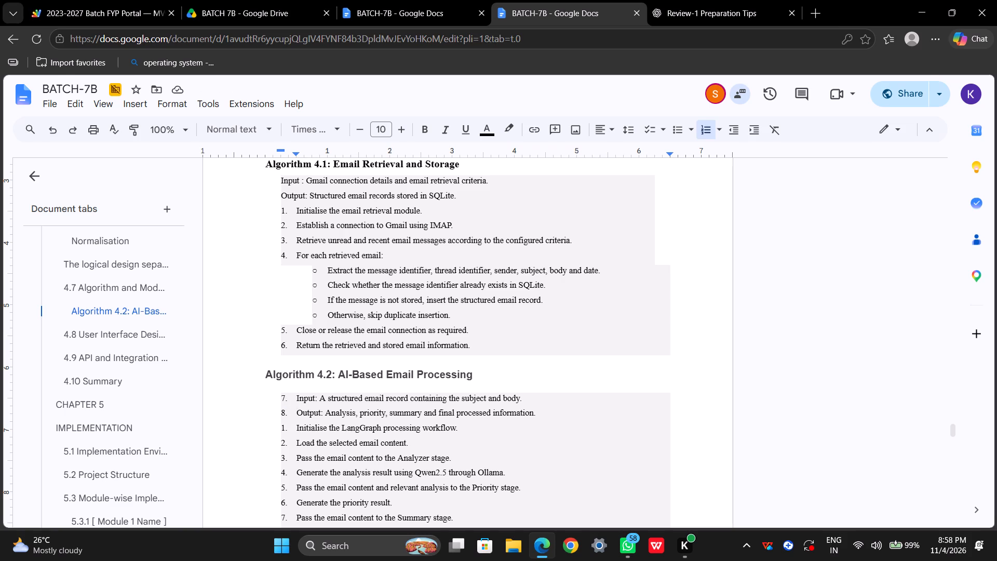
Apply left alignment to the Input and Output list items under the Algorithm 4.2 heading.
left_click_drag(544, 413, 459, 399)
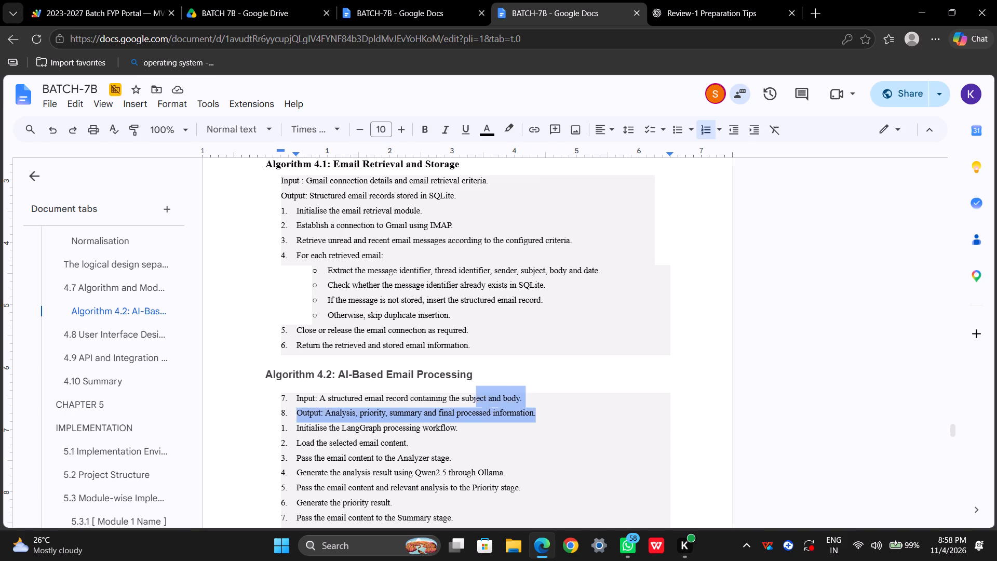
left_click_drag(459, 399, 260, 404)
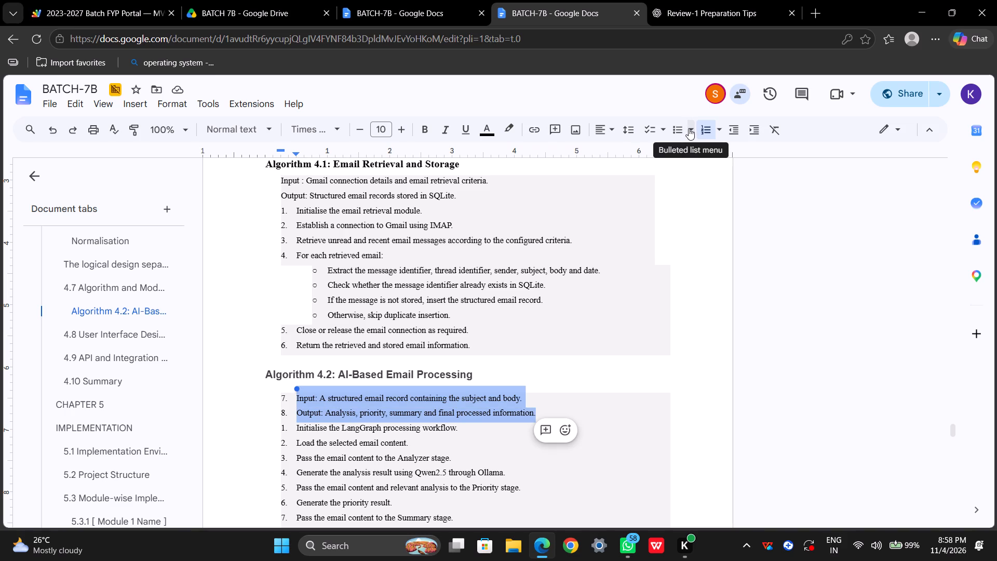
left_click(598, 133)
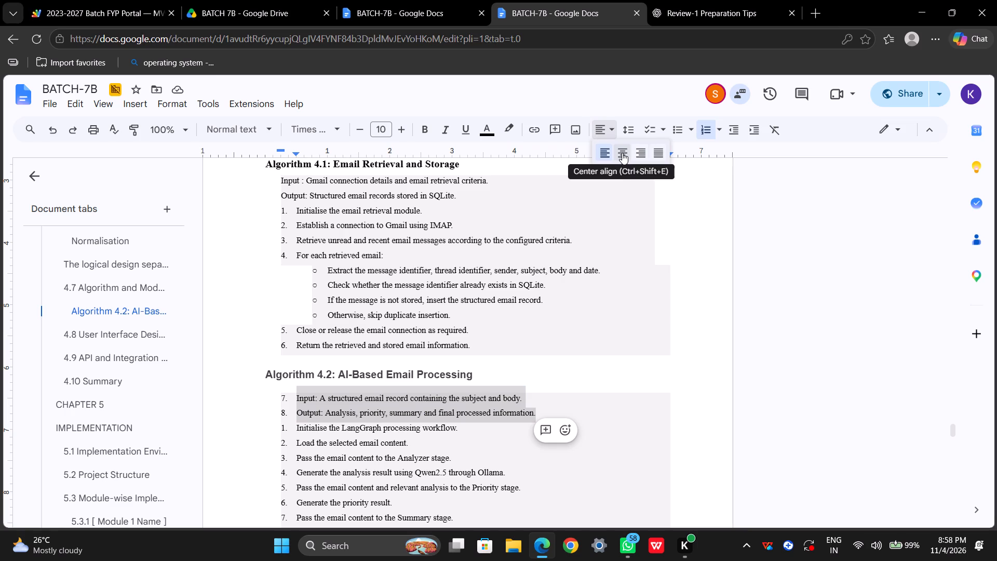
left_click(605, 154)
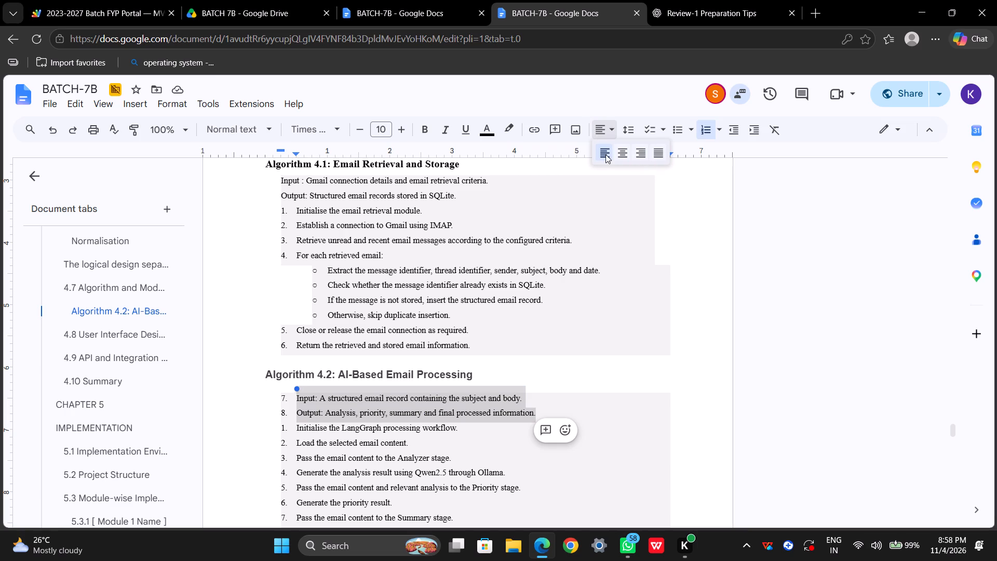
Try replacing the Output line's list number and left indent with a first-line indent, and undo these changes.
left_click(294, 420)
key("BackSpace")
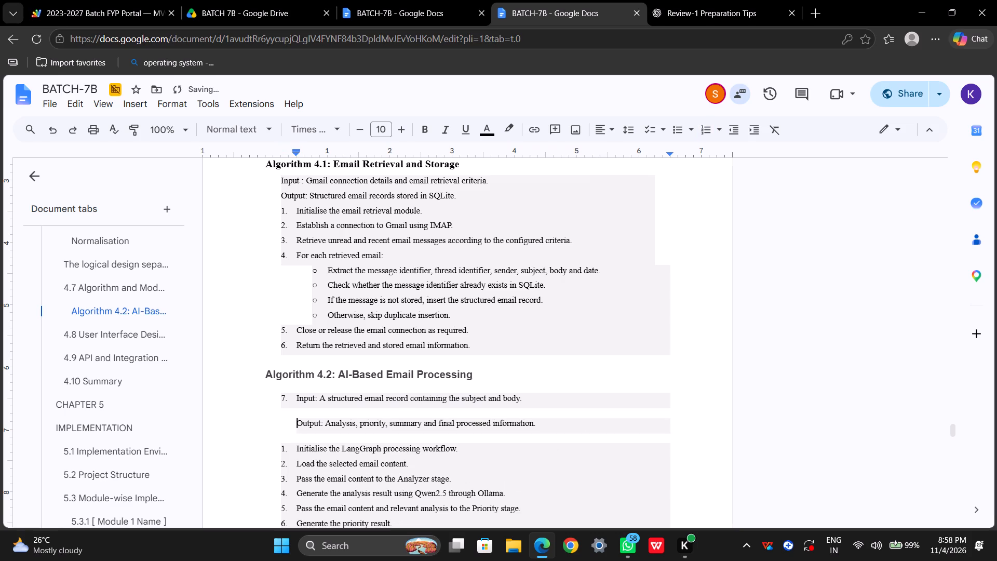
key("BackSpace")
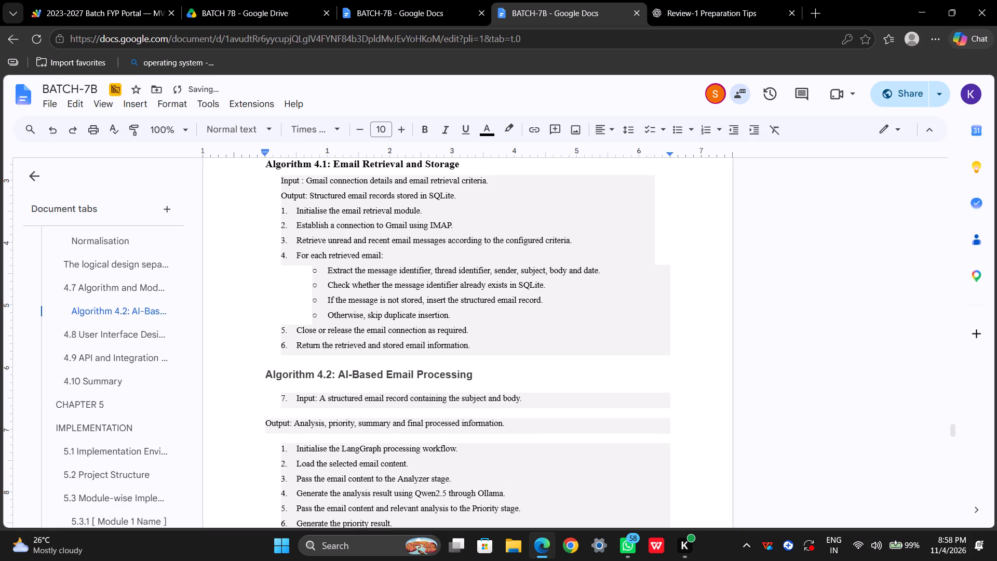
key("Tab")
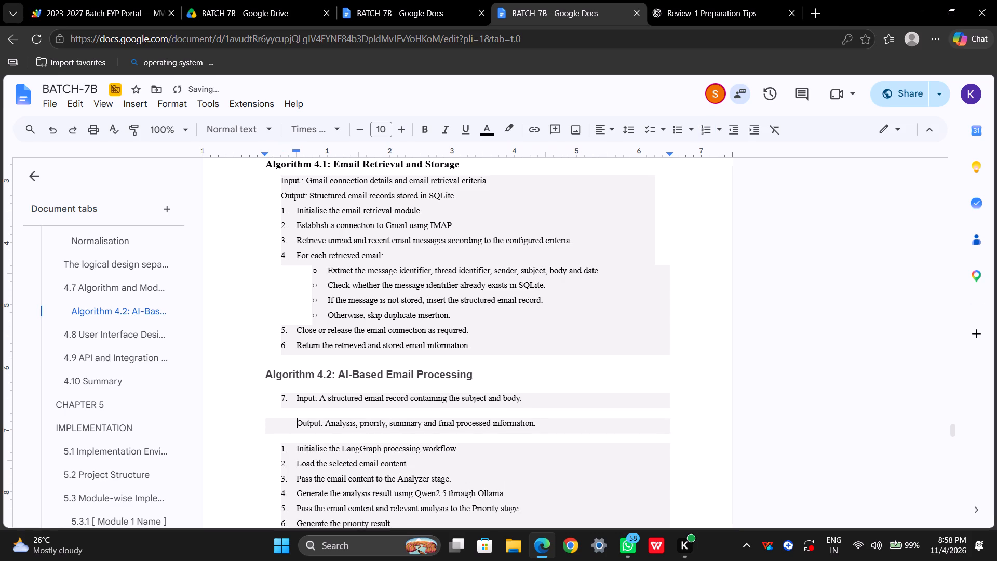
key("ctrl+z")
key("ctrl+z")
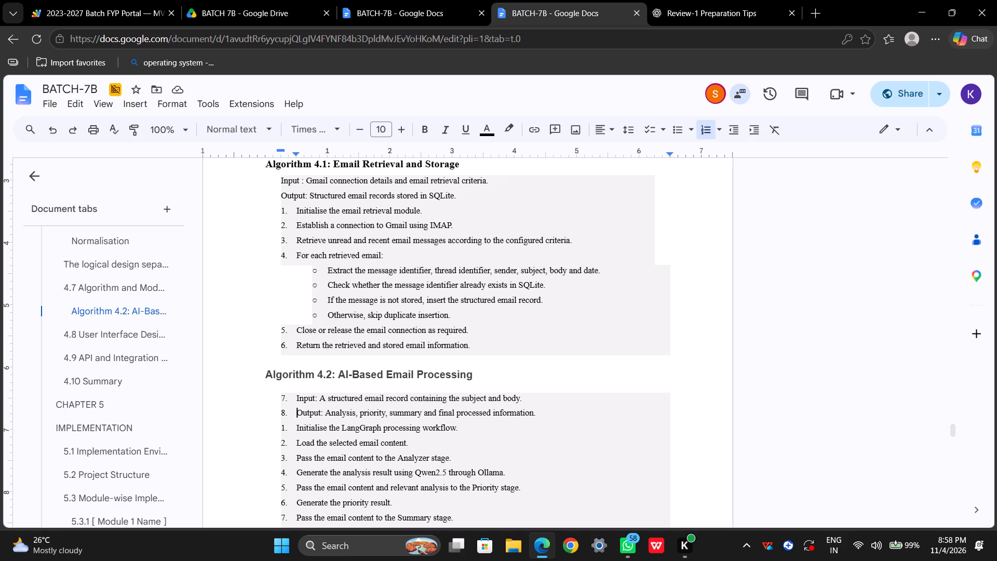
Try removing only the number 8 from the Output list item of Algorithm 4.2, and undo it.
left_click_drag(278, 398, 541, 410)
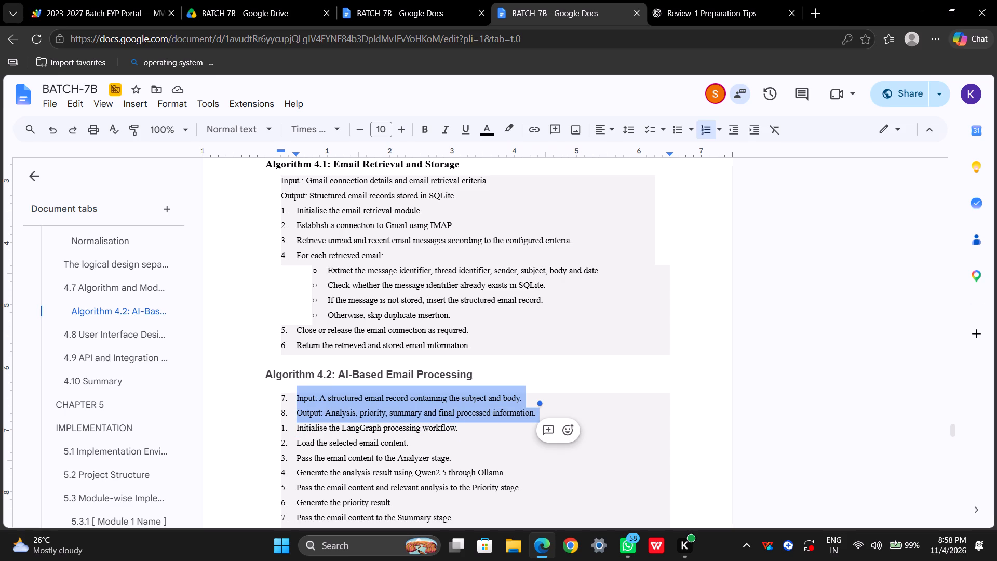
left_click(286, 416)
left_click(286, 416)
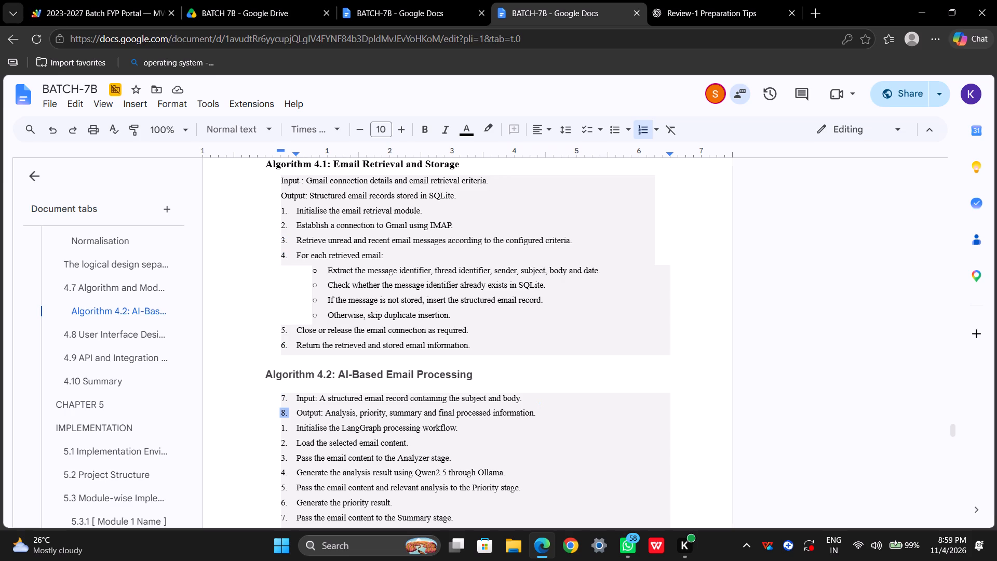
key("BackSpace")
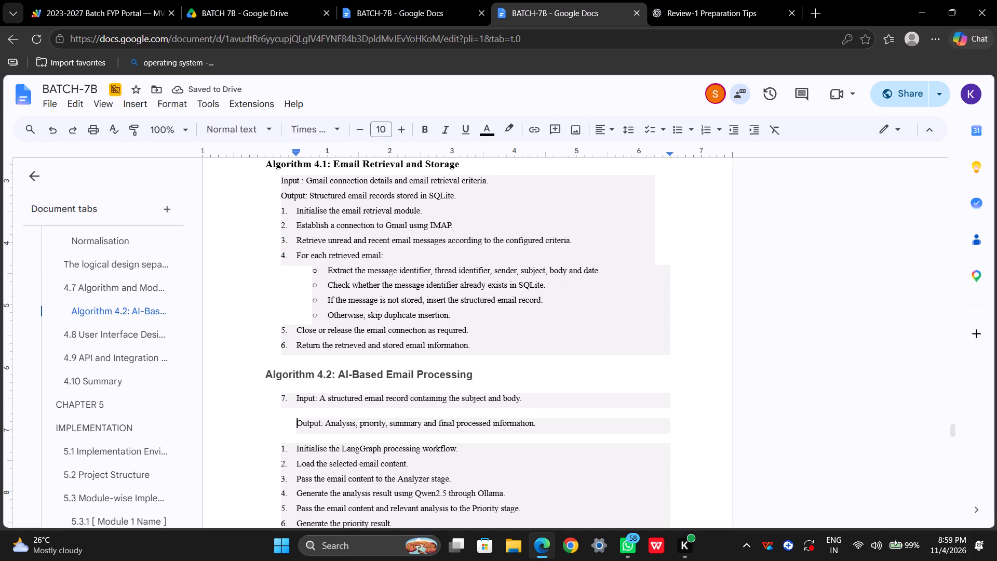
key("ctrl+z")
Undo the Algorithm 4.2 edits back to the 13-point heading, the blank gap below it and separate unnumbered Input and Output lines.
key("ctrl+z")
key("ctrl+z")
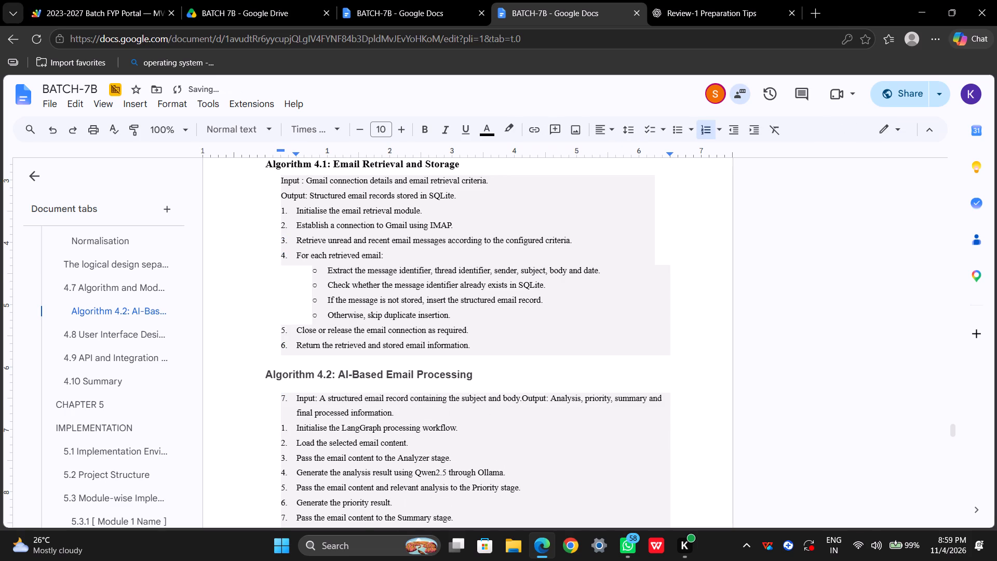
key("ctrl+z")
key("ctrl+z")
key("ctrl+z")
key("ctrl+z")
key("ctrl+z")
key("ctrl+z")
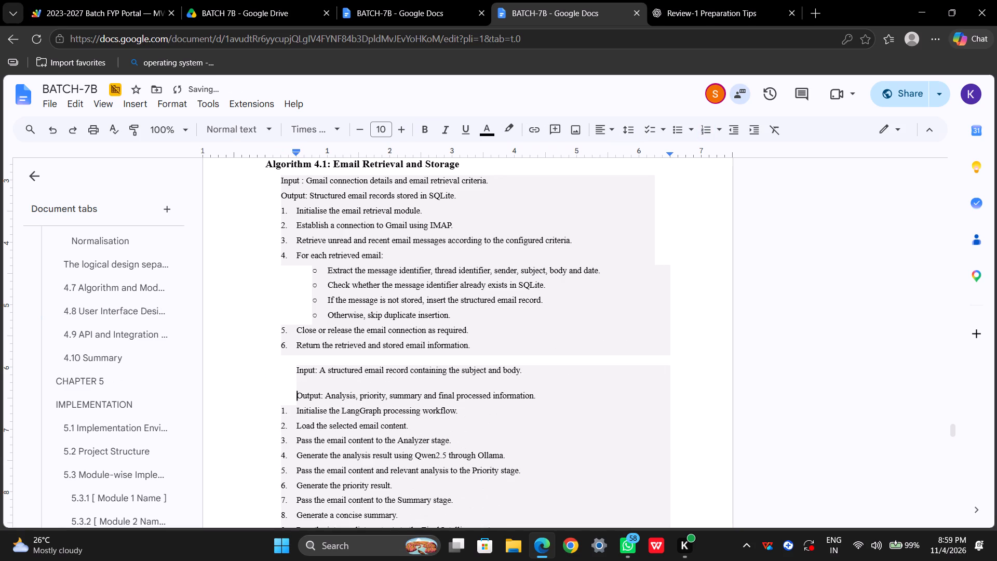
key("ctrl+z")
key("ctrl+z")
key("ctrl+z")
key("ctrl+z")
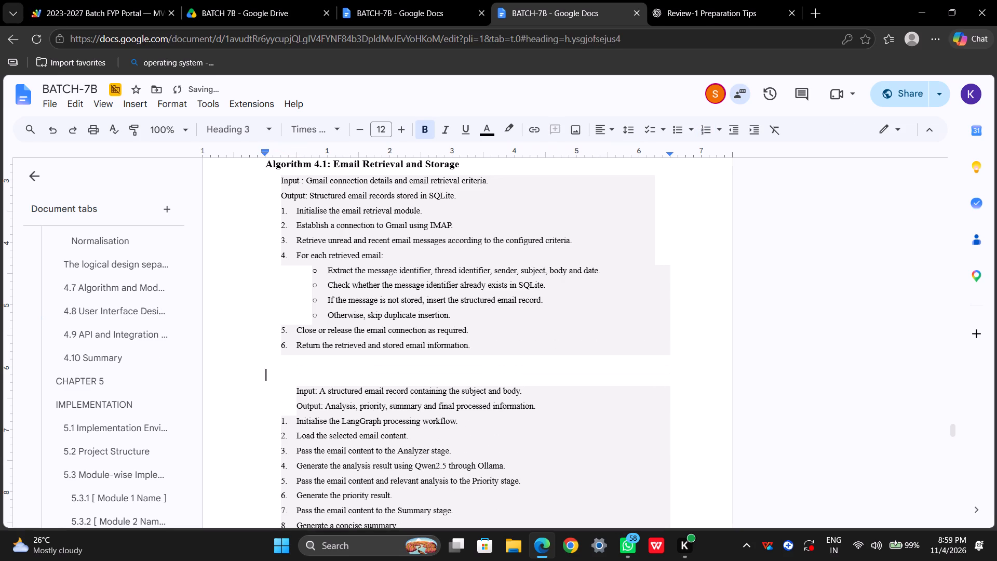
key("ctrl+z")
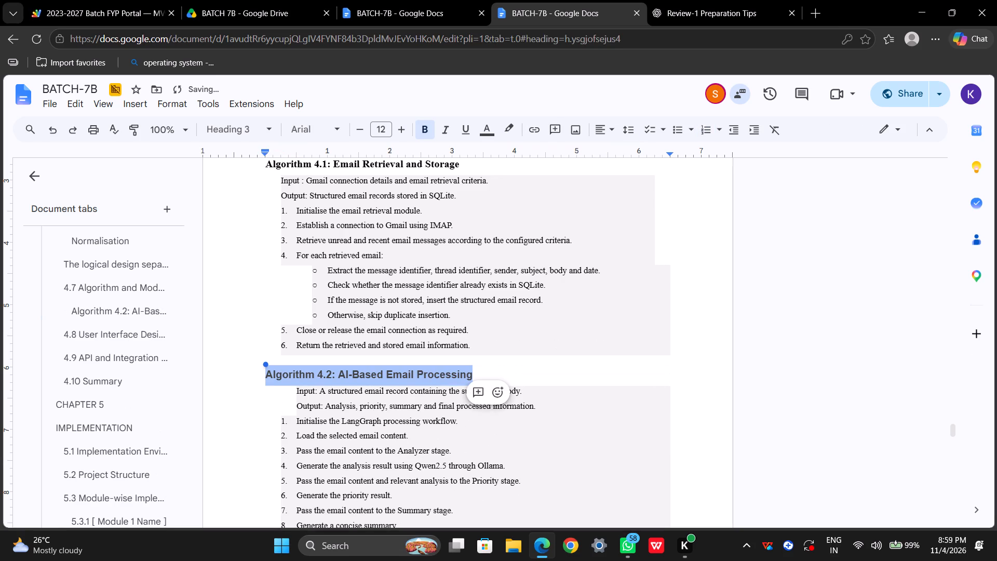
key("ctrl+z")
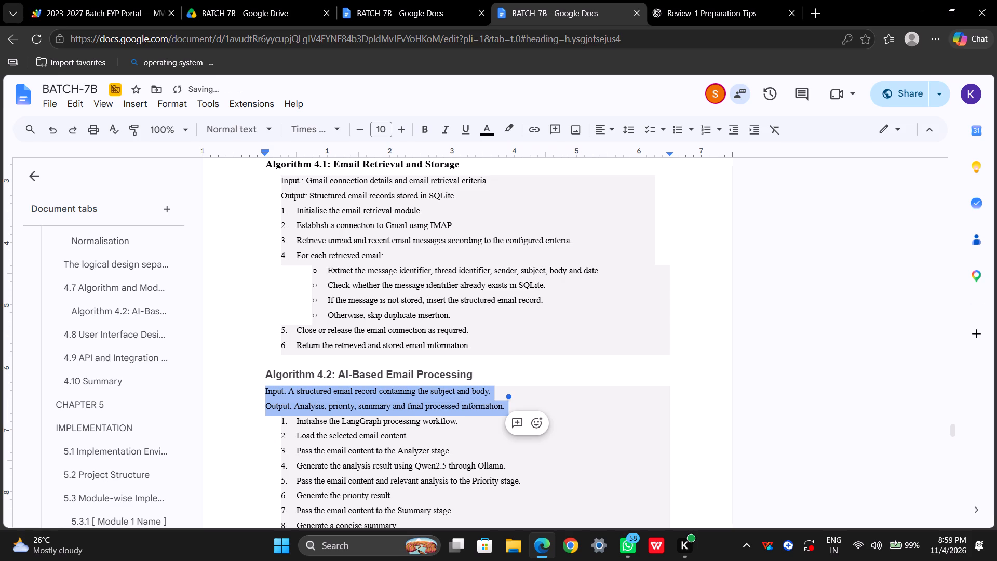
key("ctrl+z")
key("ctrl+z")
key("ctrl+z")
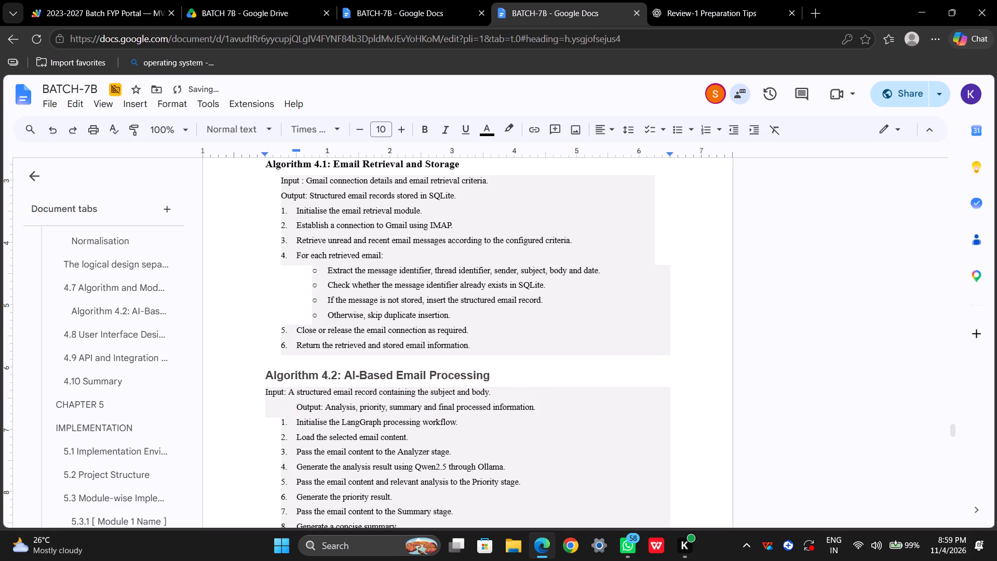
key("ctrl+z")
key("ctrl+z")
key("ctrl+z")
key("ctrl+z")
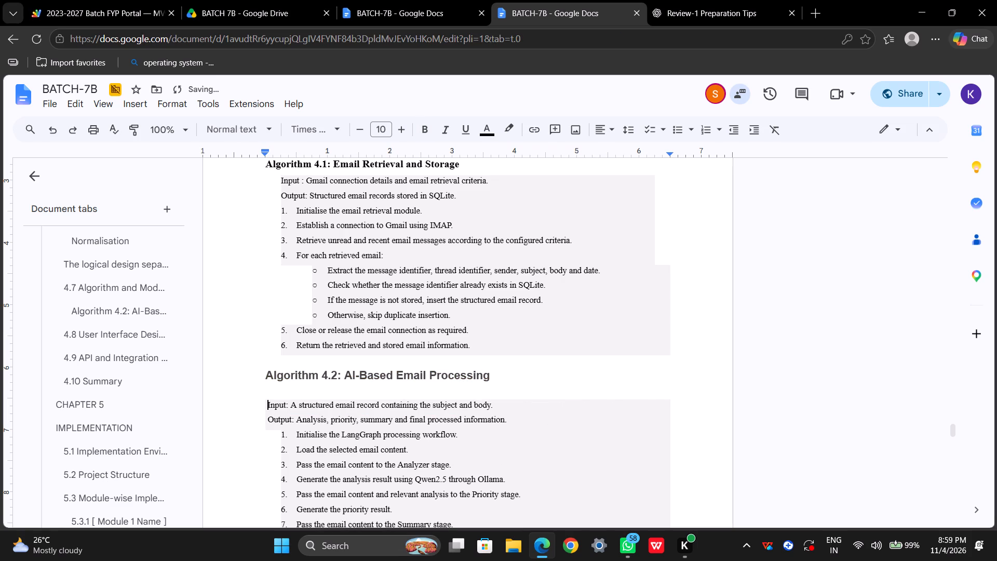
Set the Algorithm 4.2 heading's font size to 12, checking it against the Algorithm 4.1 heading.
left_click_drag(509, 376, 208, 384)
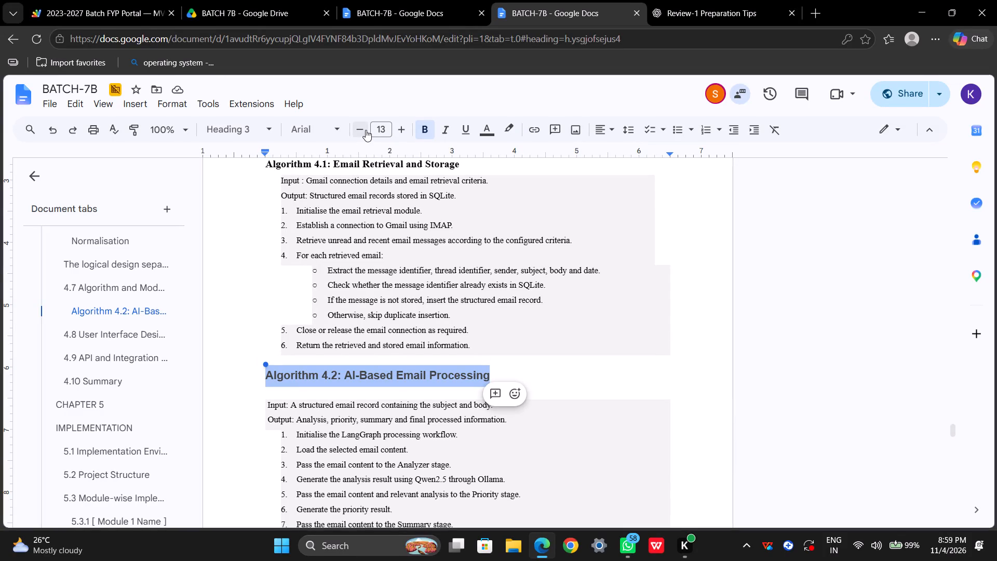
left_click(366, 130)
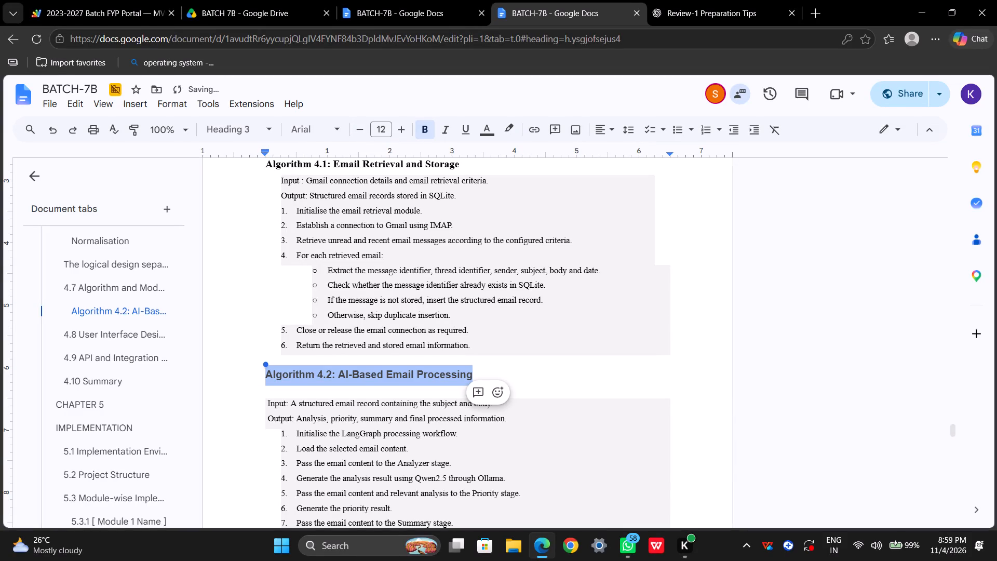
left_click(404, 169)
left_click_drag(471, 207, 452, 205)
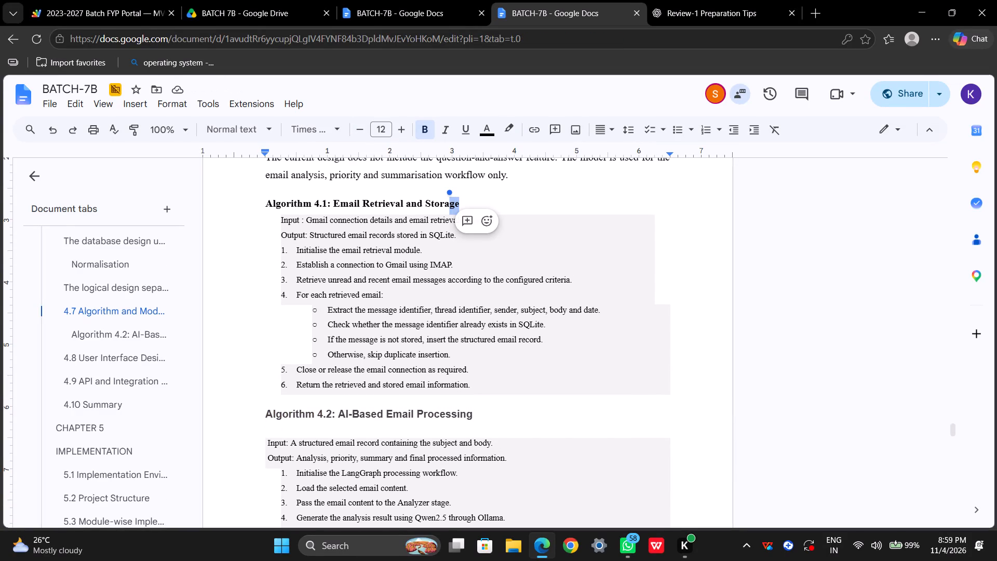
left_click(506, 213)
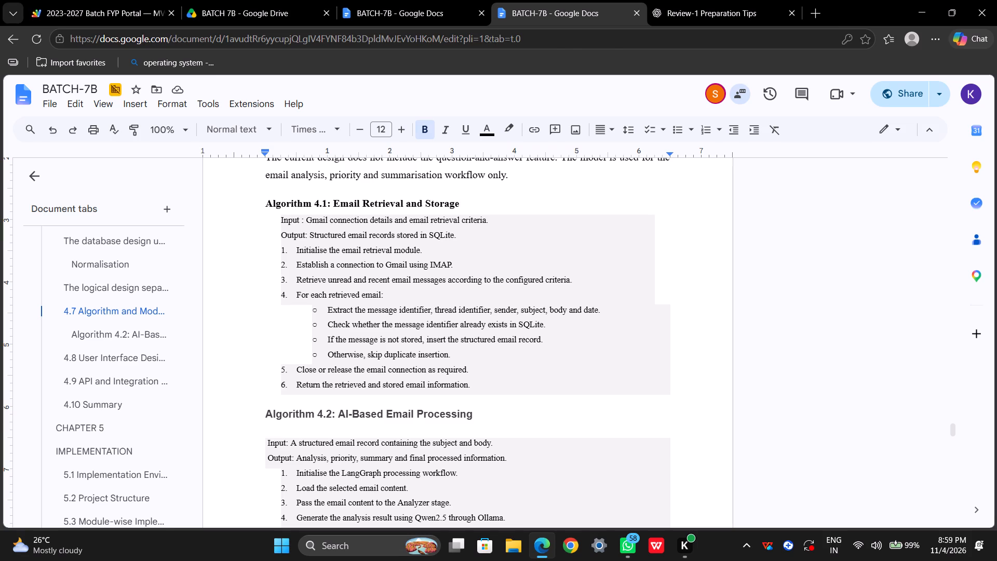
left_click_drag(475, 417, 270, 408)
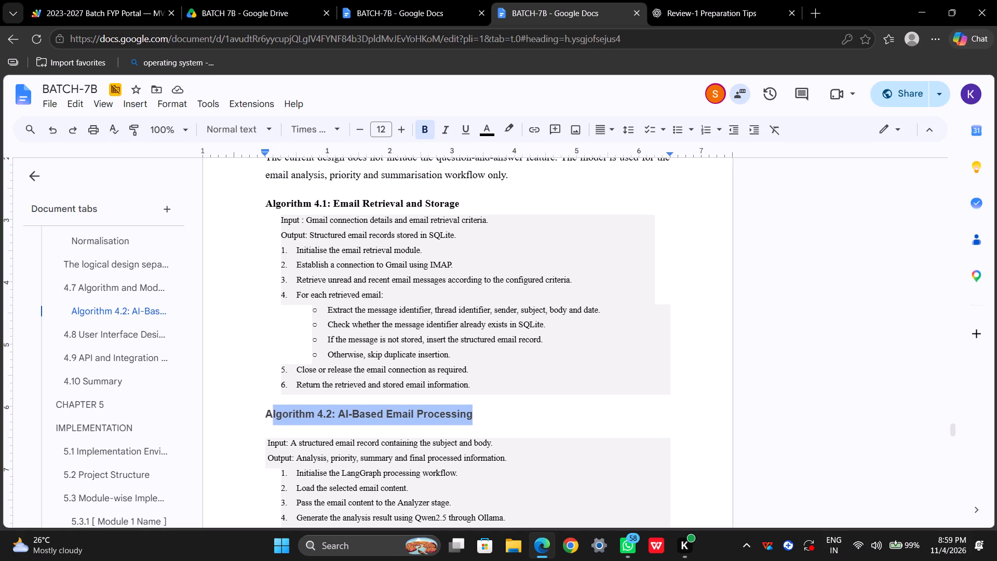
left_click_drag(270, 408, 266, 407)
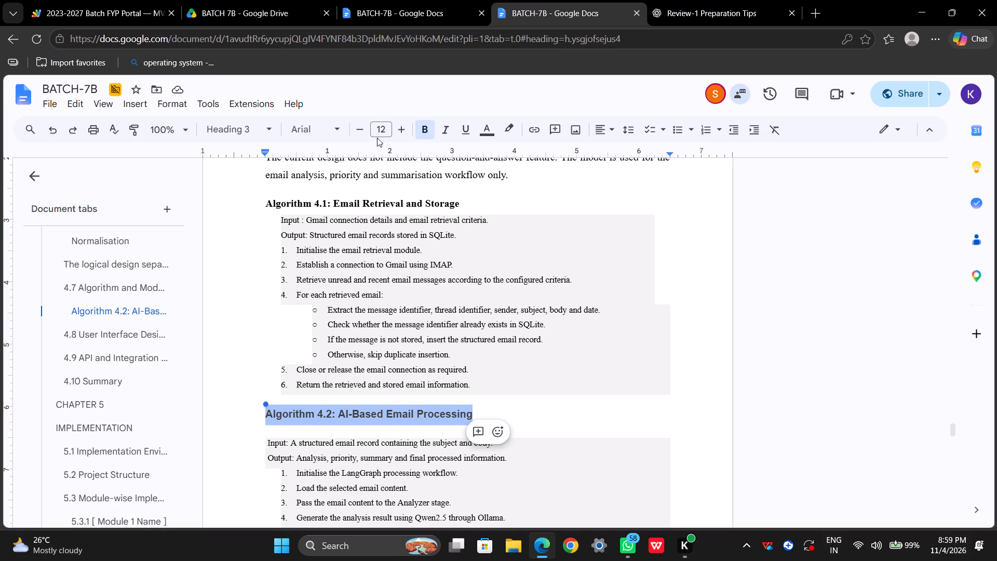
left_click(380, 132)
type("12")
key("Return")
left_click(479, 408)
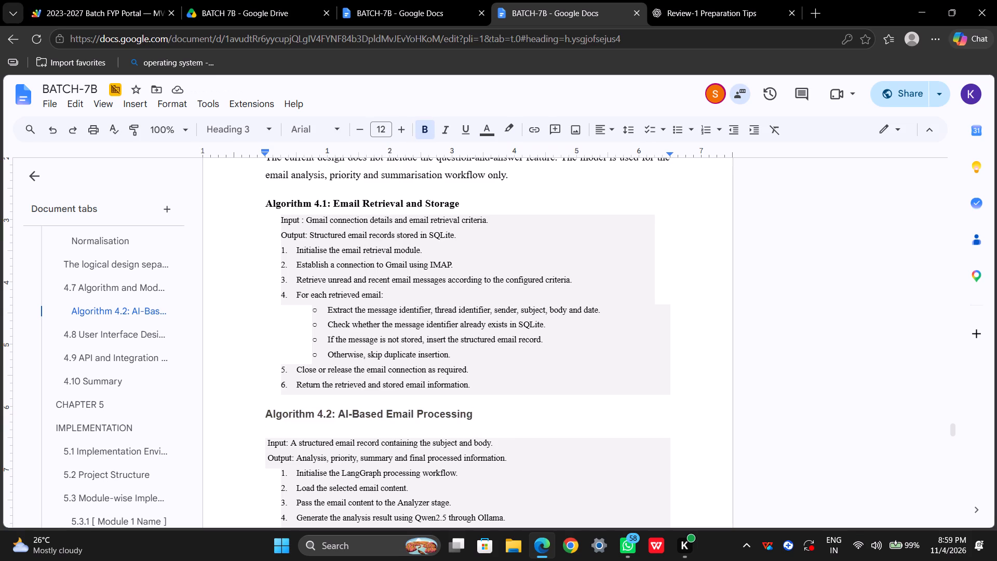
Apply left alignment to the unnumbered Input and Output lines below the Algorithm 4.2 heading.
left_click_drag(510, 456, 277, 449)
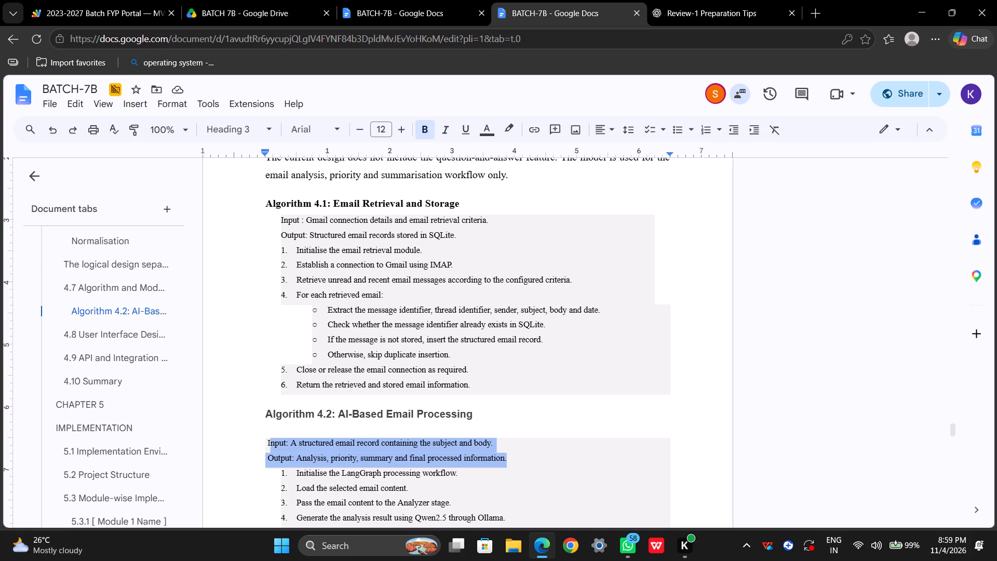
left_click_drag(277, 449, 258, 442)
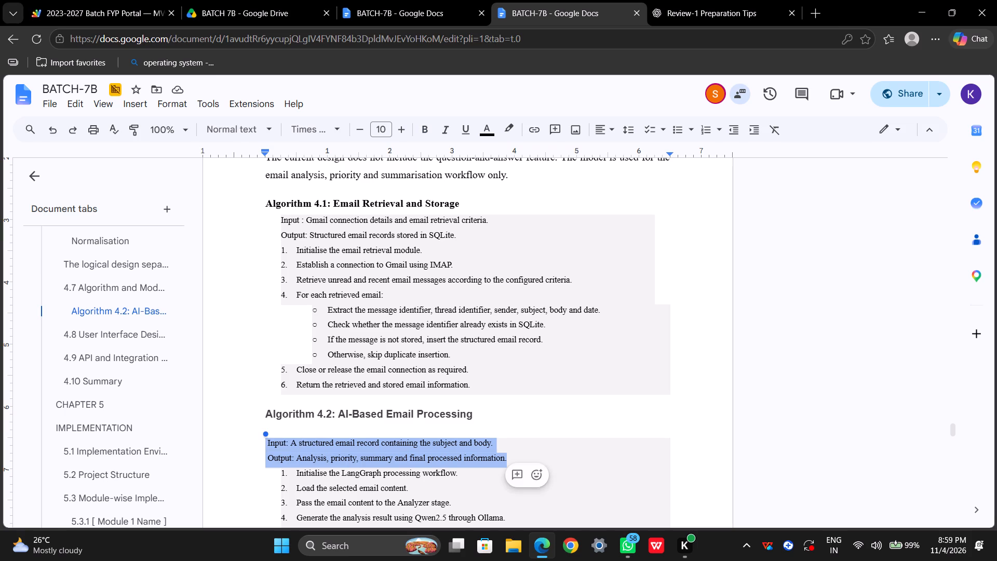
left_click(607, 131)
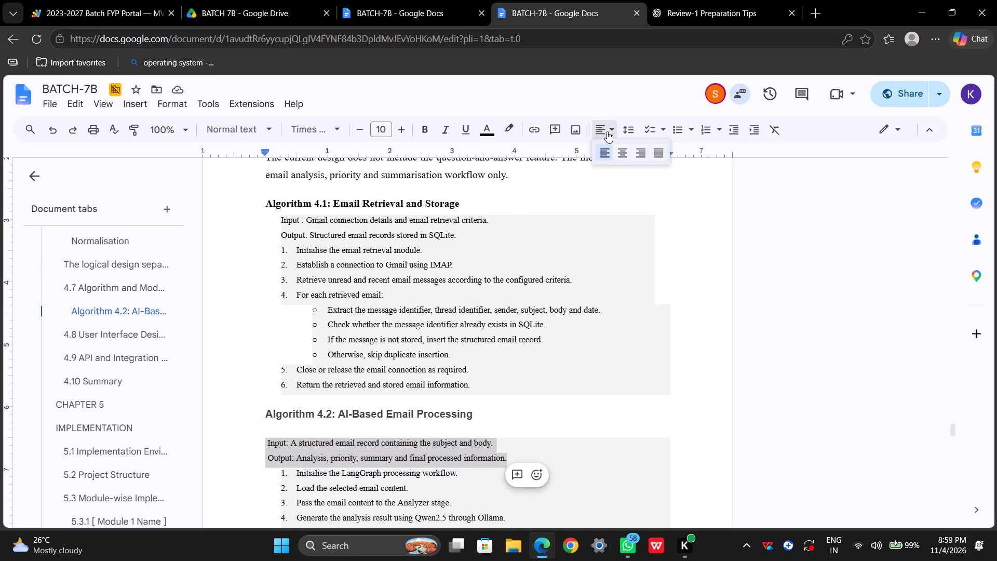
left_click(605, 147)
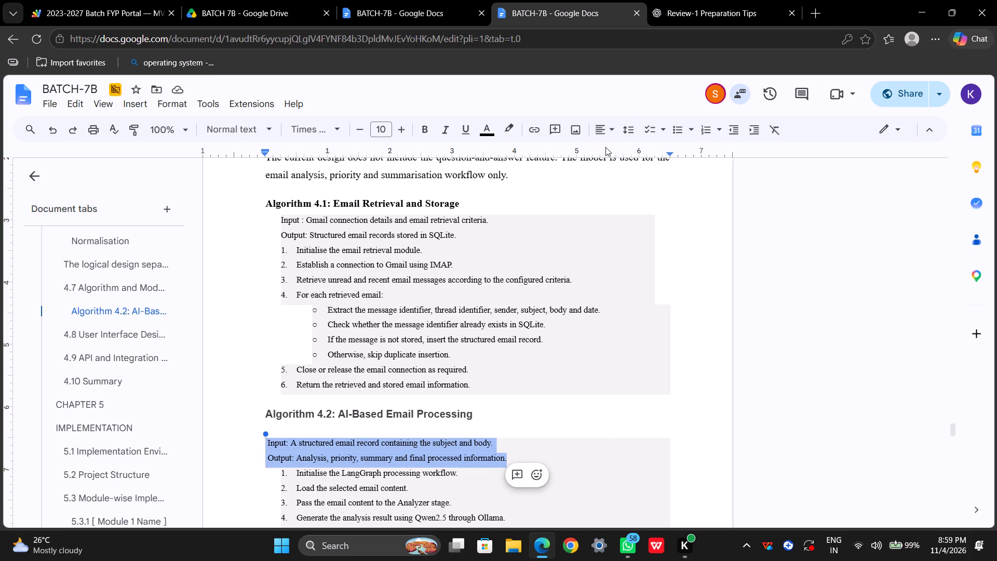
Try centre alignment on the Input and Output lines of Algorithm 4.2, and switch them to justified alignment.
left_click(603, 126)
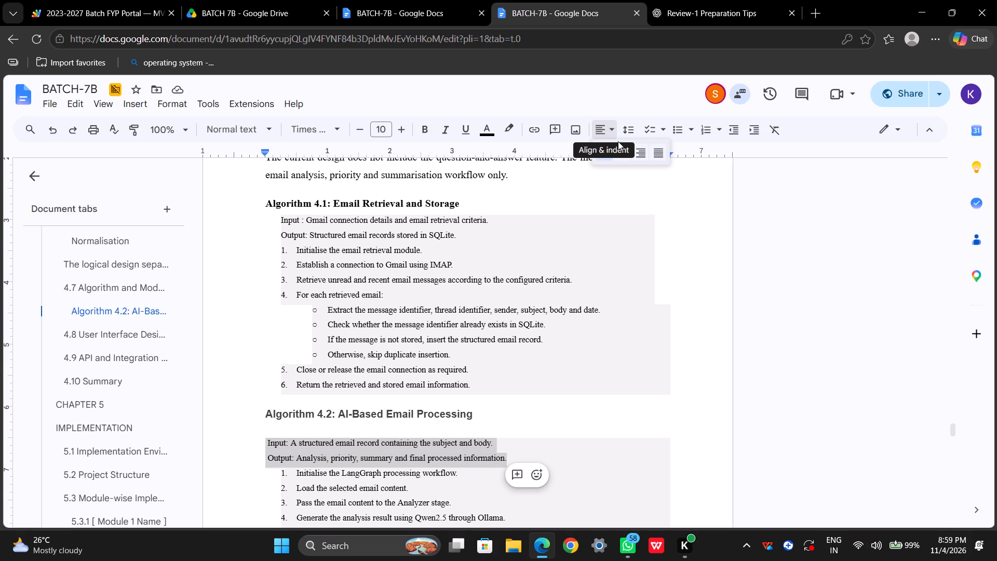
left_click(620, 151)
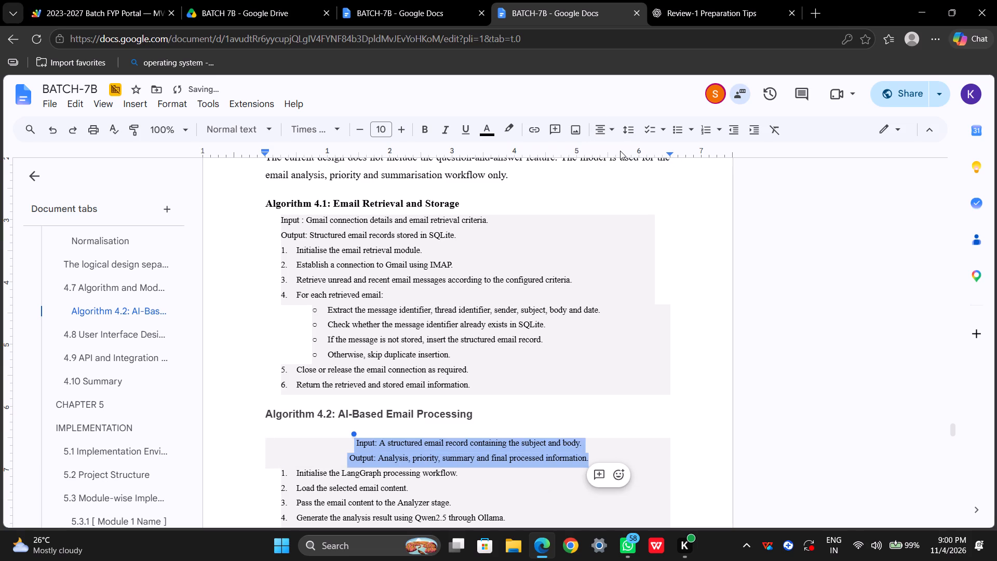
left_click(595, 133)
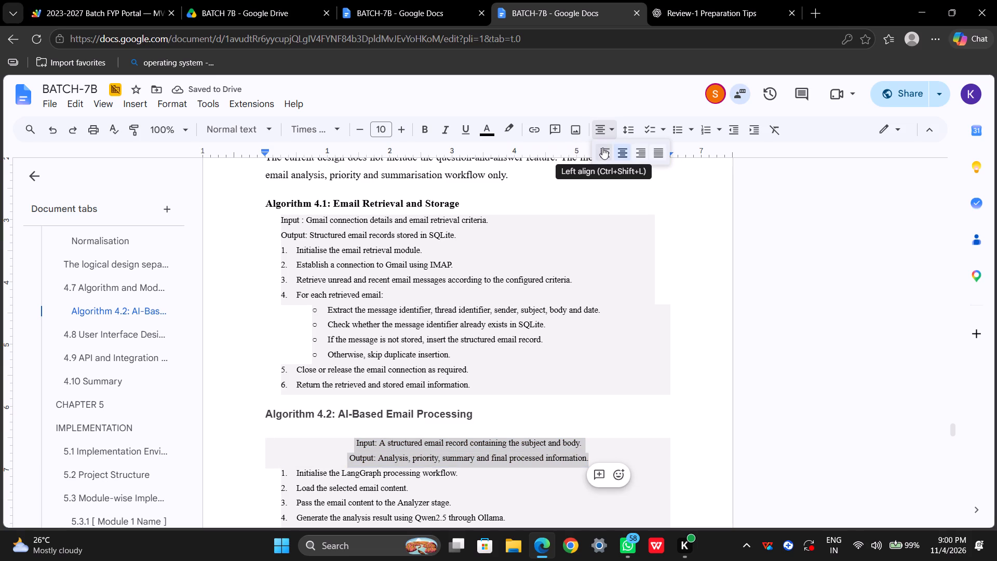
left_click(664, 144)
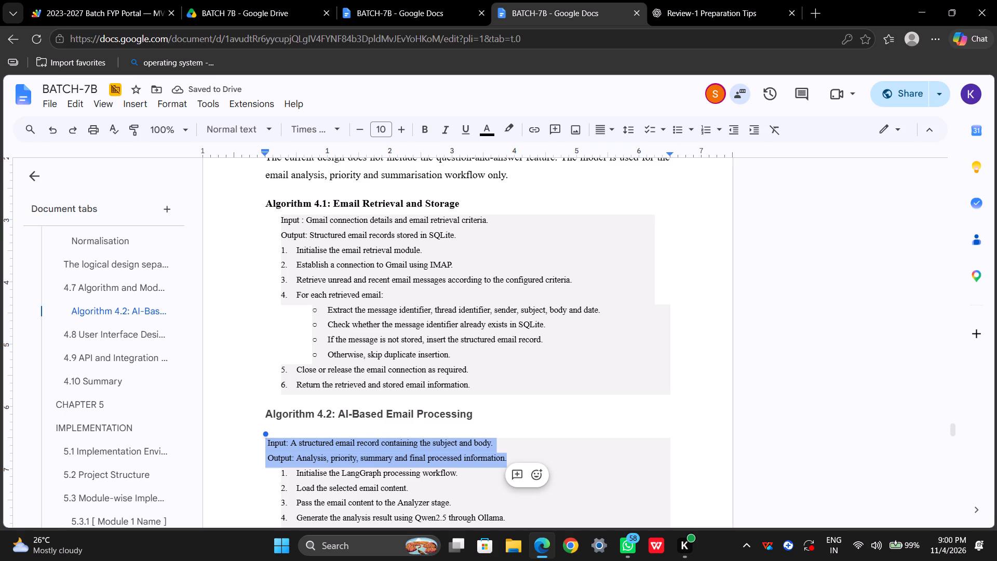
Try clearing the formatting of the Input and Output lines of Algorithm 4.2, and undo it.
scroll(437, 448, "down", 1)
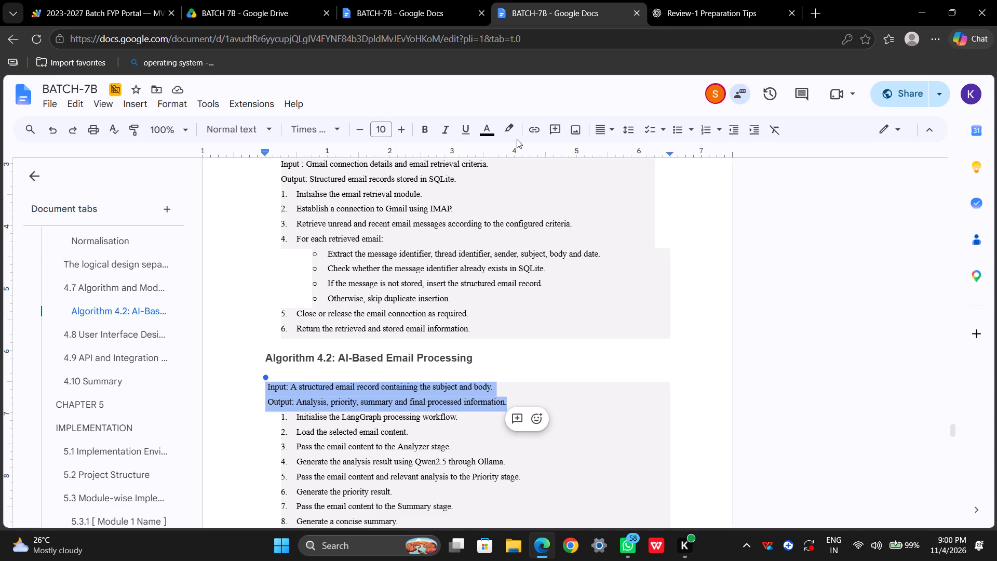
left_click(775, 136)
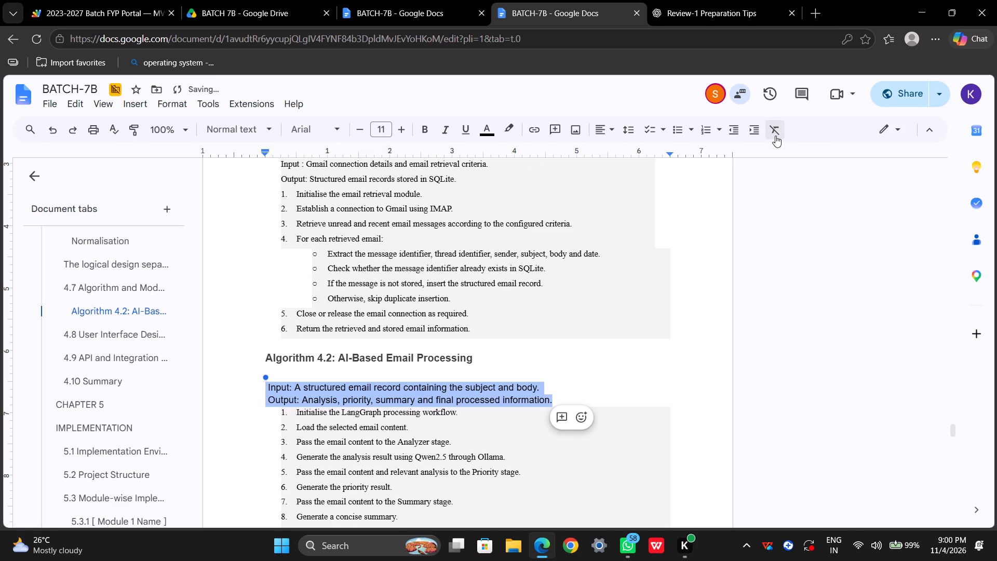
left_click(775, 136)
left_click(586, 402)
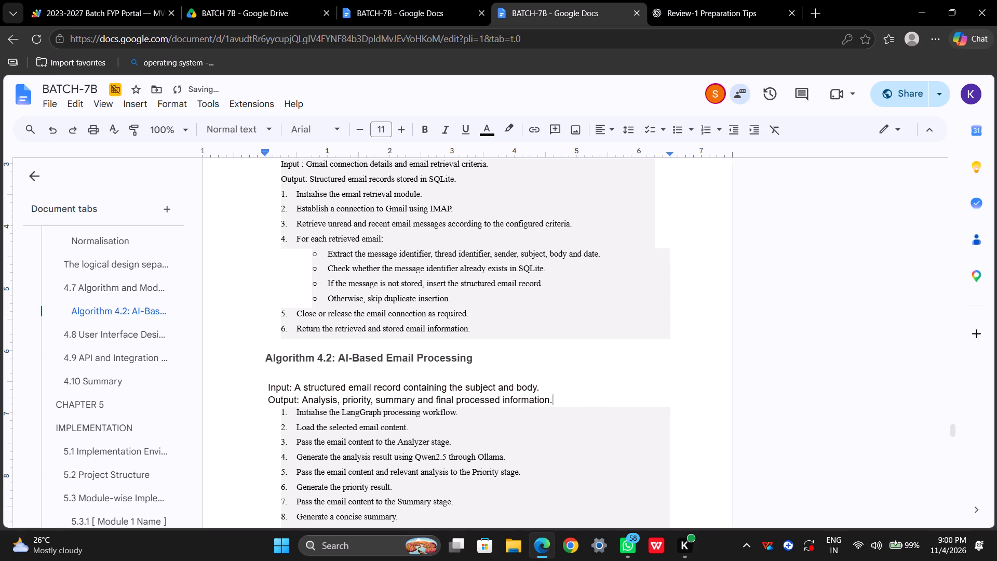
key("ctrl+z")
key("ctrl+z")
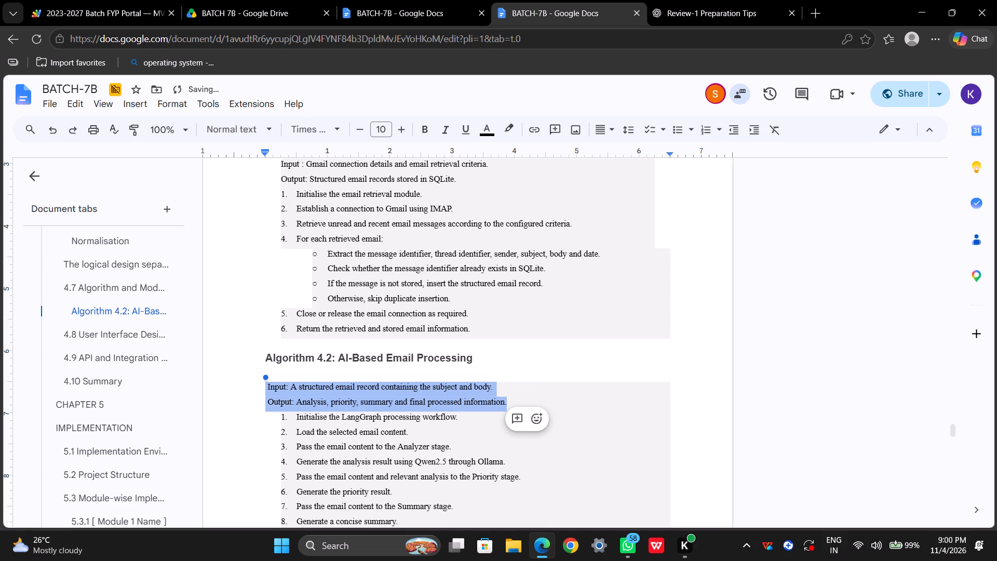
Remove the leading spaces from the Input and Output lines and delete the blank line below the Algorithm 4.2 heading.
left_click(279, 392)
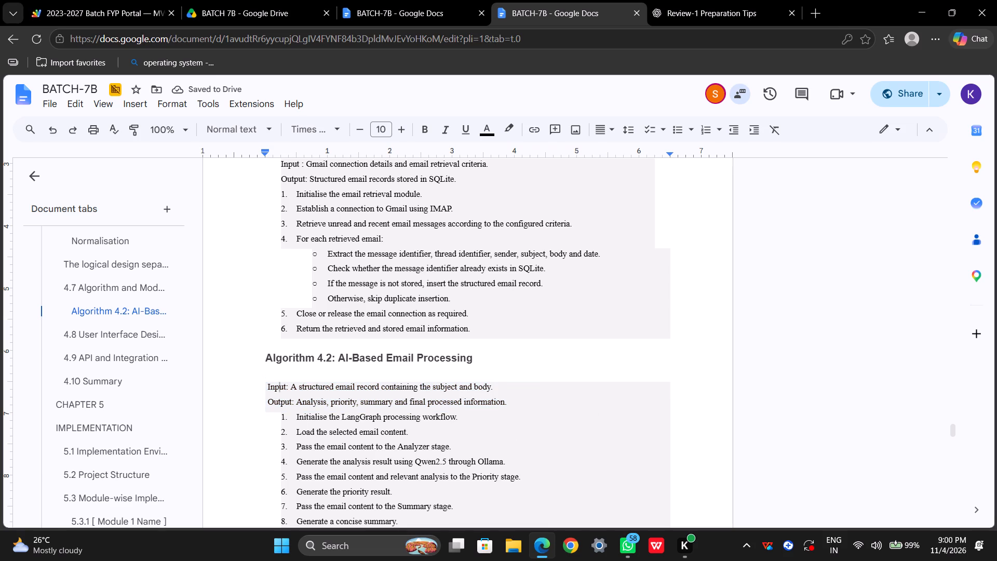
left_click_drag(267, 386, 324, 402)
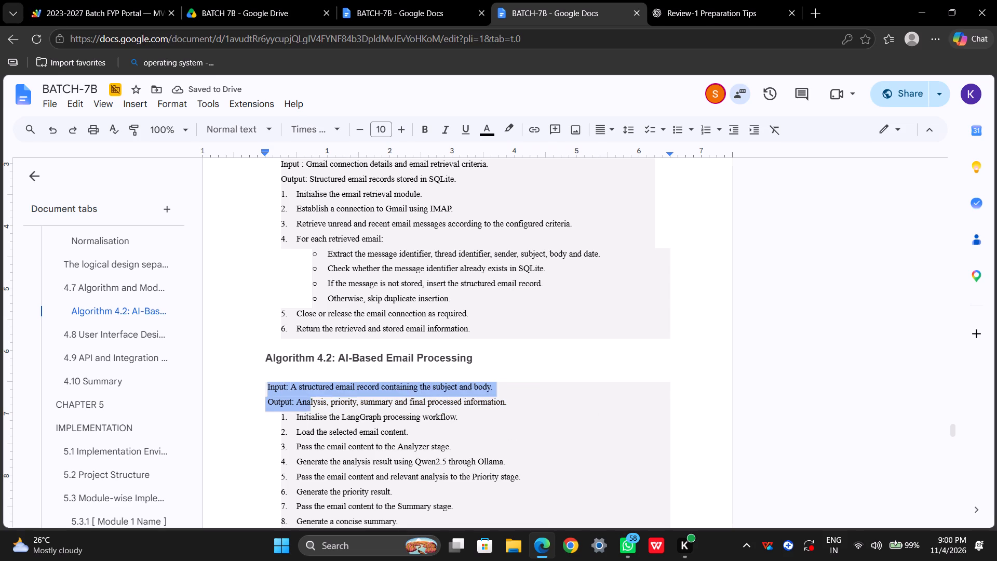
left_click_drag(324, 402, 518, 404)
left_click(335, 398)
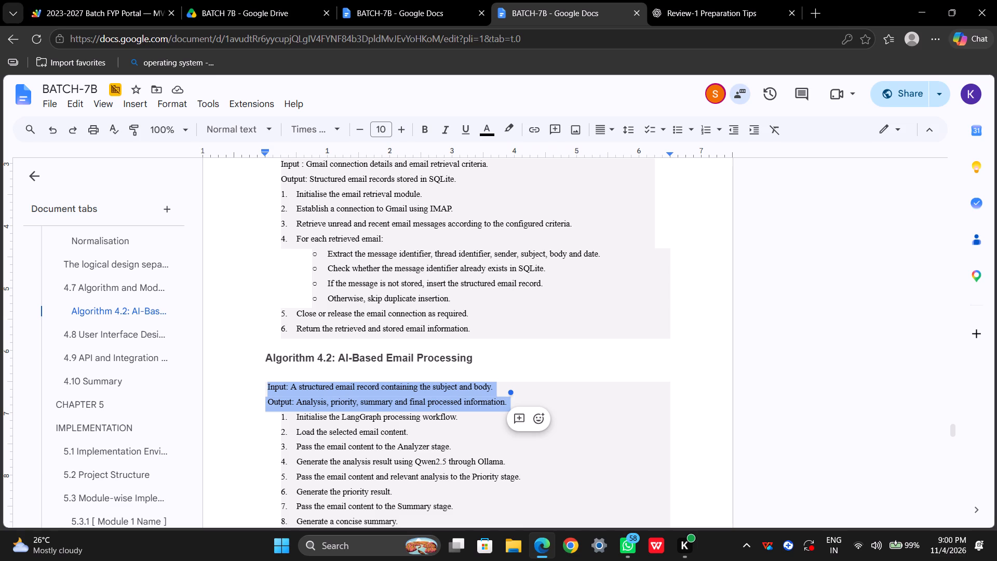
left_click(267, 402)
key("BackSpace")
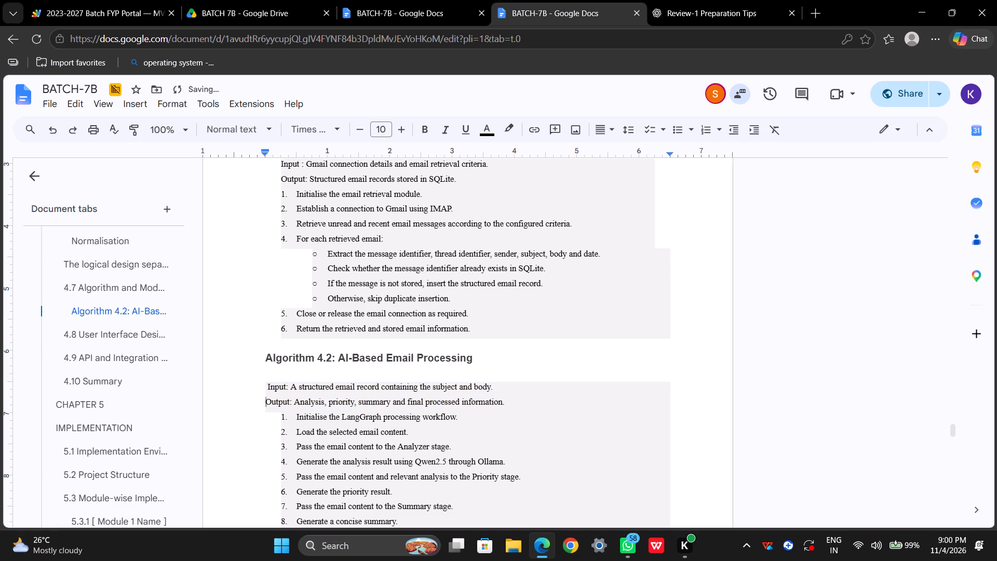
key("Up")
key("BackSpace")
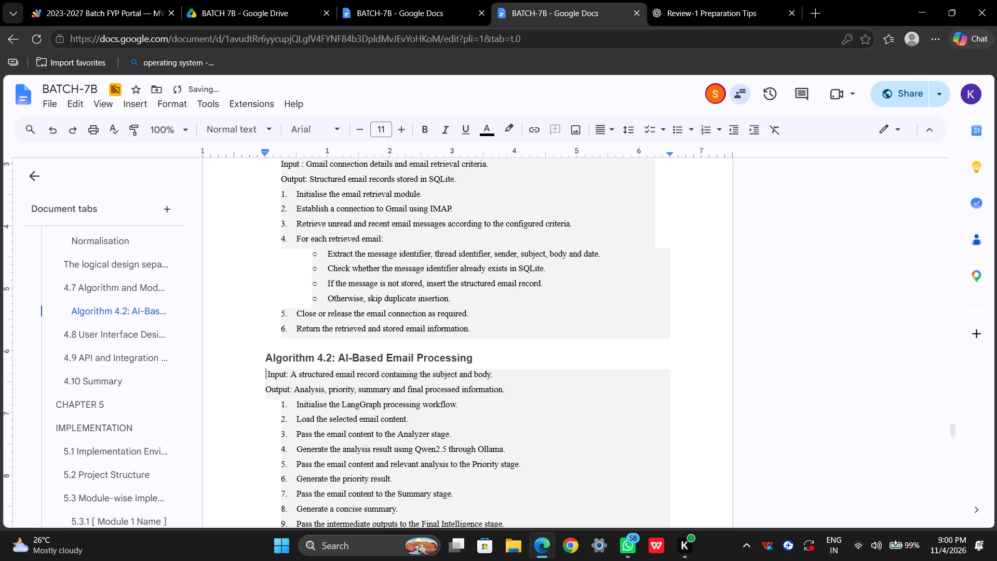
key("Right")
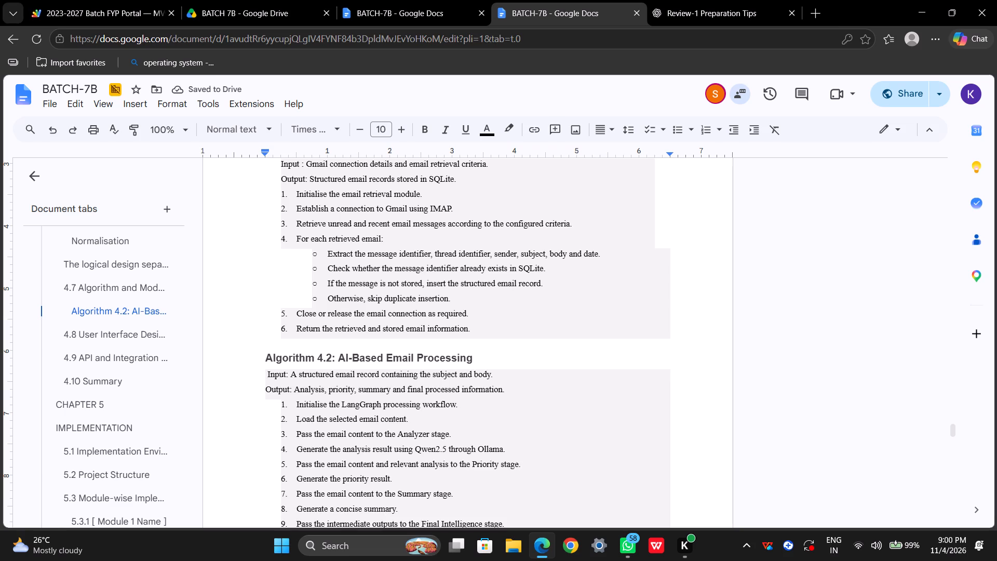
key("BackSpace")
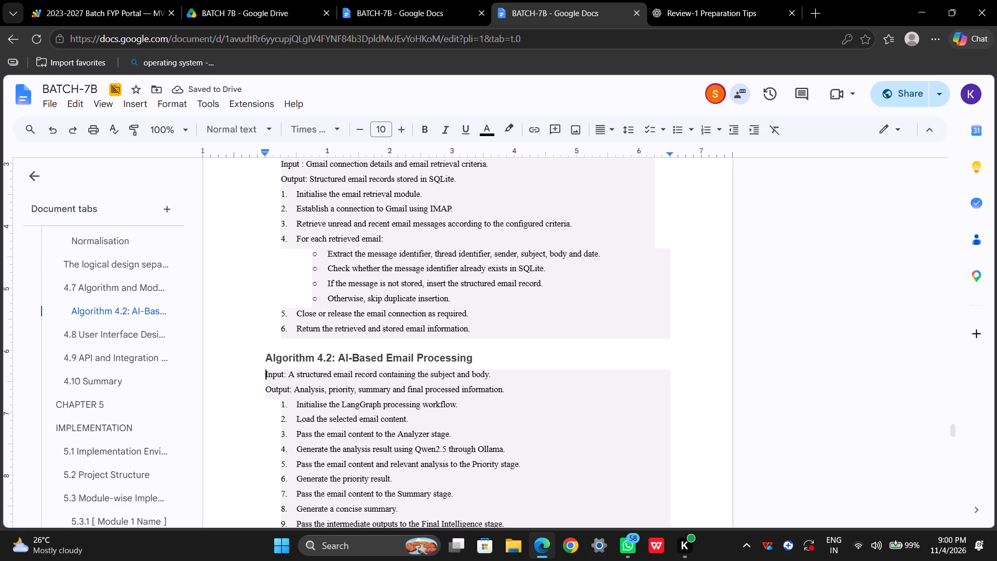
Increase the left indent of Algorithm 4.2's Input and Output lines to align with the list numbers, as in Algorithm 4.1.
left_click_drag(521, 384, 252, 383)
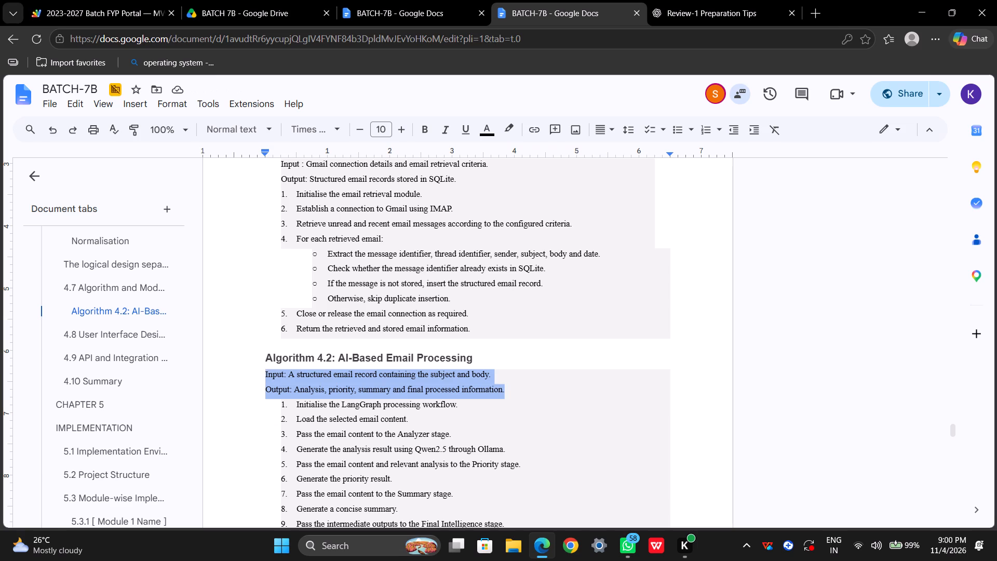
left_click_drag(252, 383, 252, 383)
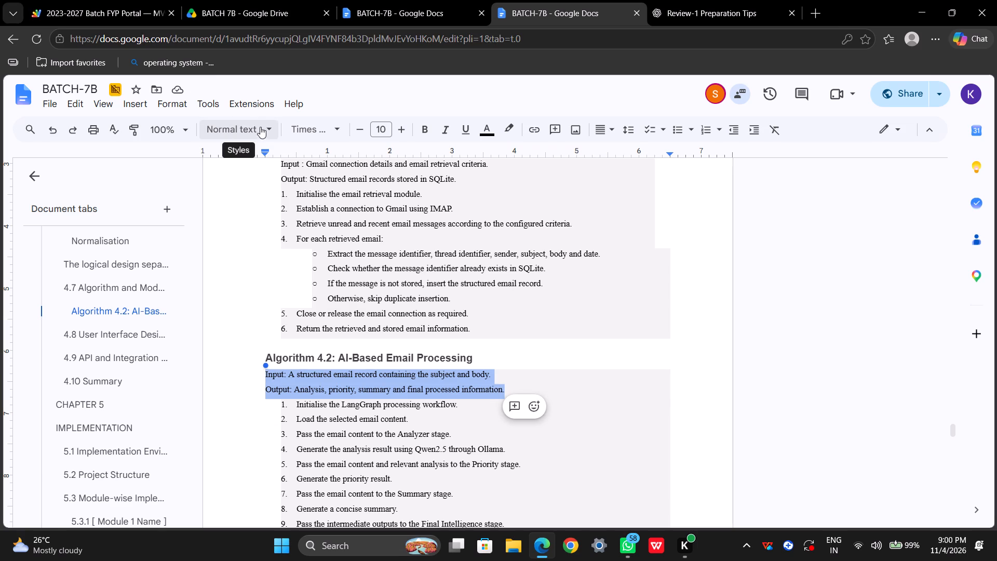
left_click(319, 223)
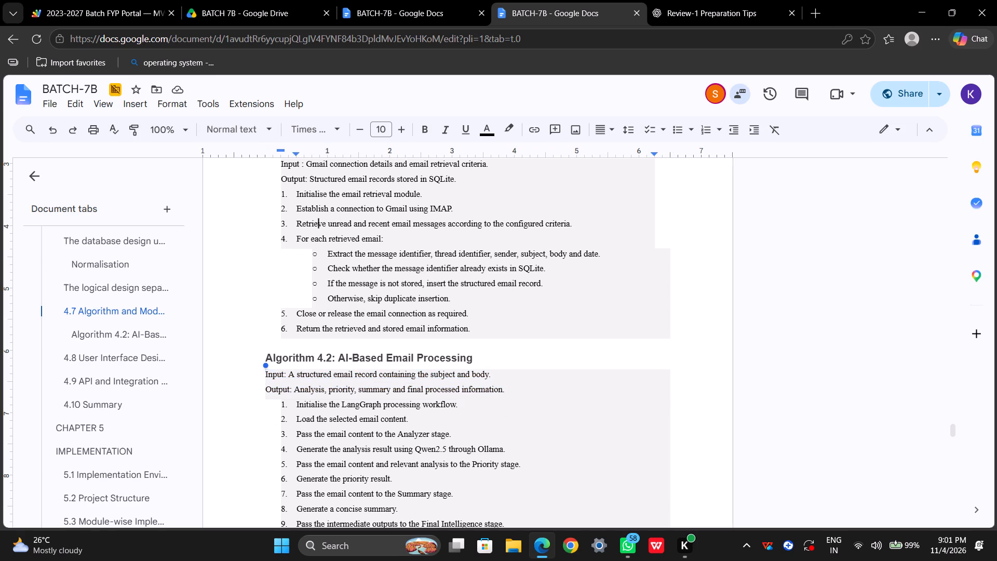
scroll(416, 248, "up", 2)
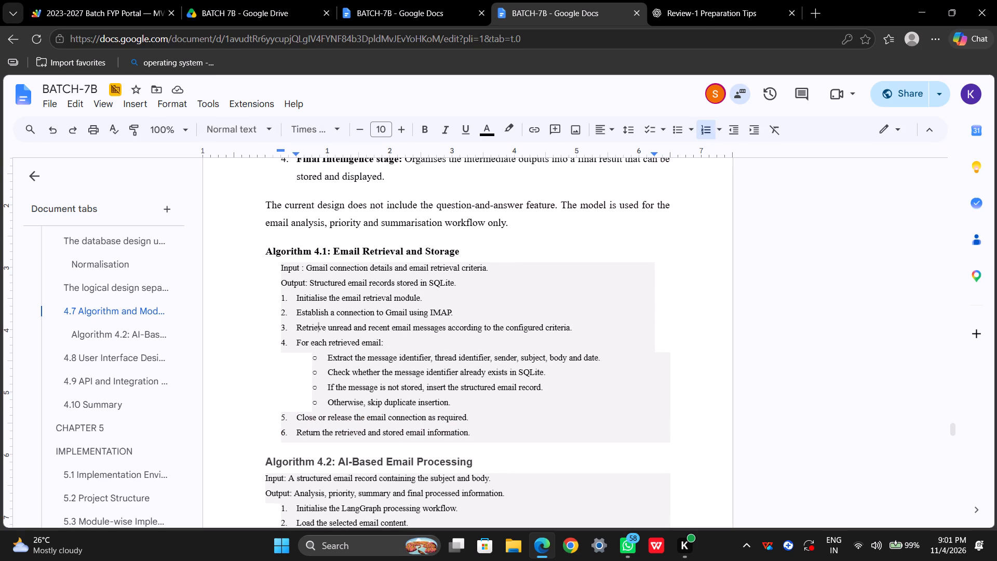
left_click_drag(275, 265, 476, 431)
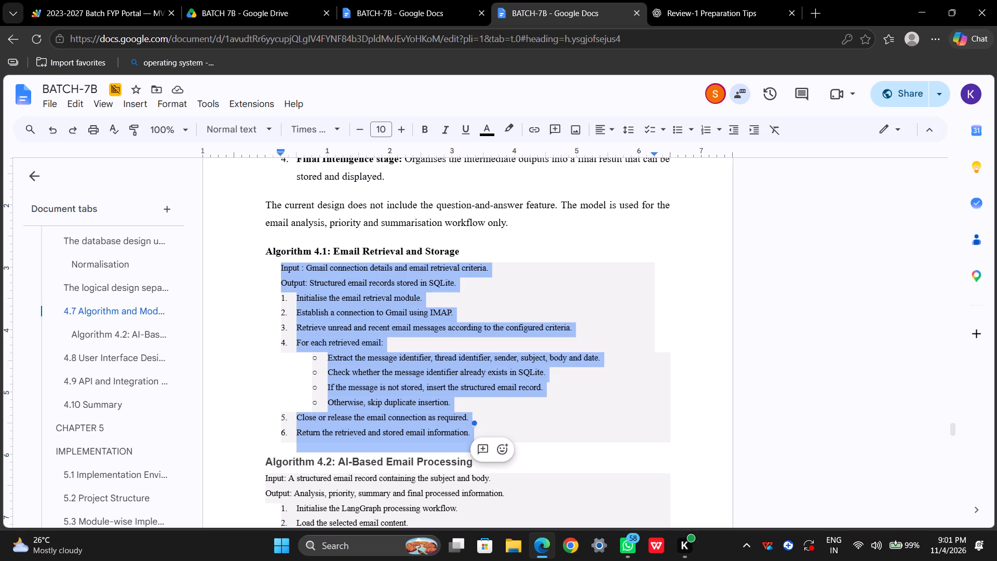
scroll(379, 302, "down", 3)
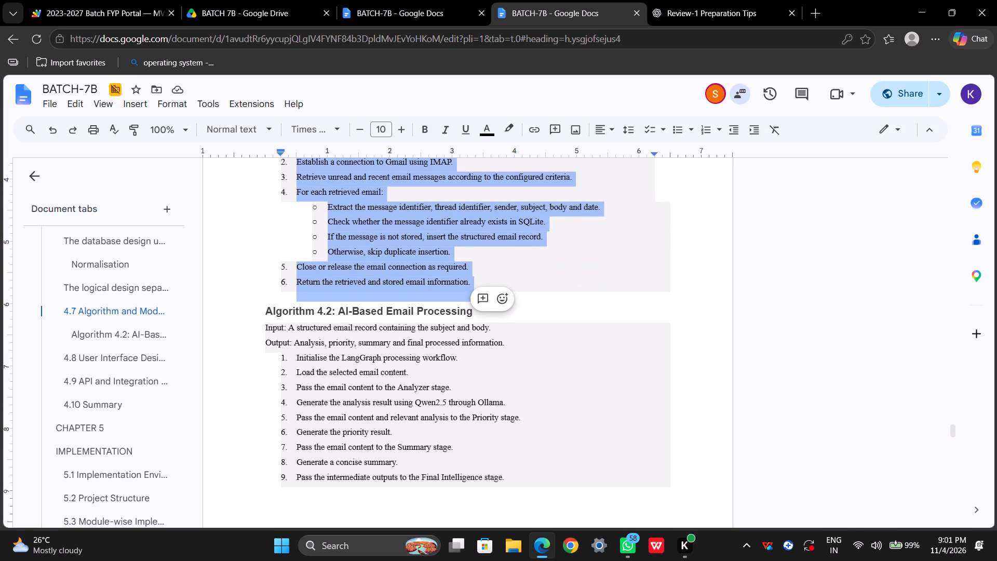
left_click_drag(262, 325, 506, 348)
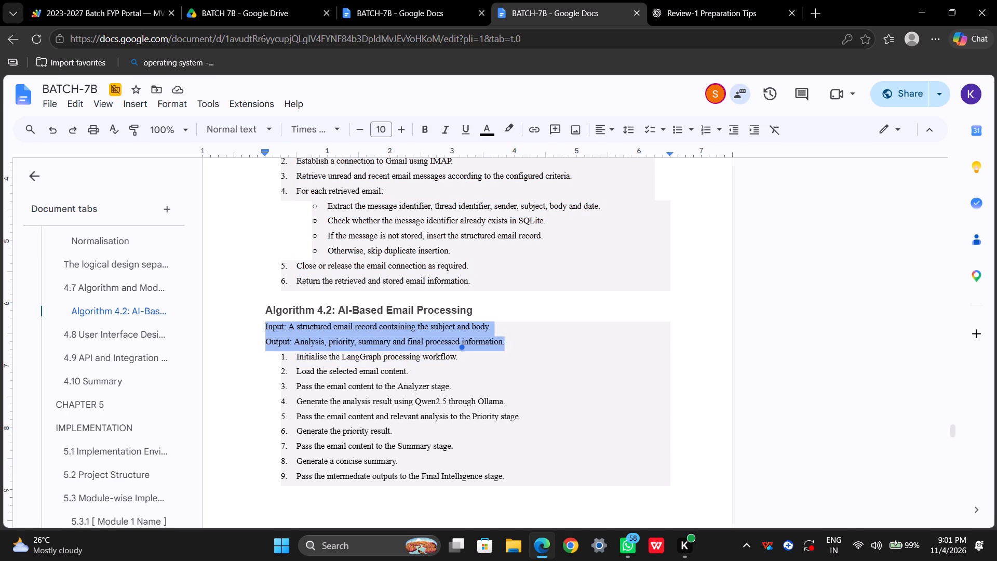
left_click_drag(506, 348, 510, 344)
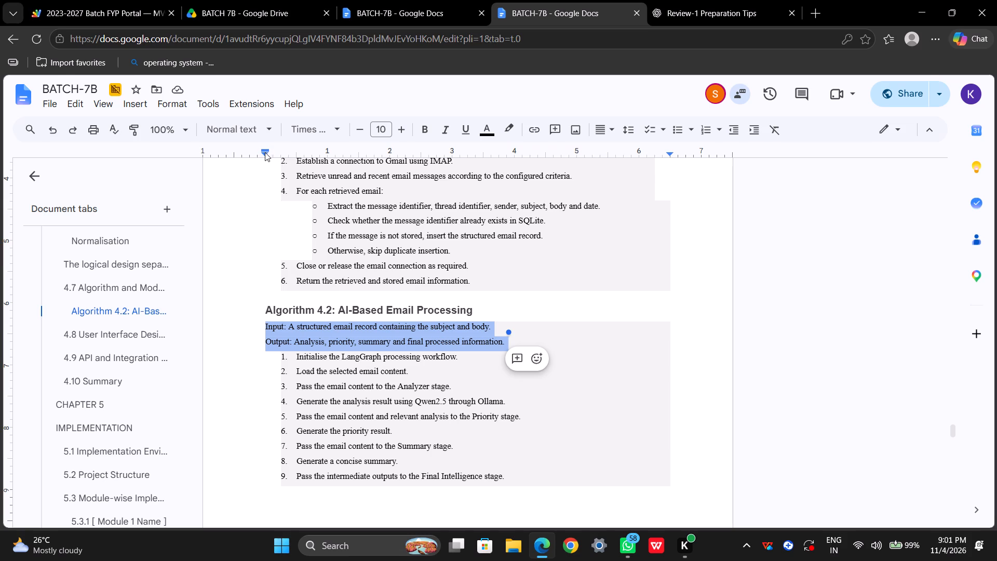
left_click_drag(264, 152, 277, 152)
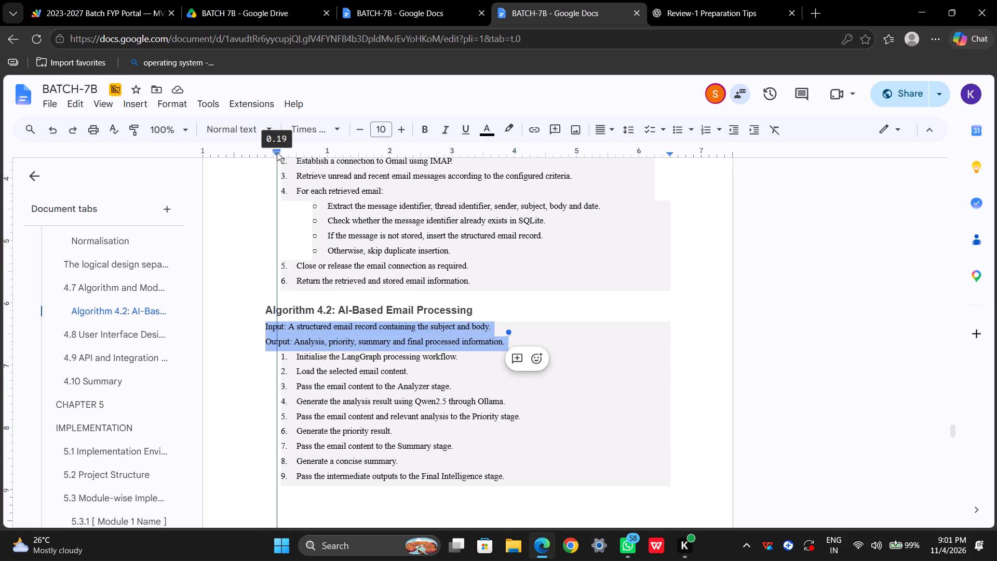
left_click_drag(277, 152, 280, 152)
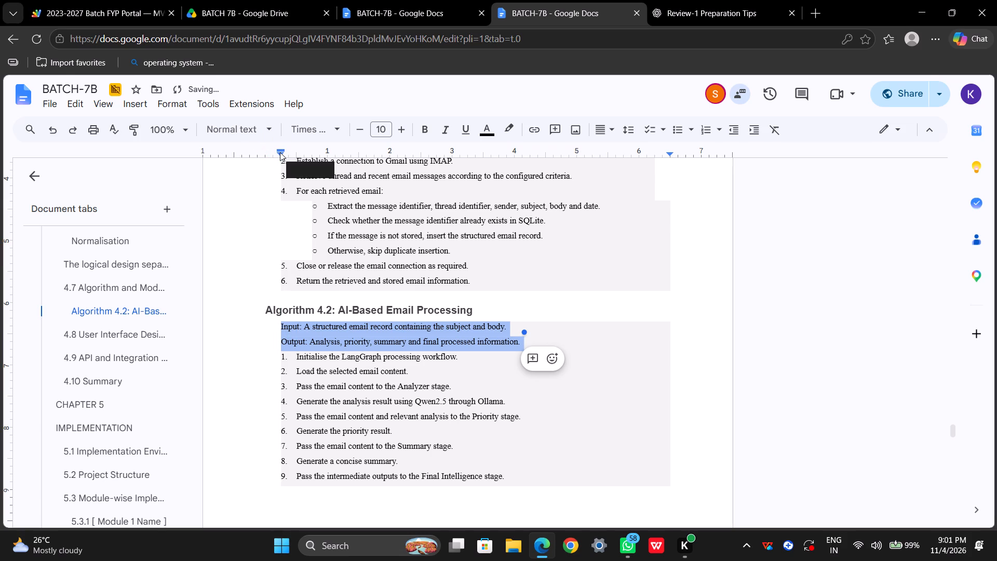
left_click(482, 386)
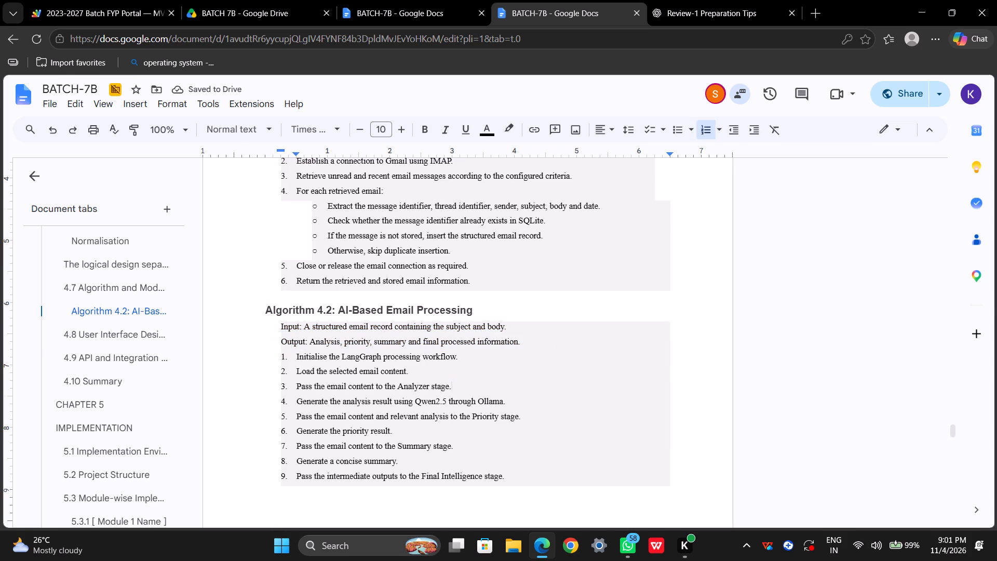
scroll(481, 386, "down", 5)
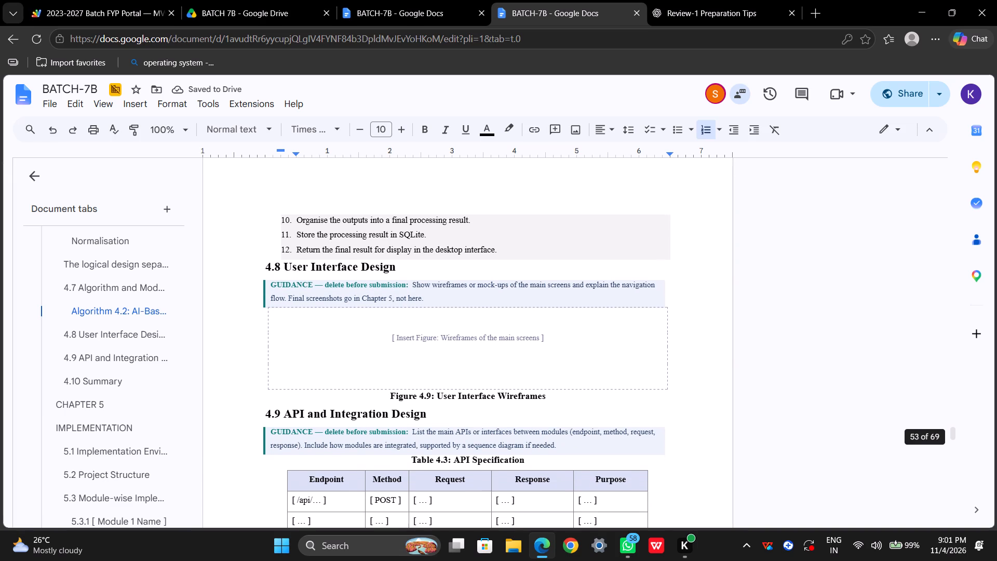
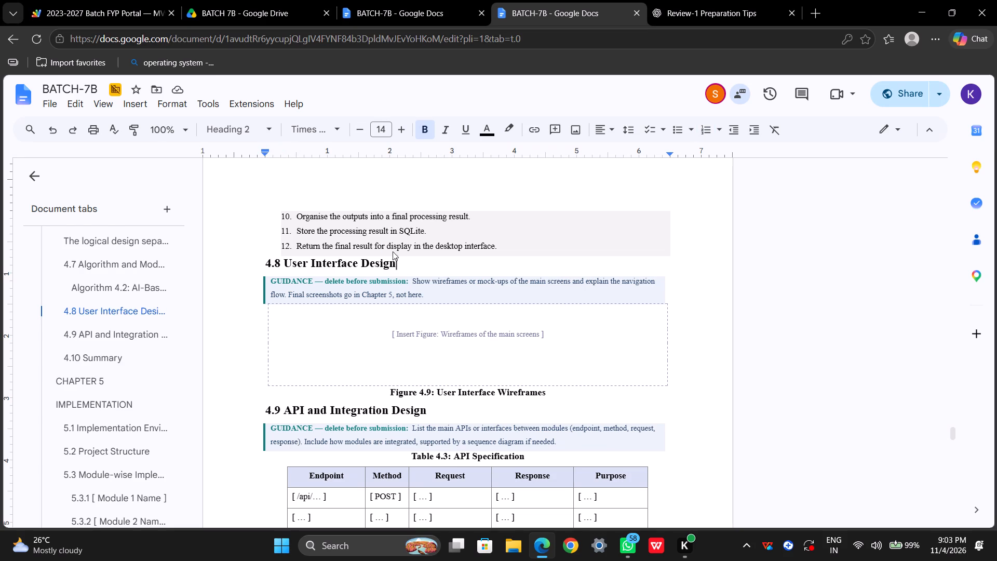
left_click(262, 259)
key("Return")
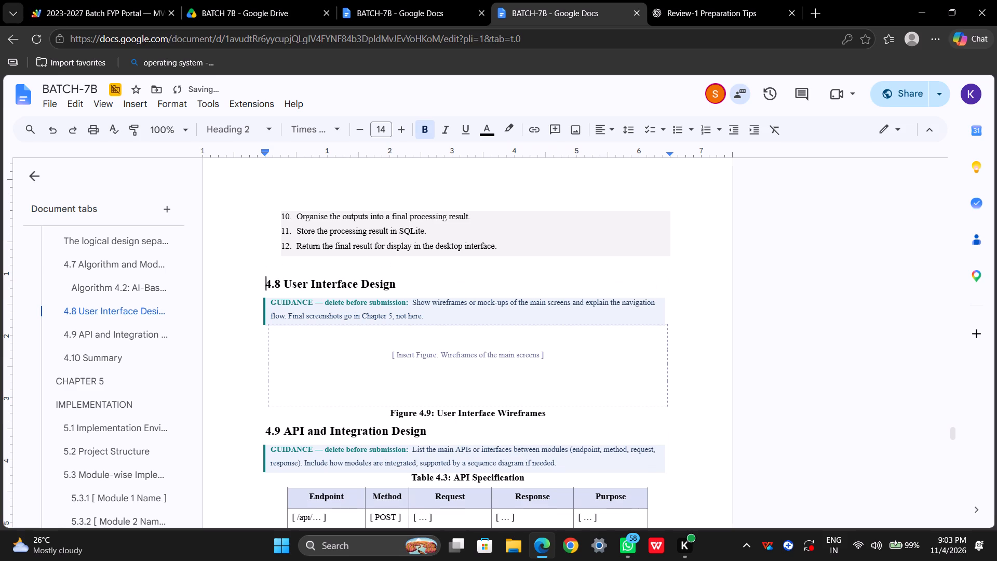
key("Up")
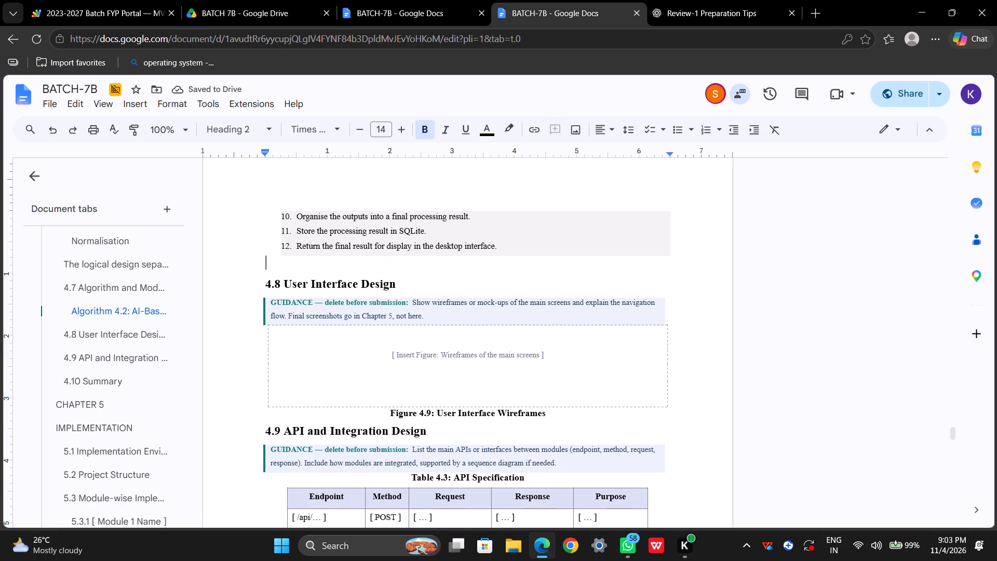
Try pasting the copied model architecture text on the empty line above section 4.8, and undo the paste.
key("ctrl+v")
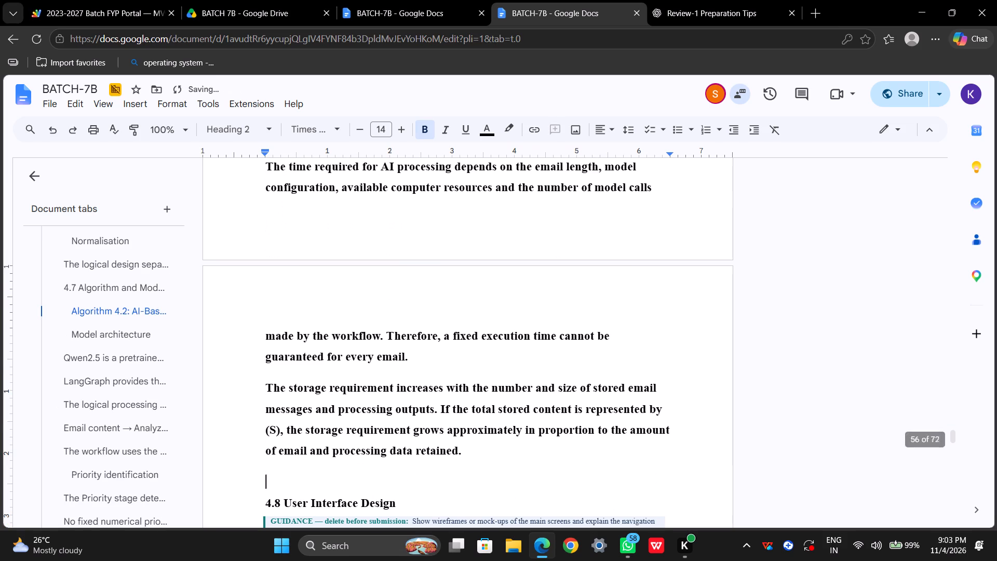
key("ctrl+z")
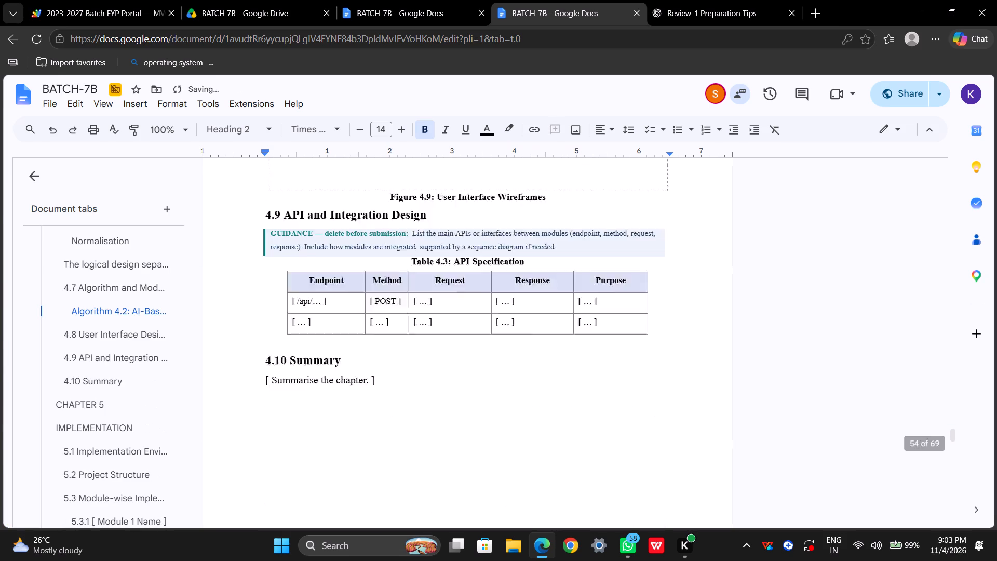
Place the text cursor back on the empty line between Algorithm 4.2's last step and the 4.8 heading.
scroll(294, 175, "up", 1)
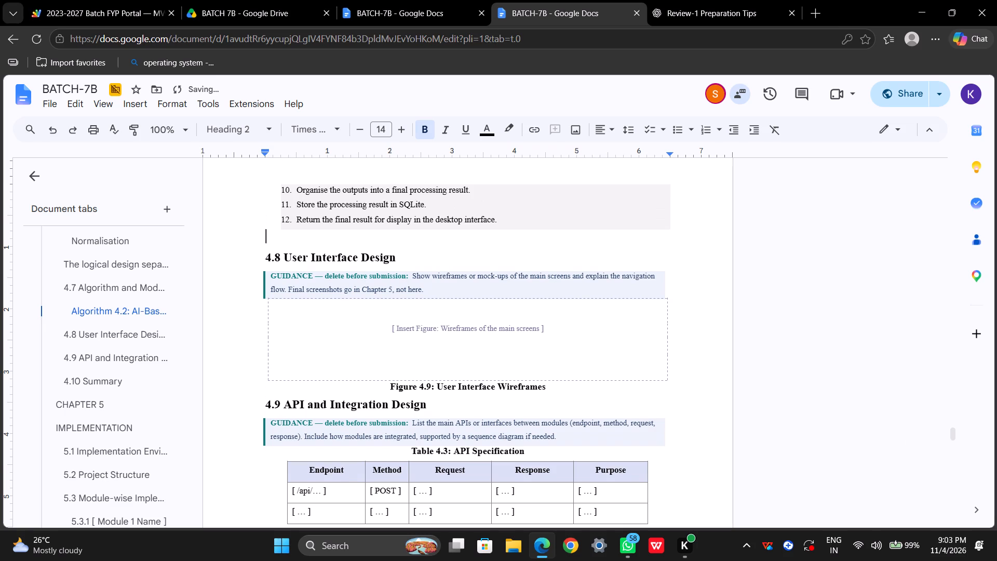
left_click(514, 243)
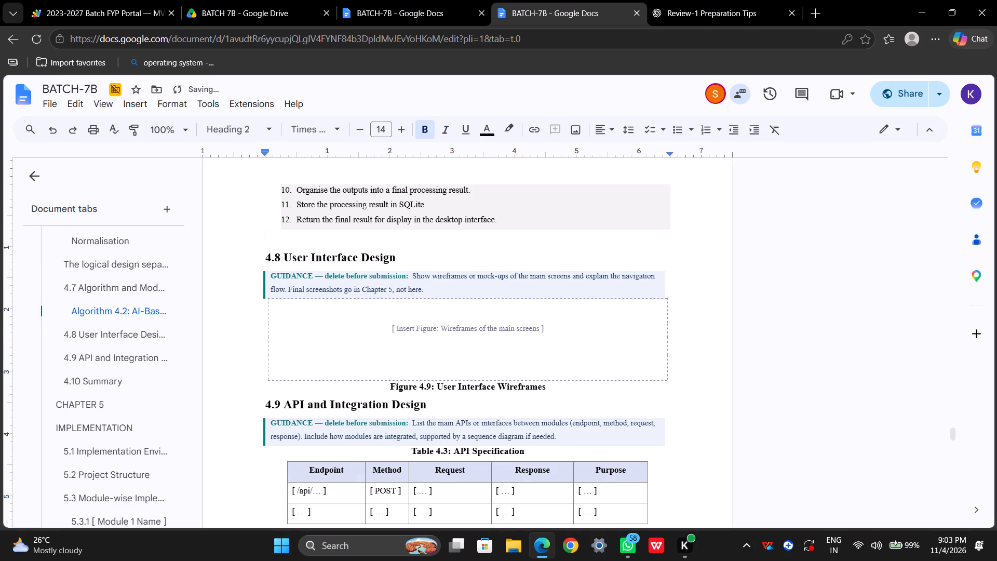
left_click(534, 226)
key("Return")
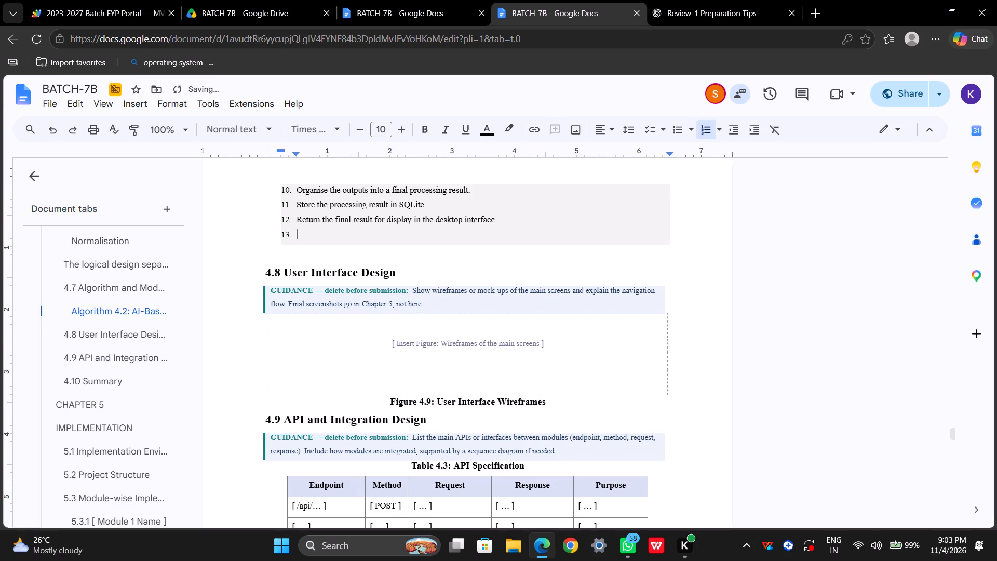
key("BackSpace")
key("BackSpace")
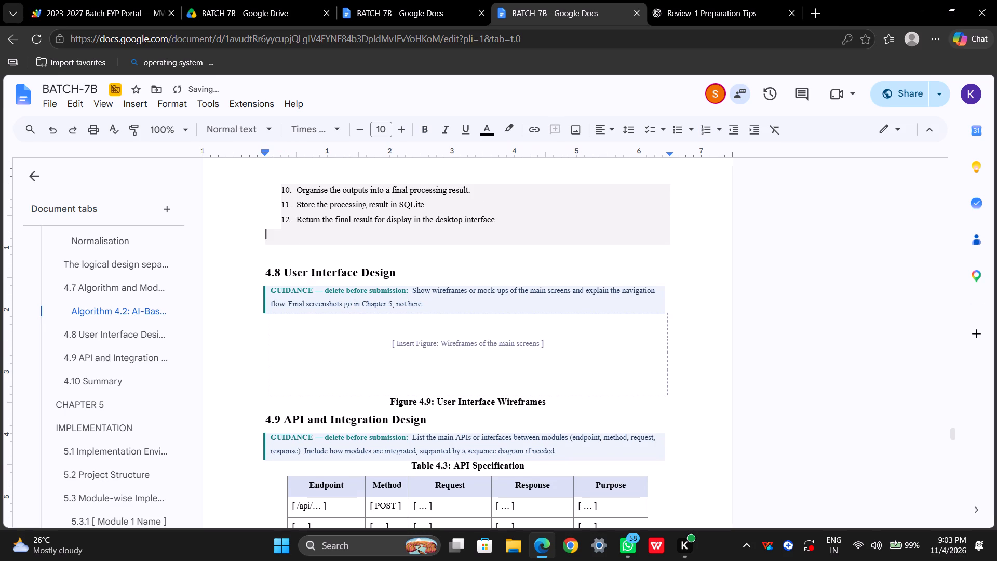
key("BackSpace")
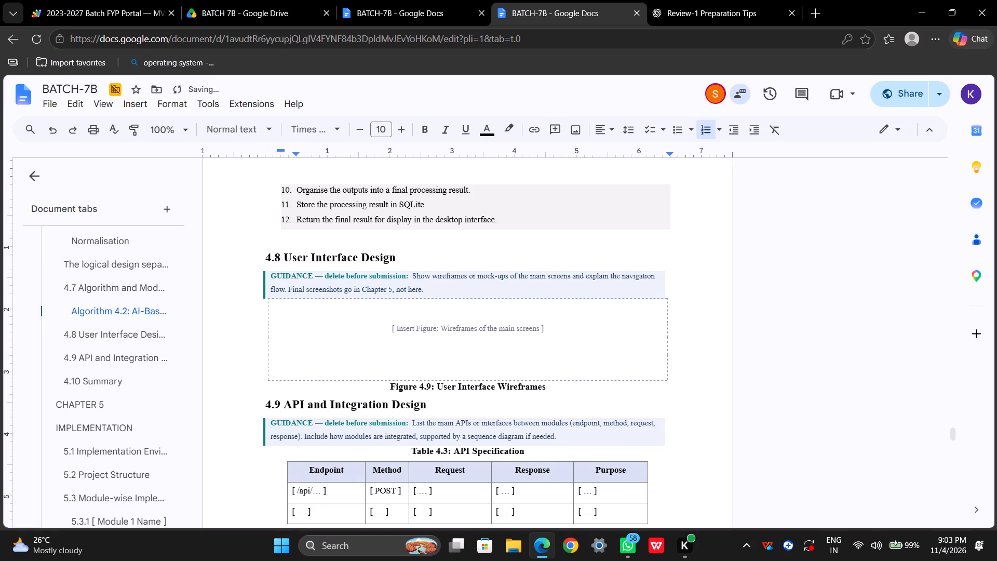
Delete the empty line between the last step of Algorithm 4.2 and the "4.8 User Interface Design" heading.
left_click(318, 243)
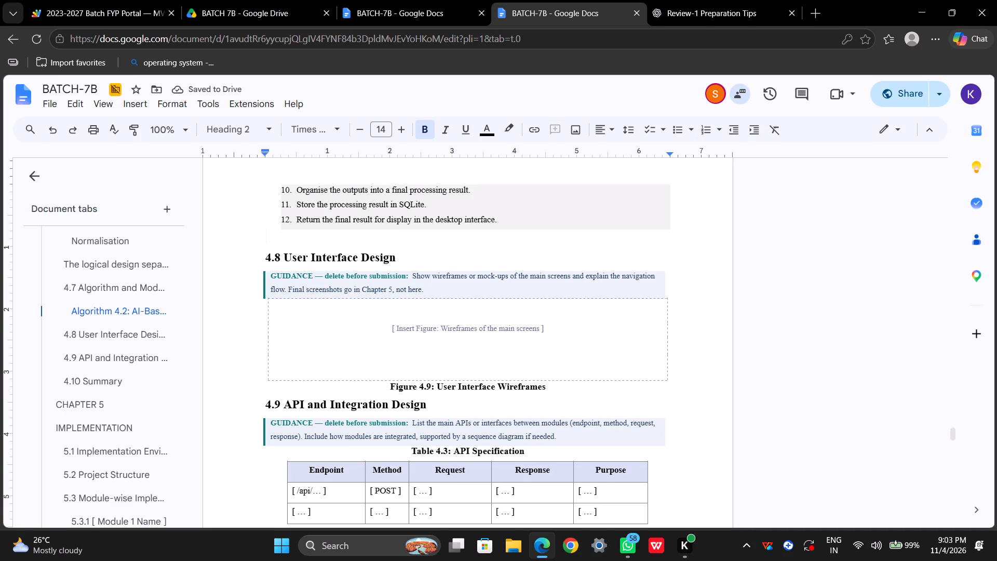
key("Down")
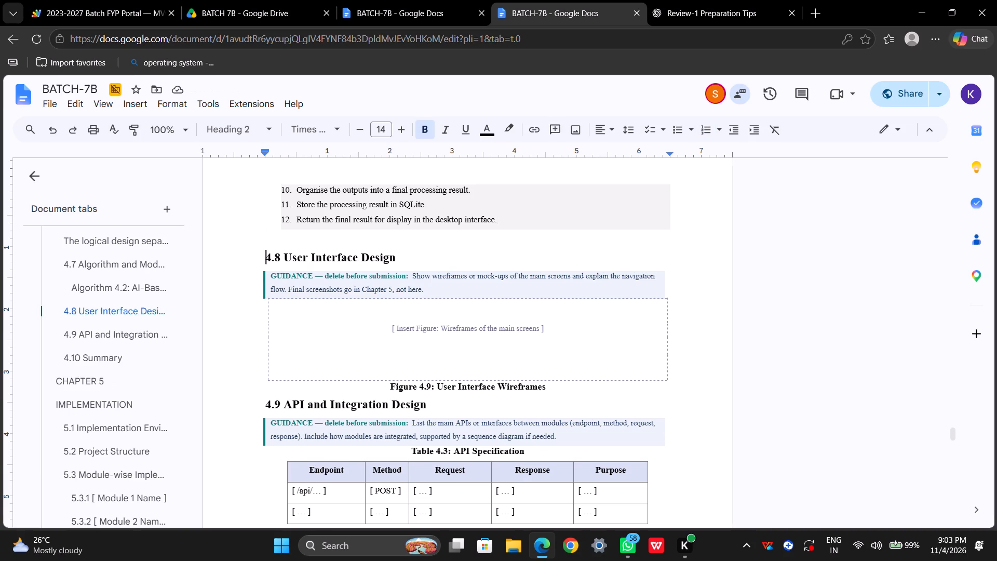
key("BackSpace")
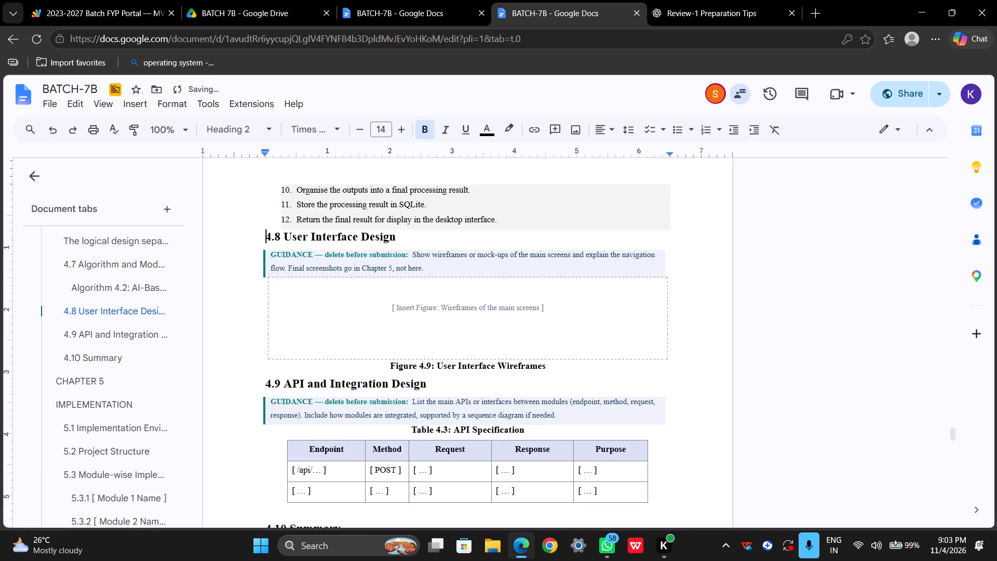
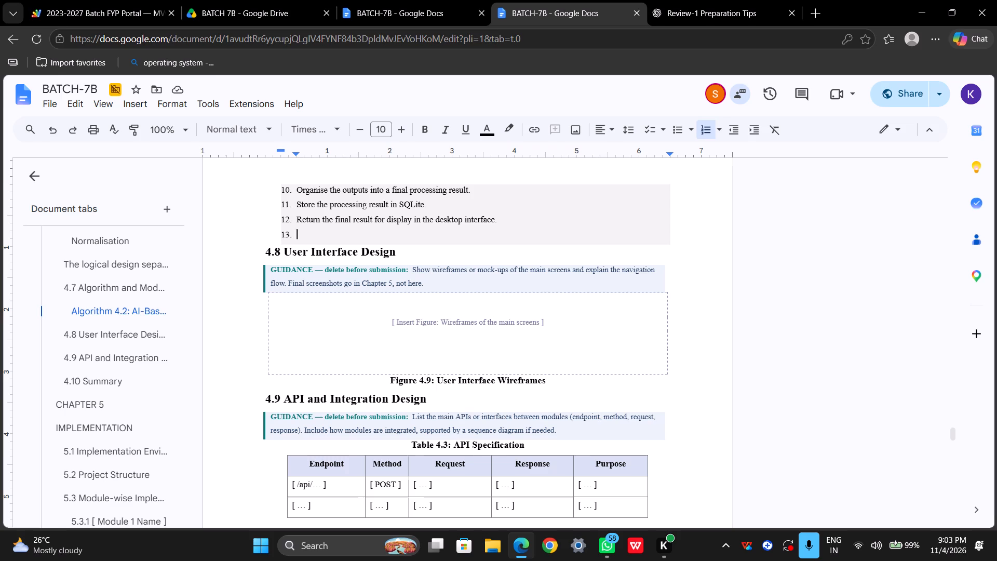
Remove the empty numbered line 13 after Algorithm 4.2's last step, directly above the 4.8 heading.
key("BackSpace")
key("BackSpace")
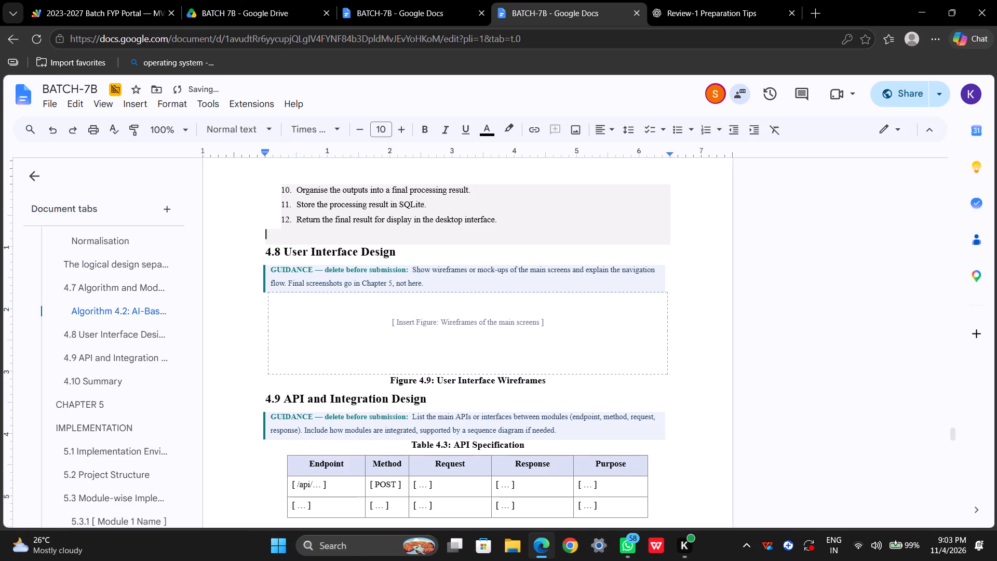
key("BackSpace")
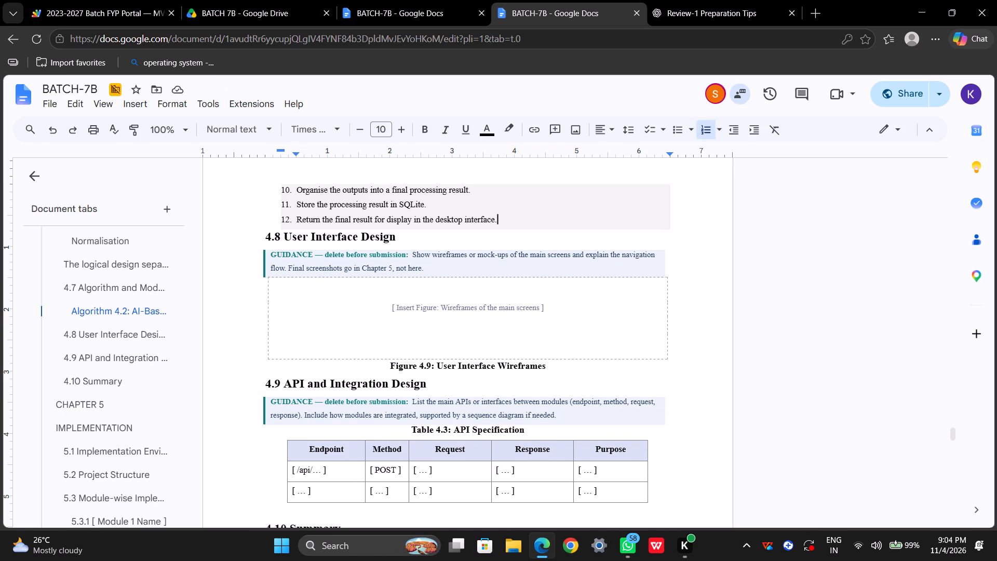
Place the text cursor at the very start of the "4.8 User Interface Design" heading.
left_click(266, 230)
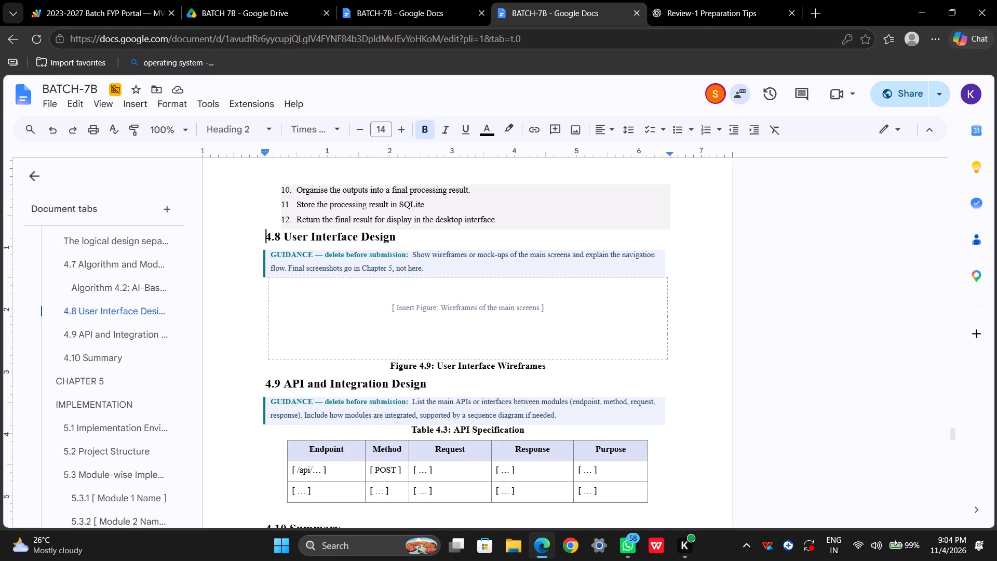
Paste the copied model architecture text on a new line above the "4.8 User Interface Design" heading, and remove the trailing empty line.
key("Return")
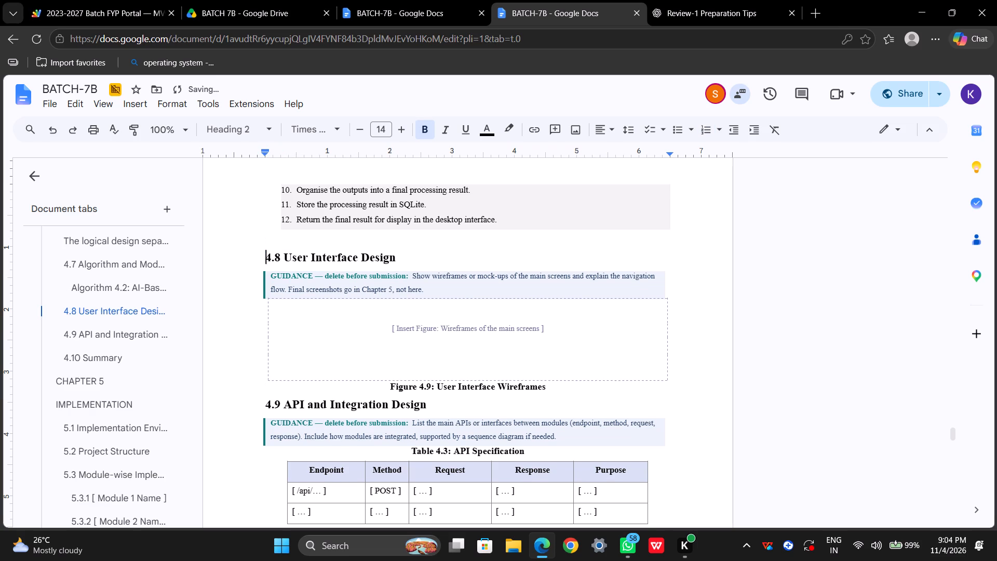
left_click(279, 239)
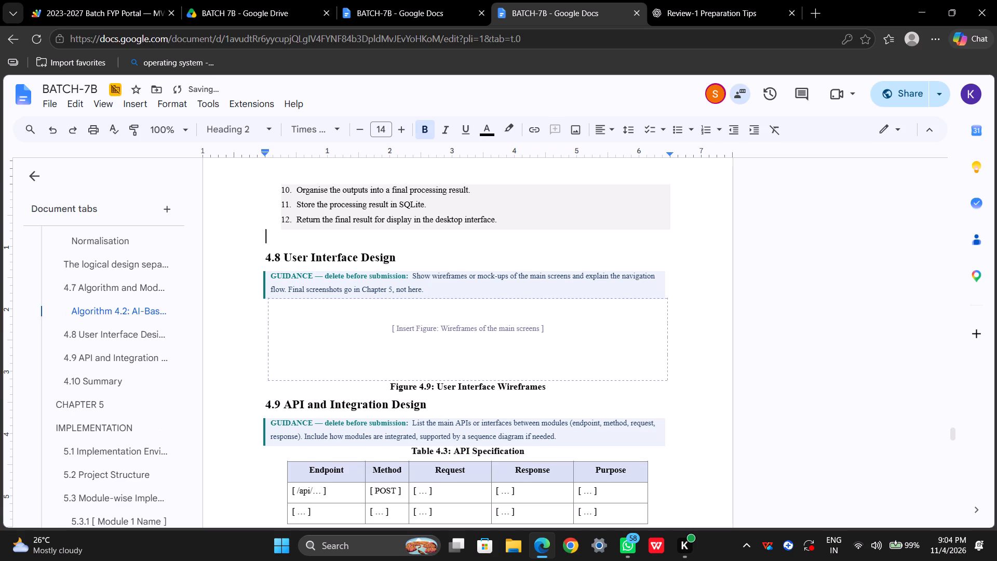
key("ctrl+v")
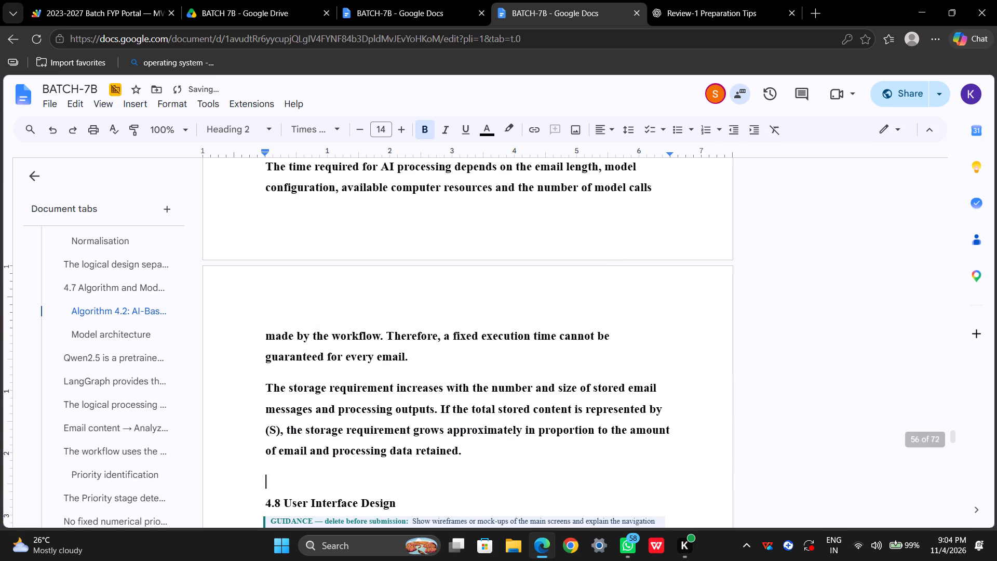
key("BackSpace")
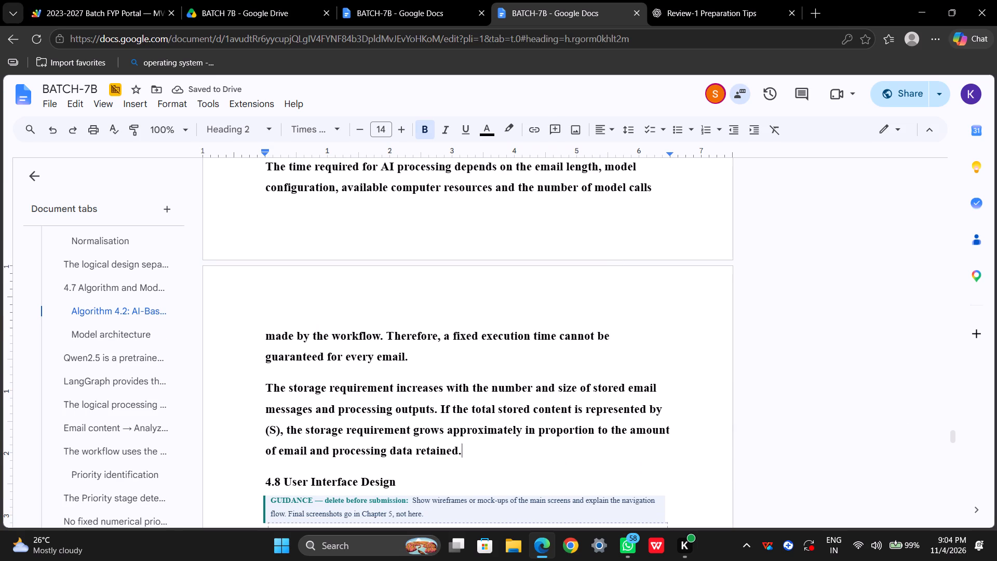
Remove bold from the pasted text, from the Qwen2.5 paragraph through the storage requirement paragraph, and set its font size to 12.
left_click_drag(491, 458, 274, 245)
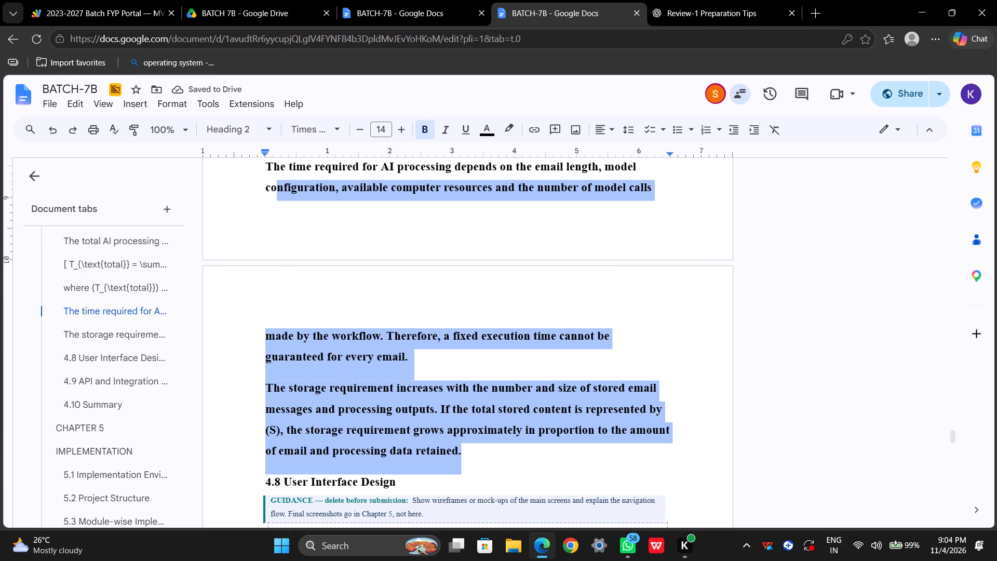
left_click_drag(274, 245, 254, 130)
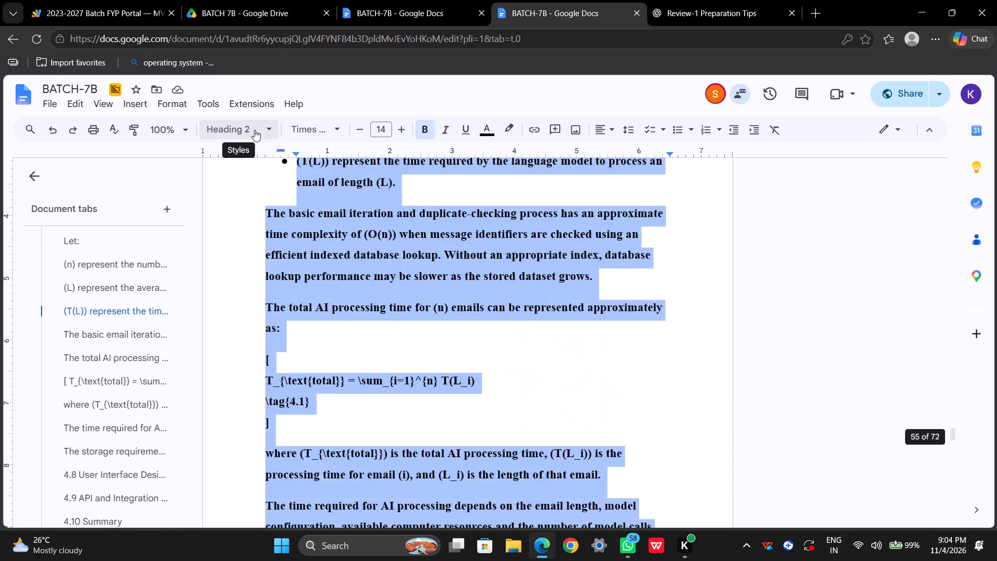
left_click_drag(254, 130, 274, 208)
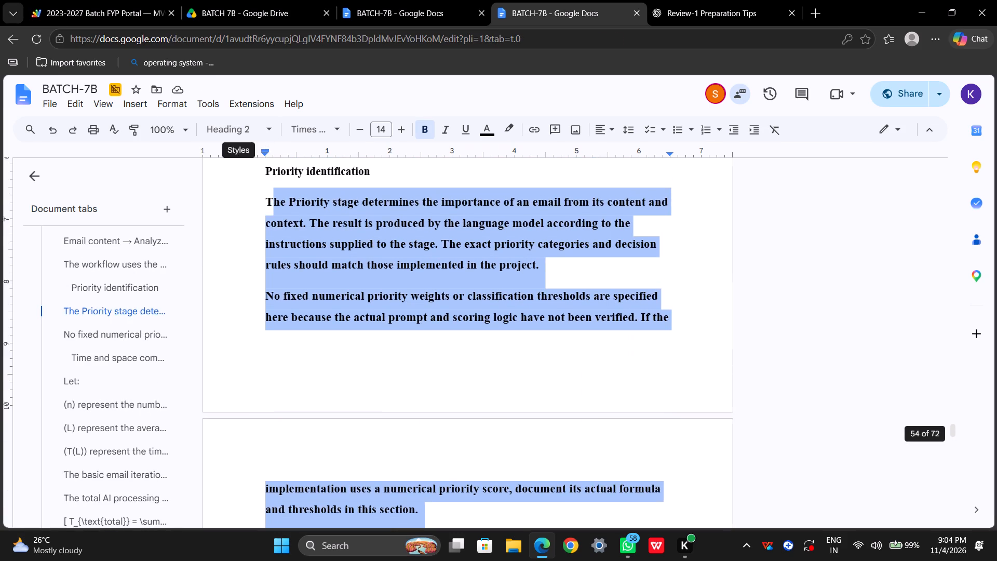
left_click_drag(274, 208, 271, 132)
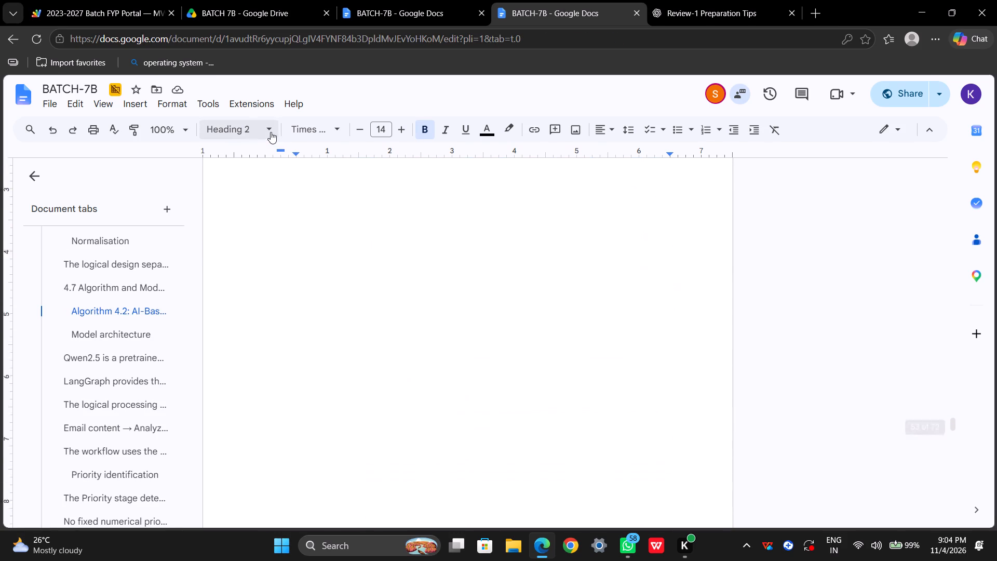
left_click_drag(271, 132, 271, 404)
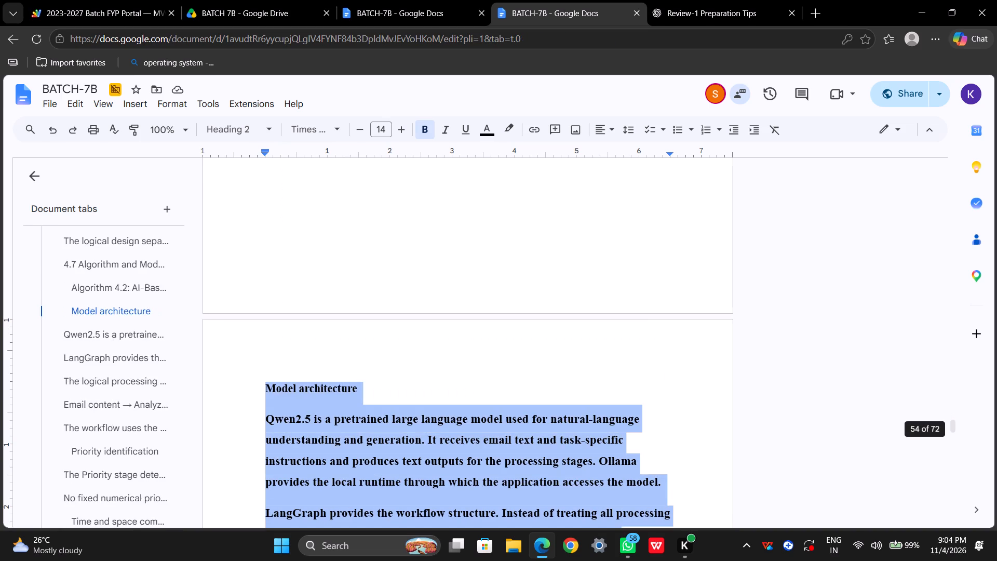
left_click_drag(271, 404, 264, 423)
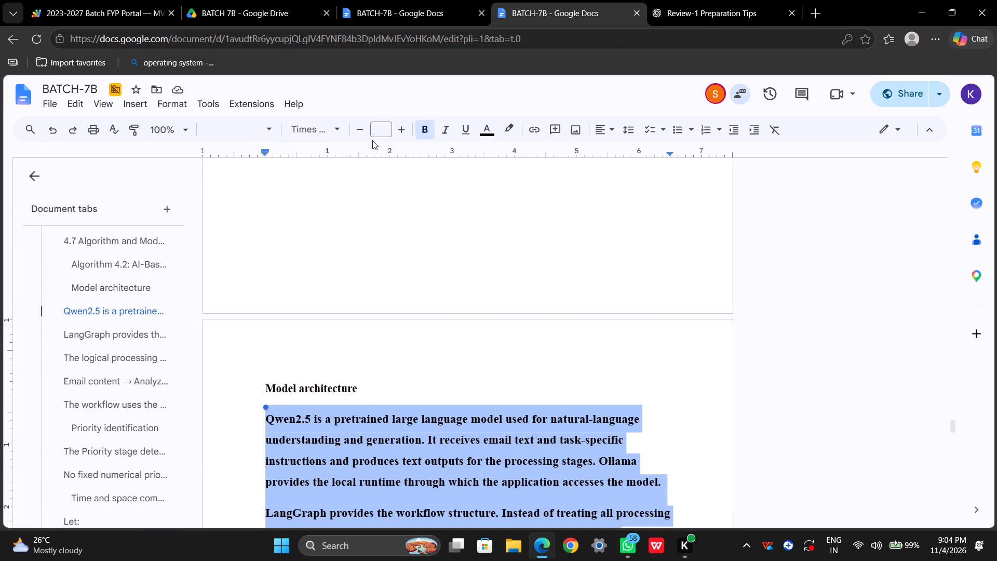
left_click(421, 131)
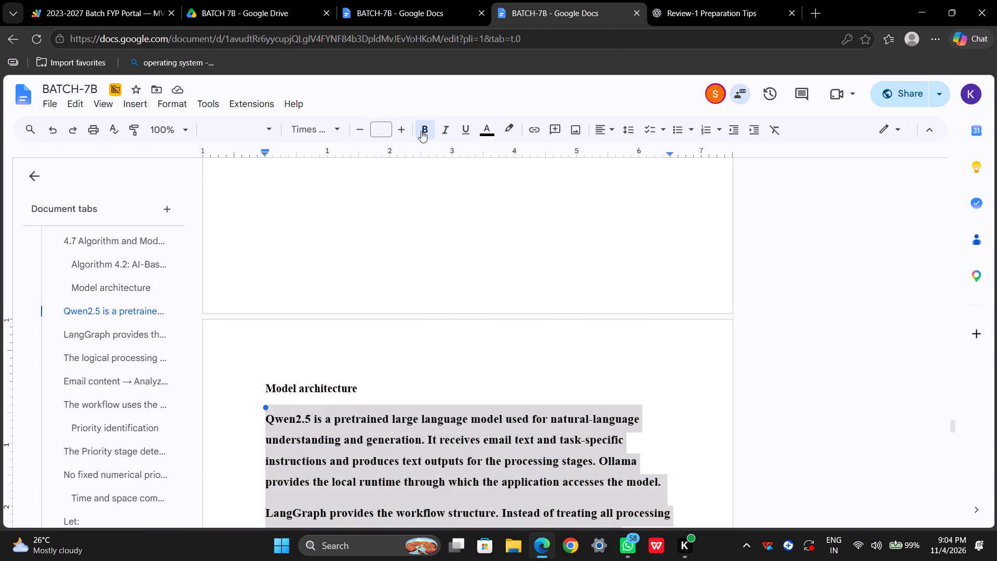
left_click(383, 125)
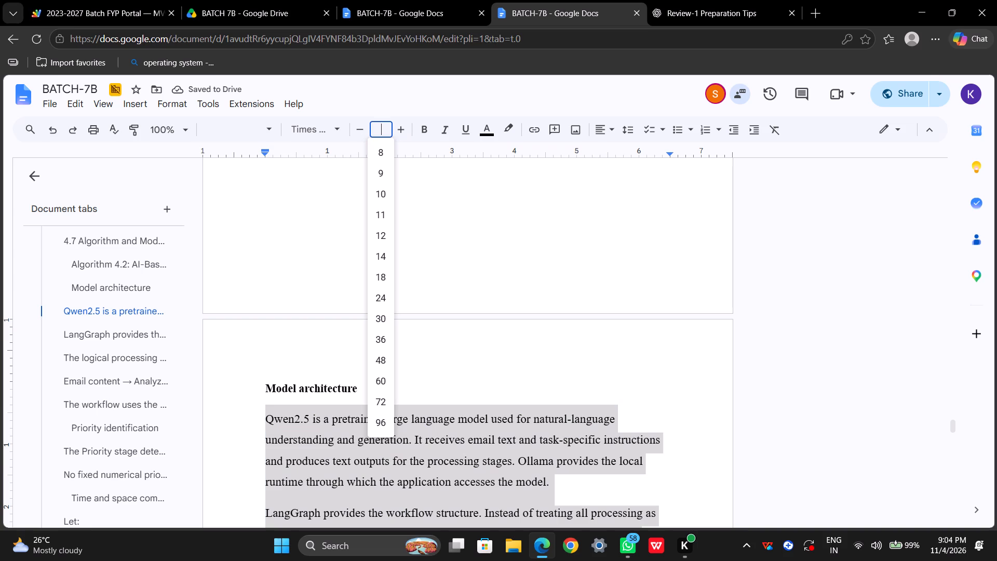
type("12")
key("Return")
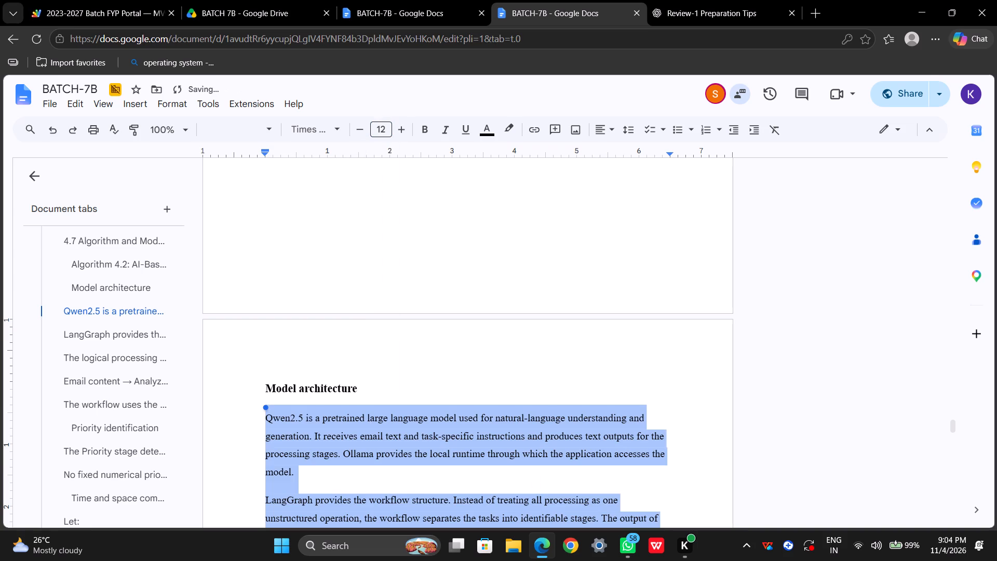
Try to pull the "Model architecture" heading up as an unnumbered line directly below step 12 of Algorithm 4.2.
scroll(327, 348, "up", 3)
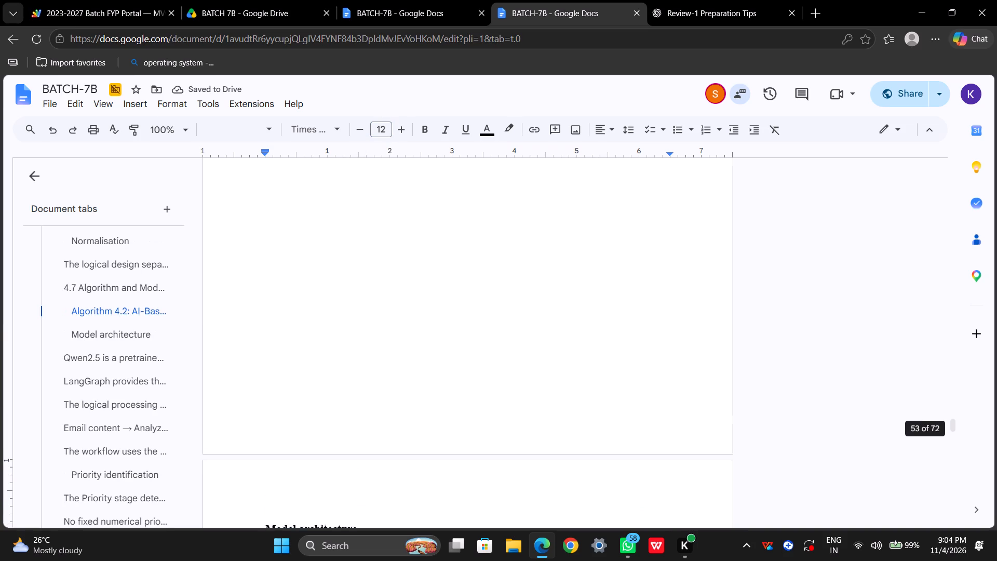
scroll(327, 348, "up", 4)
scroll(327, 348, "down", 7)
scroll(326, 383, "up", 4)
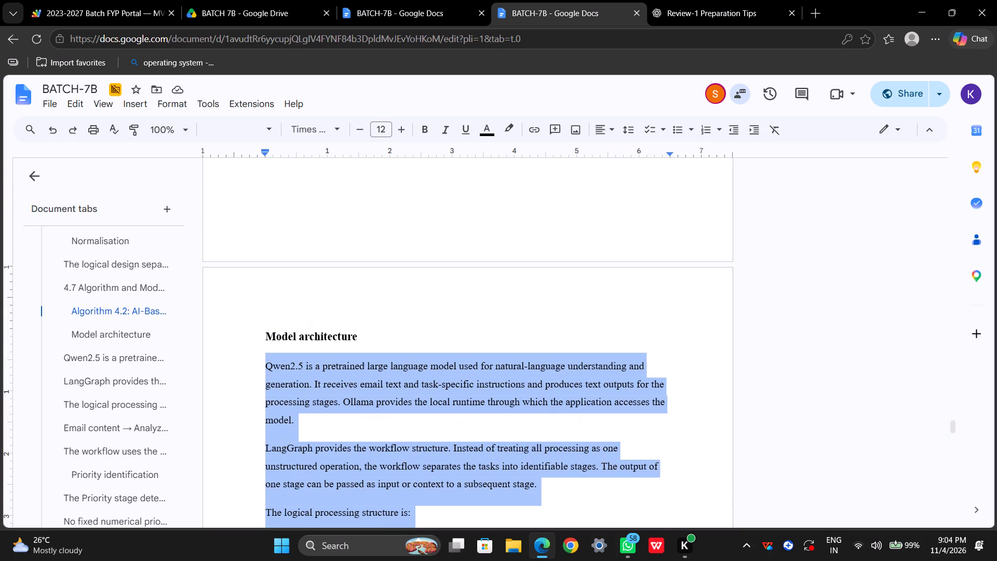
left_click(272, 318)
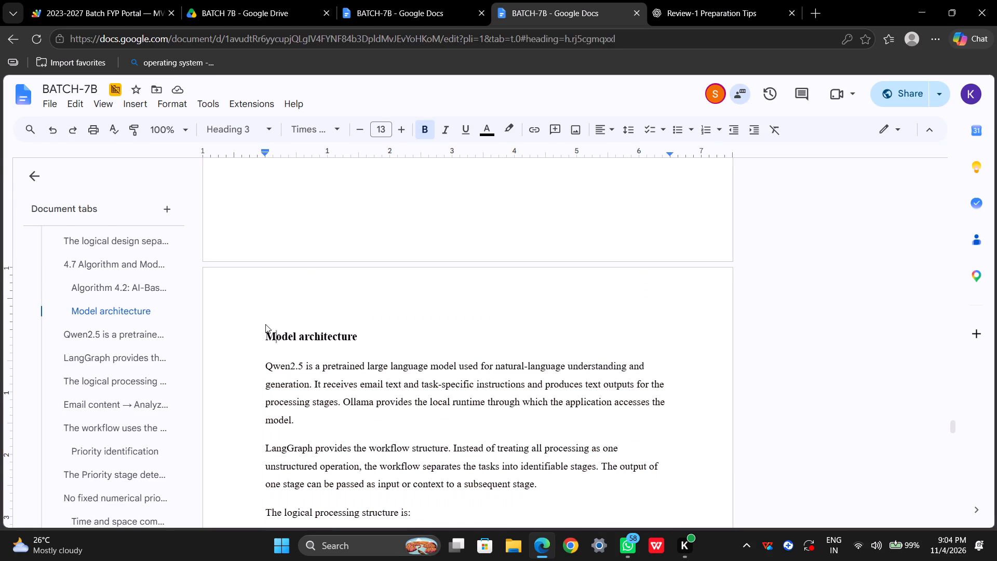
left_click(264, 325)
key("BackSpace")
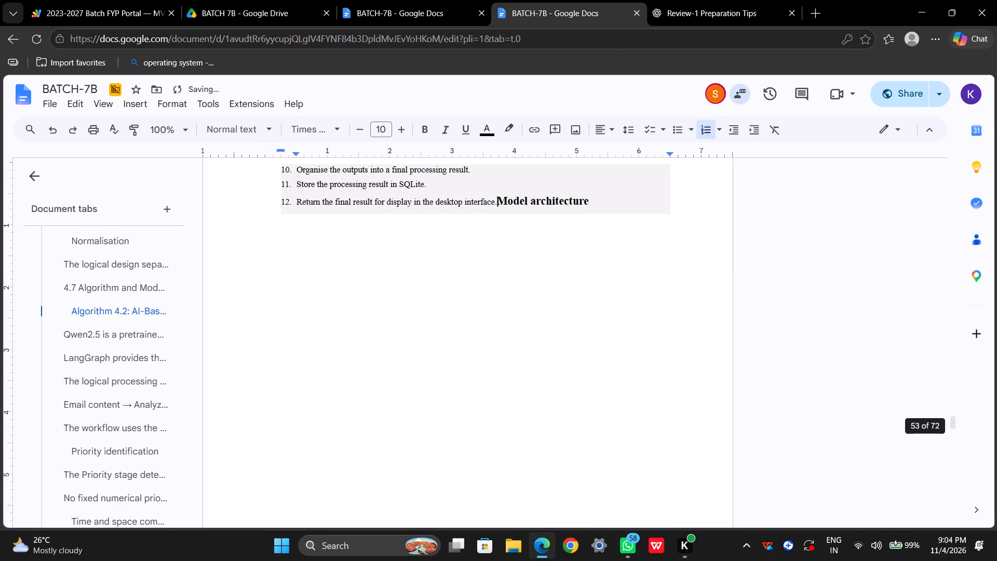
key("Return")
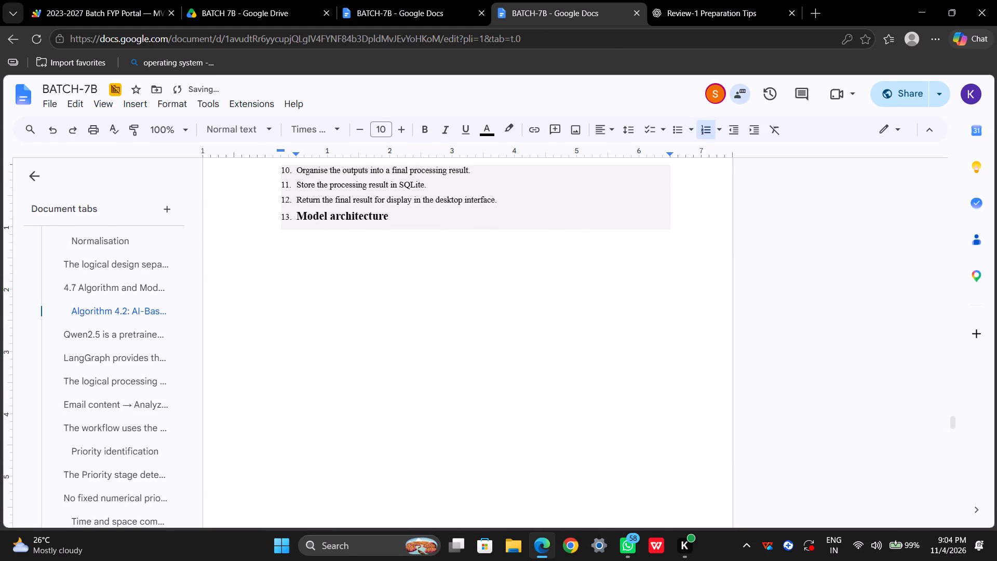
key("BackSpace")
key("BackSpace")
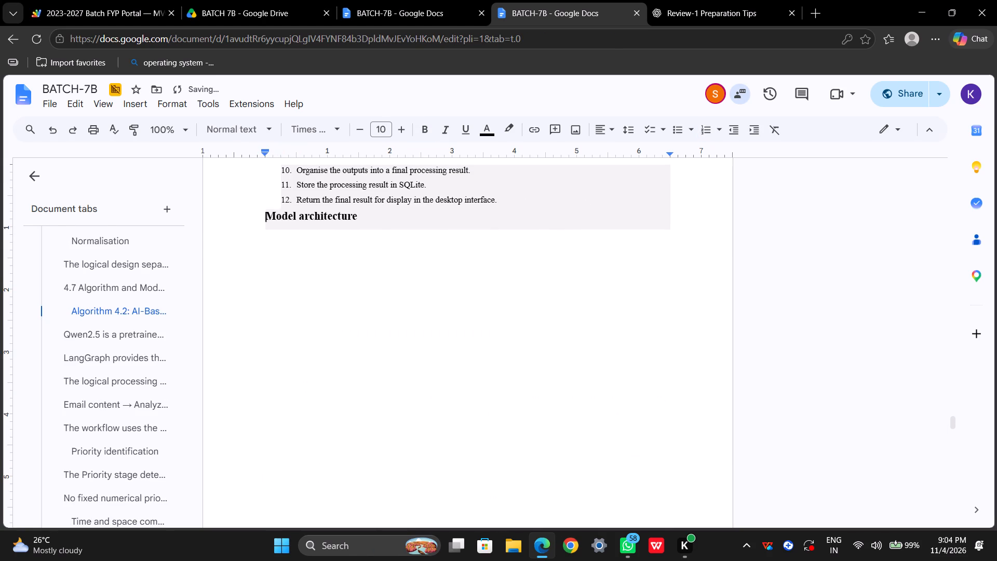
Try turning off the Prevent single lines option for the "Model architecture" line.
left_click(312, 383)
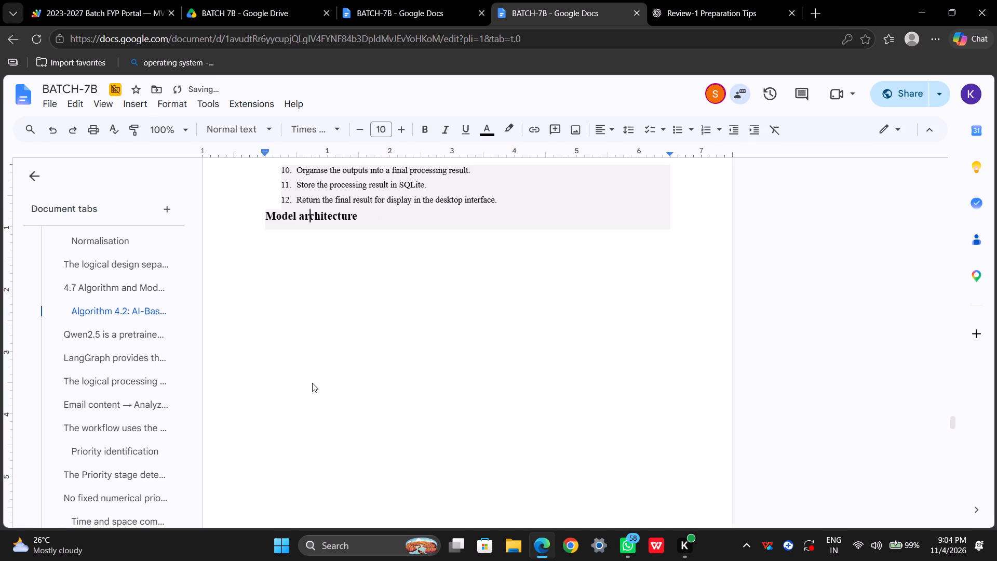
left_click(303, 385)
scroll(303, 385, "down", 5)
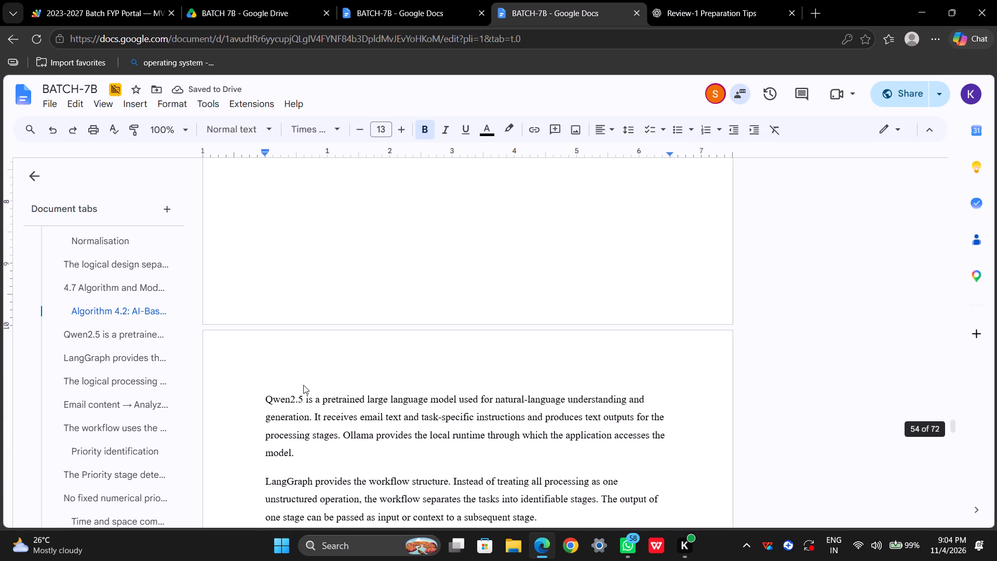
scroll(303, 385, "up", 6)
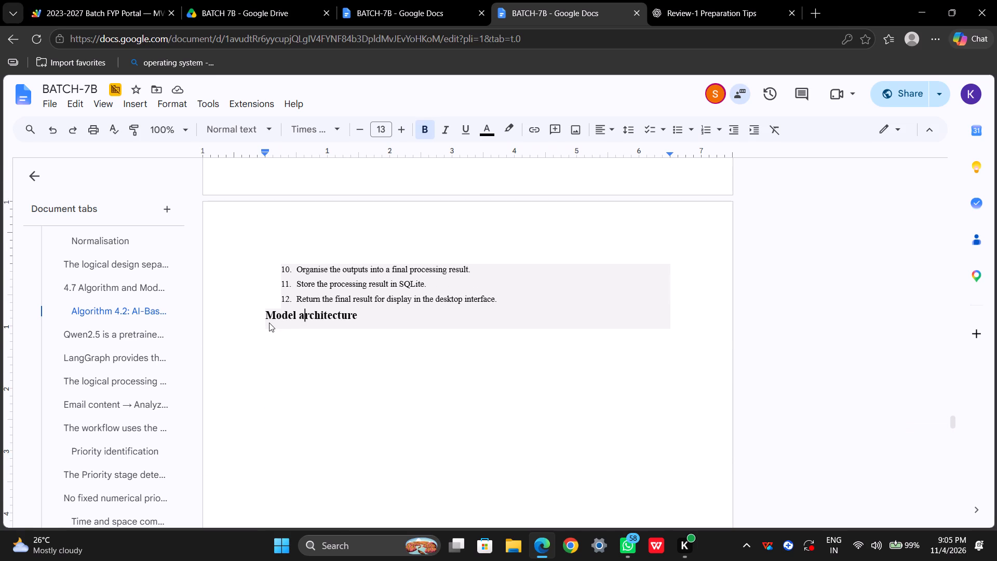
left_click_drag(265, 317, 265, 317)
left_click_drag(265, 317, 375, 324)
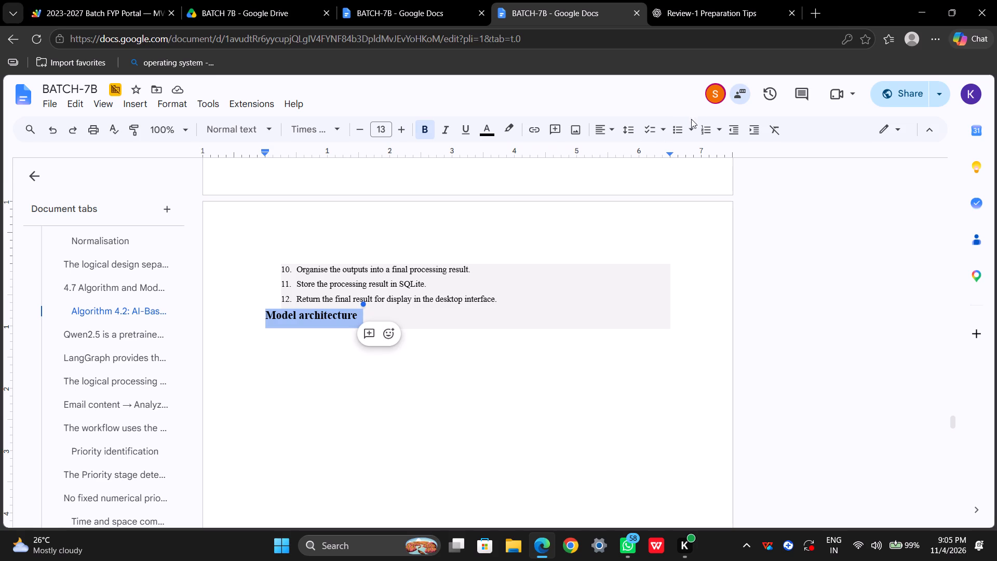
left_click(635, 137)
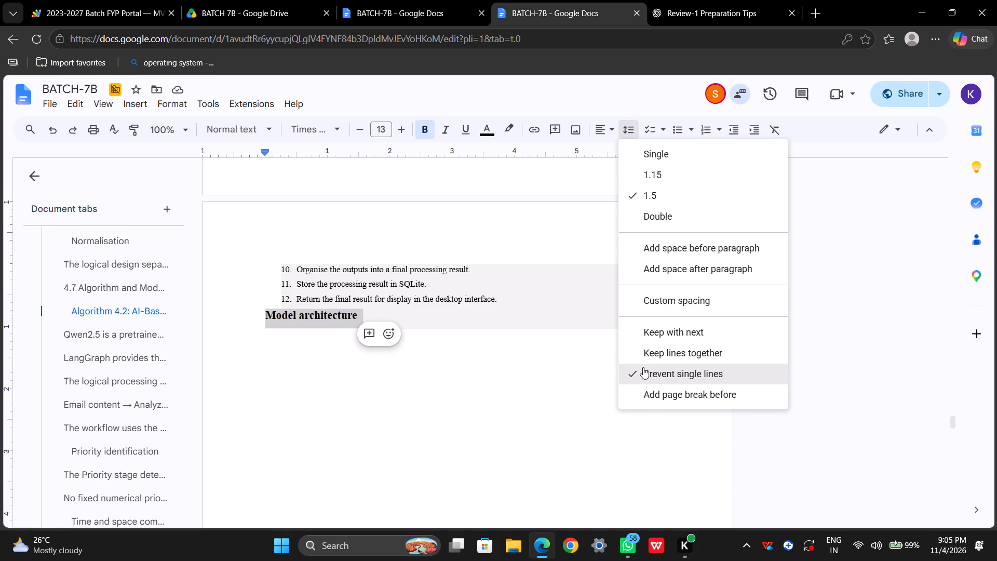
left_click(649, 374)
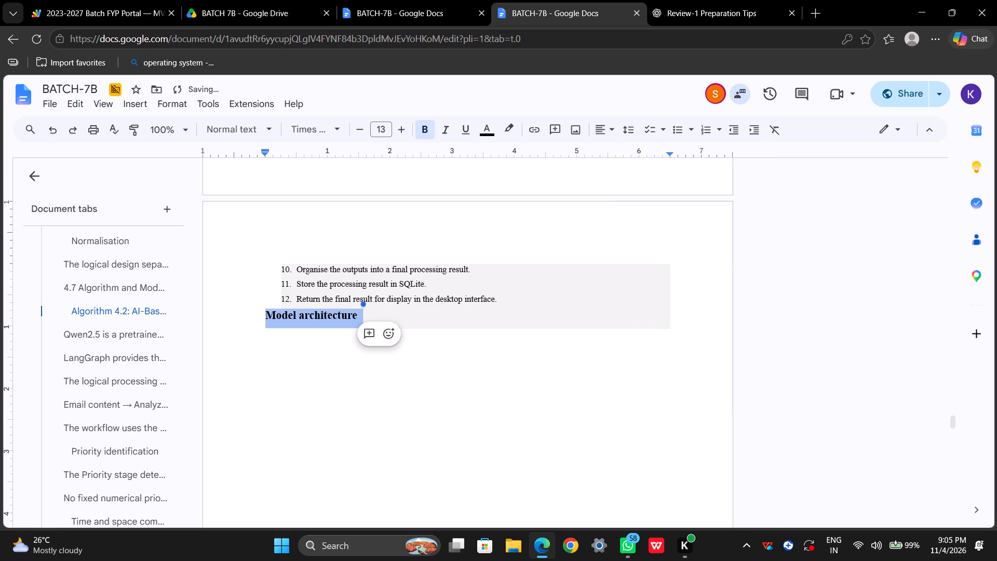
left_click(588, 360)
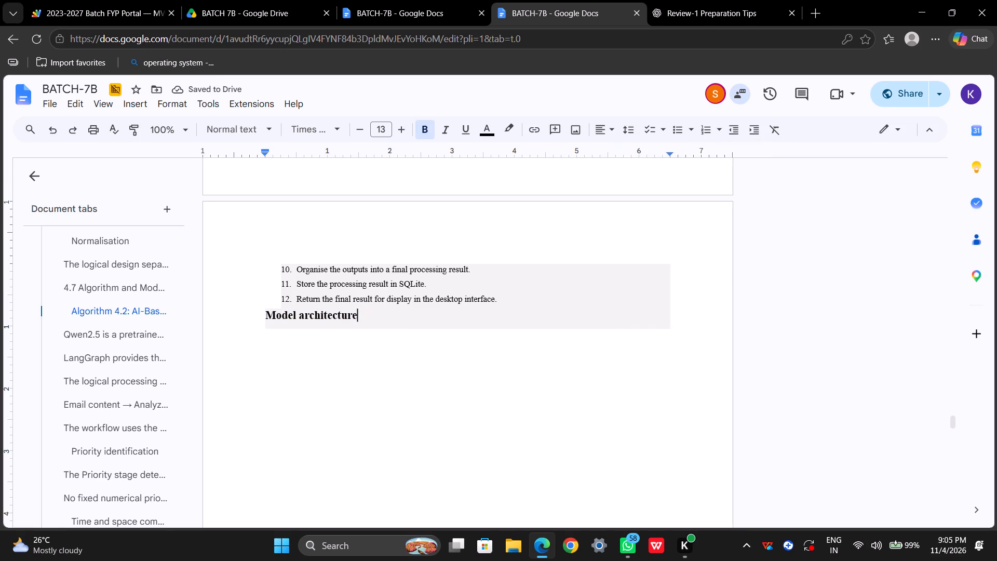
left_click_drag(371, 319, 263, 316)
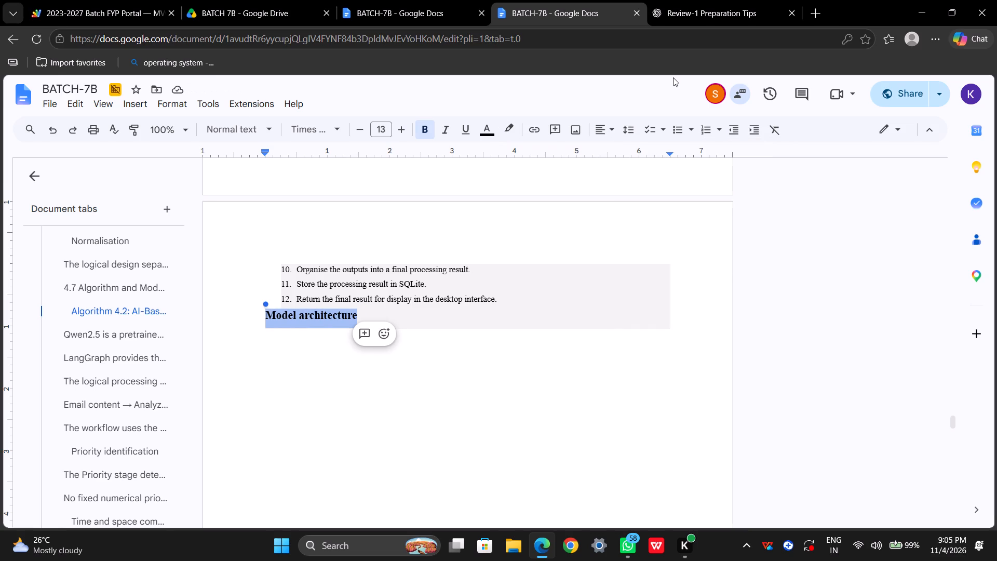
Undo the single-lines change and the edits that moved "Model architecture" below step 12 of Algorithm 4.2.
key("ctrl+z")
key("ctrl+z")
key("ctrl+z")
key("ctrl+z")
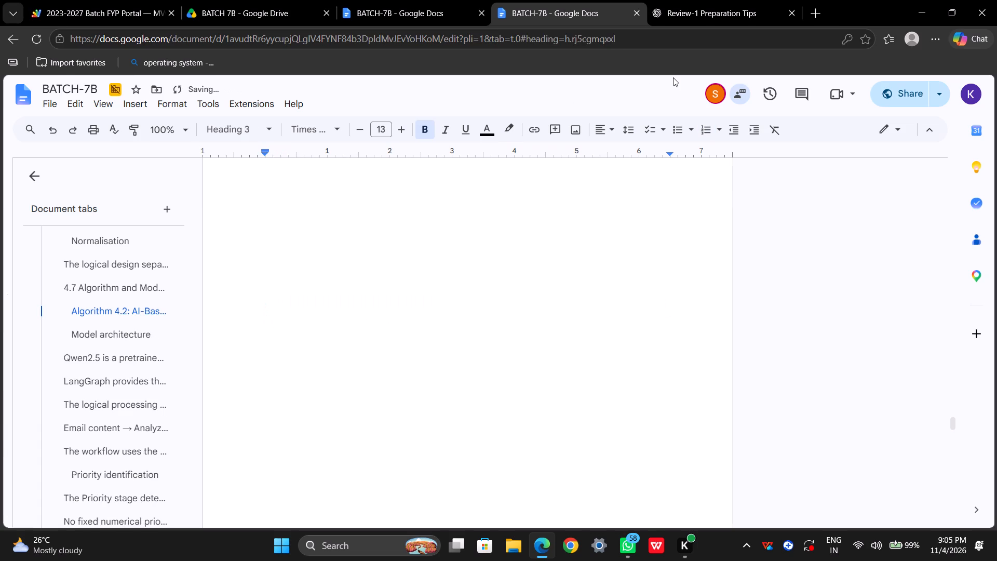
Examine the pages from Algorithm 4.1 through "Time and space complexity", checking the blank gap between step 12 of Algorithm 4.2 and "Model architecture".
scroll(673, 77, "up", 5)
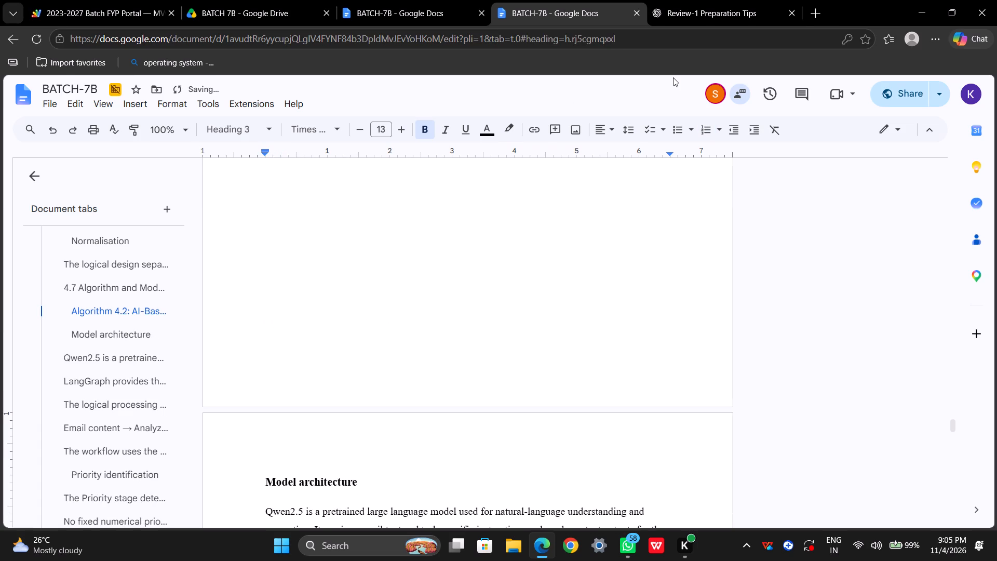
scroll(503, 220, "up", 8)
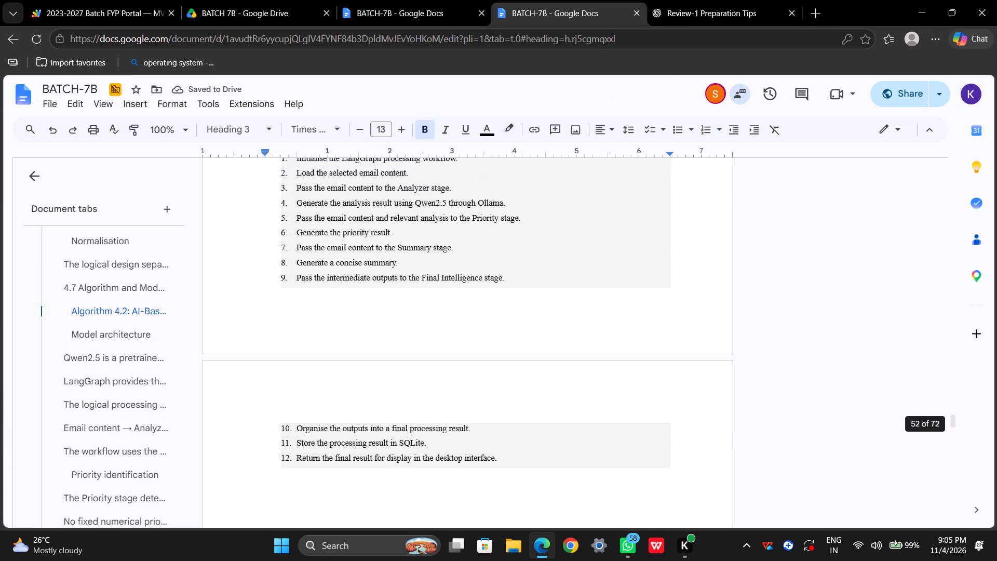
scroll(503, 220, "down", 3)
left_click(330, 289)
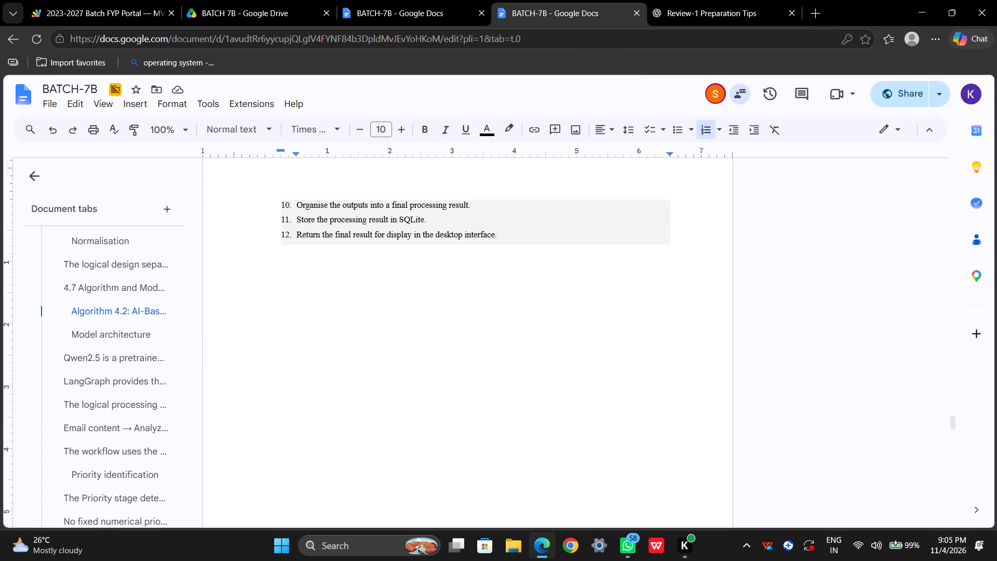
left_click(282, 296)
scroll(282, 296, "down", 6)
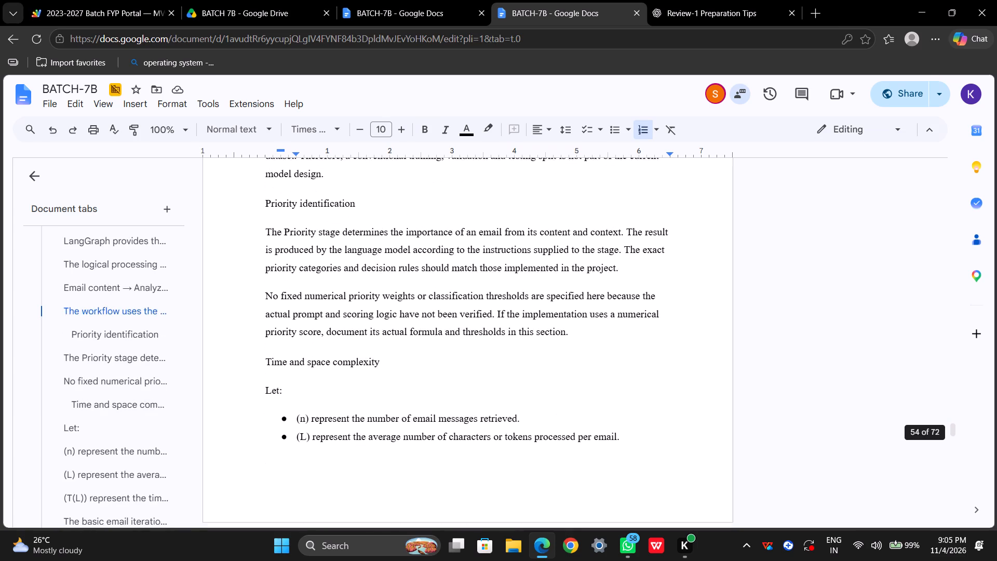
scroll(258, 230, "up", 6)
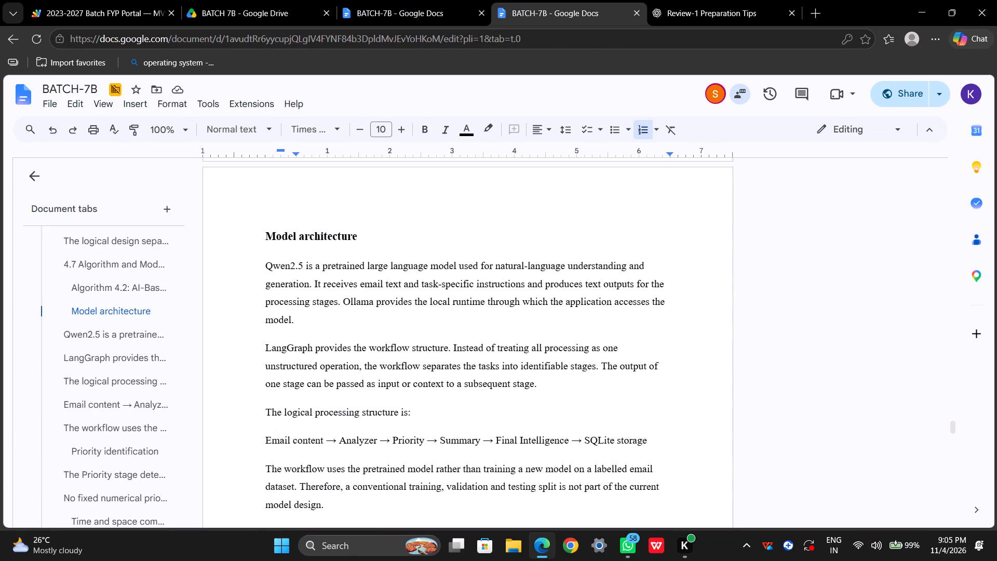
left_click(263, 218)
left_click(263, 218)
scroll(263, 218, "up", 4)
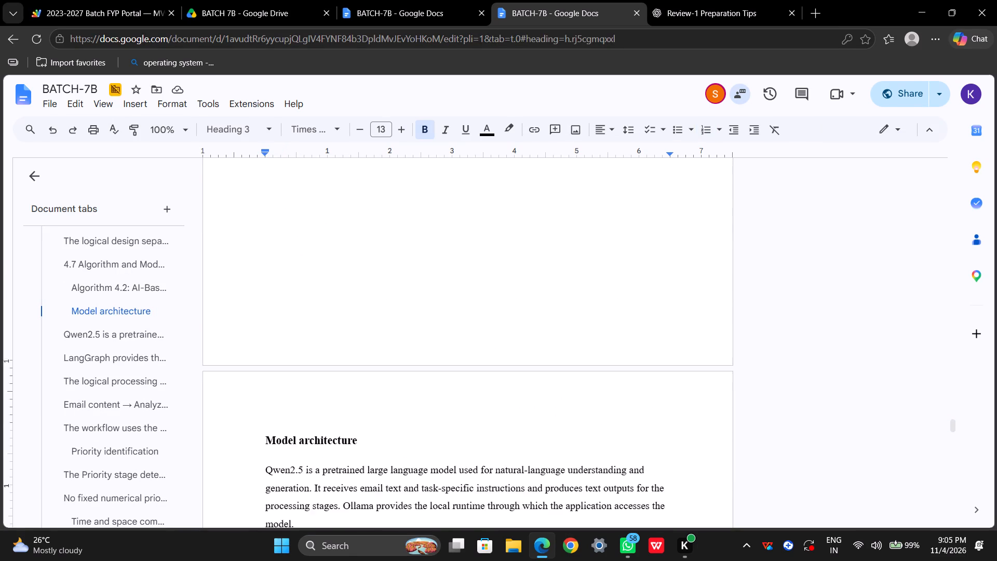
scroll(263, 218, "up", 3)
left_click(276, 348)
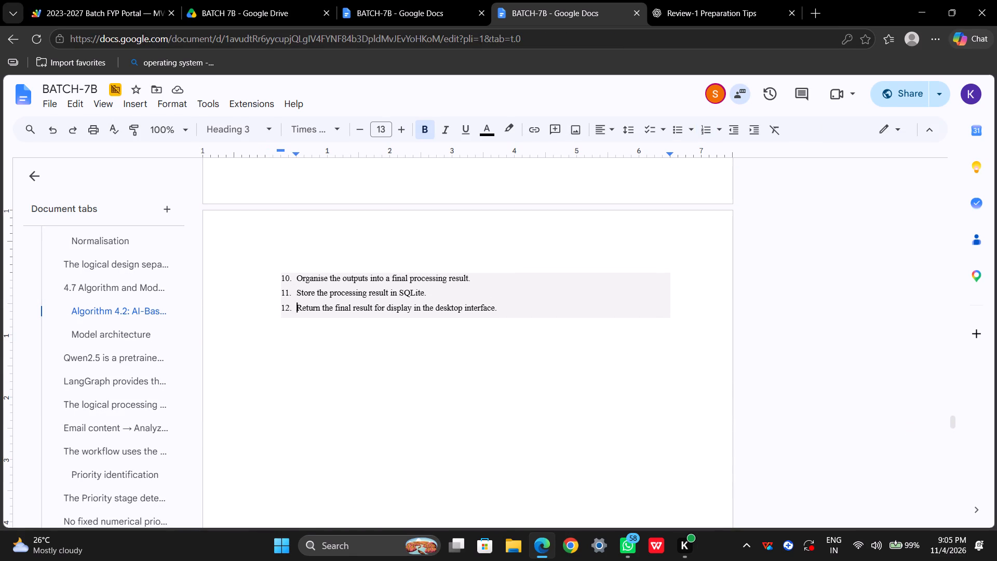
left_click(276, 348)
scroll(276, 348, "up", 6)
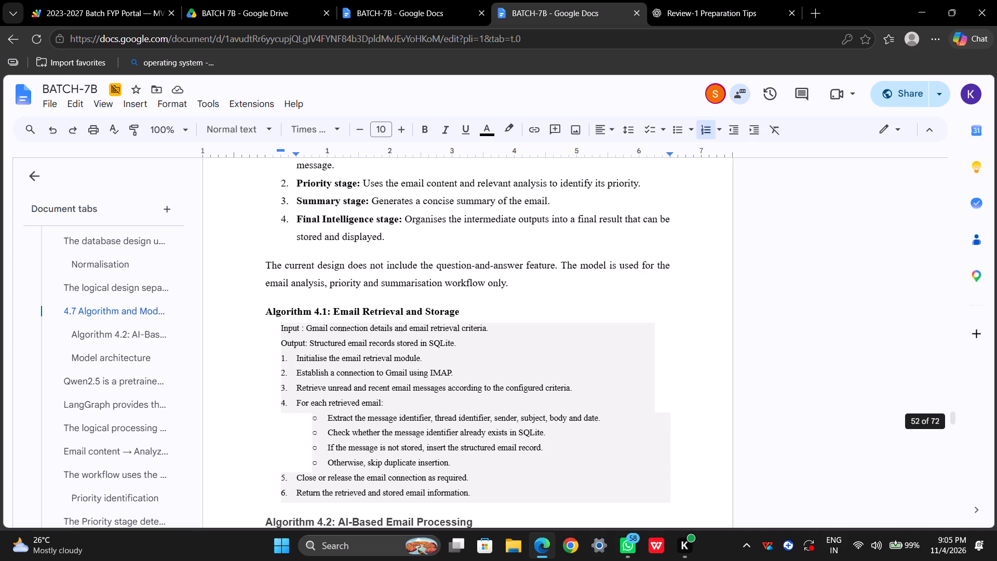
scroll(276, 348, "down", 6)
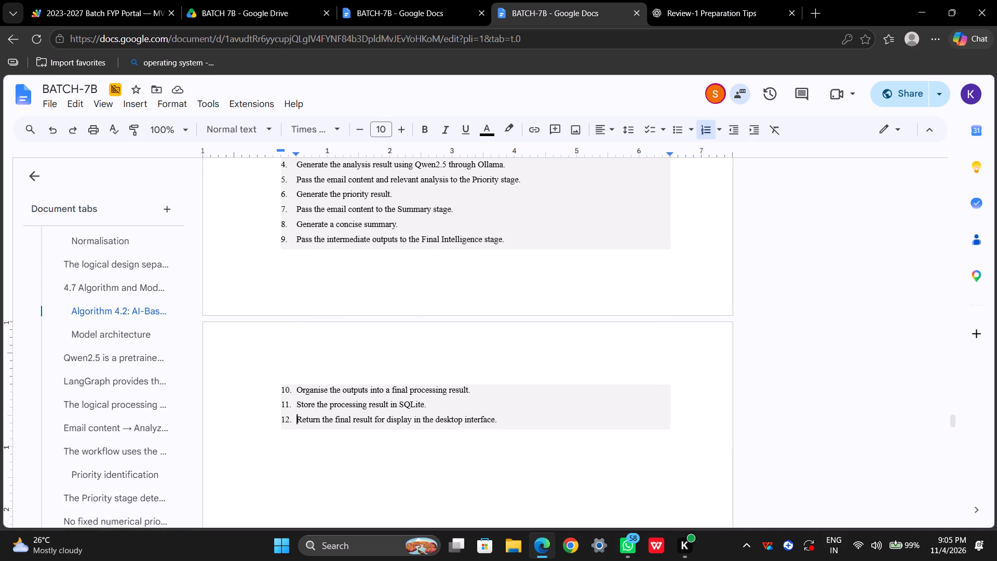
scroll(316, 371, "up", 5)
scroll(316, 371, "down", 2)
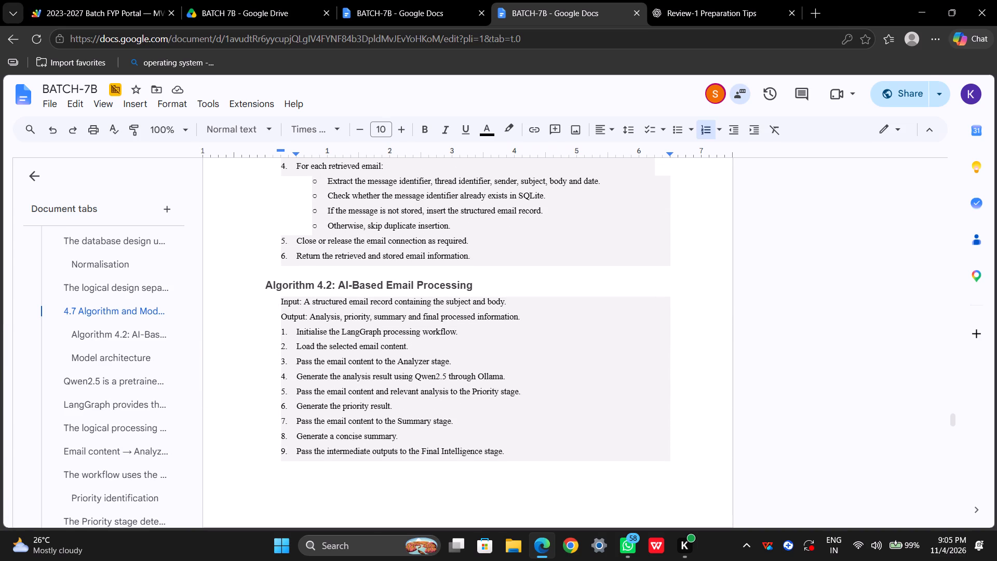
scroll(316, 371, "down", 3)
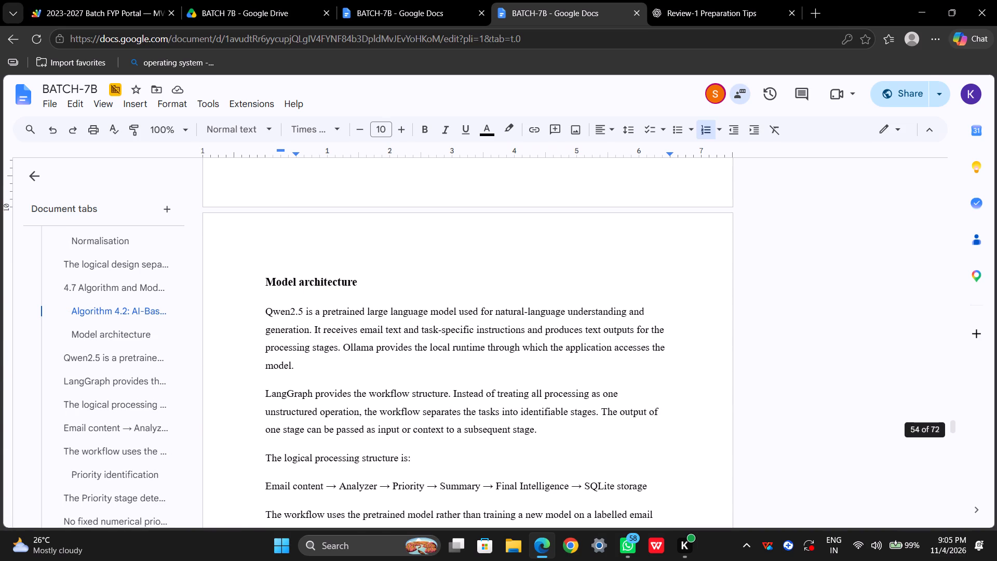
Pull the "Model architecture" heading up directly below step 12 of Algorithm 4.2 as an unnumbered line with no indent.
left_click(265, 274)
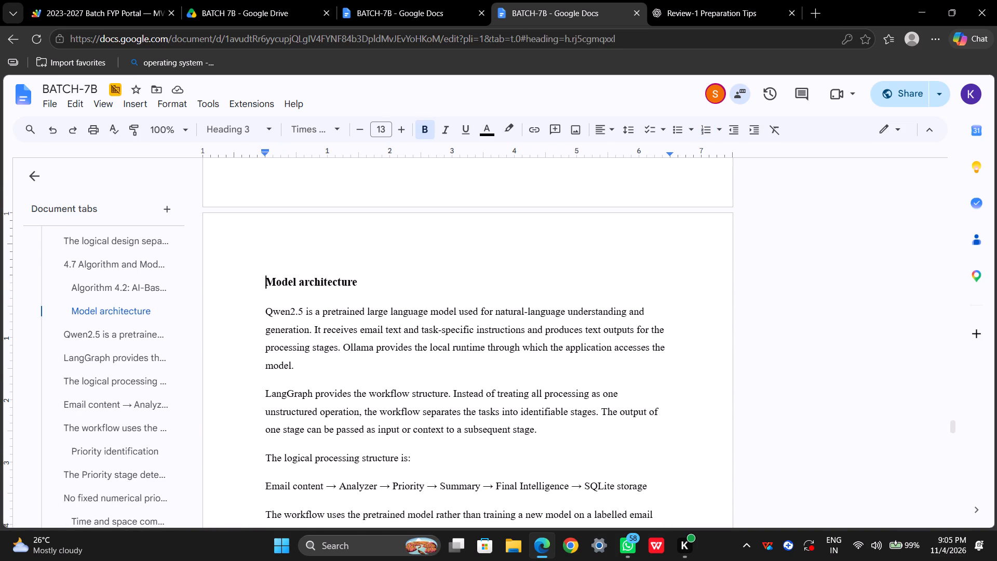
key("BackSpace")
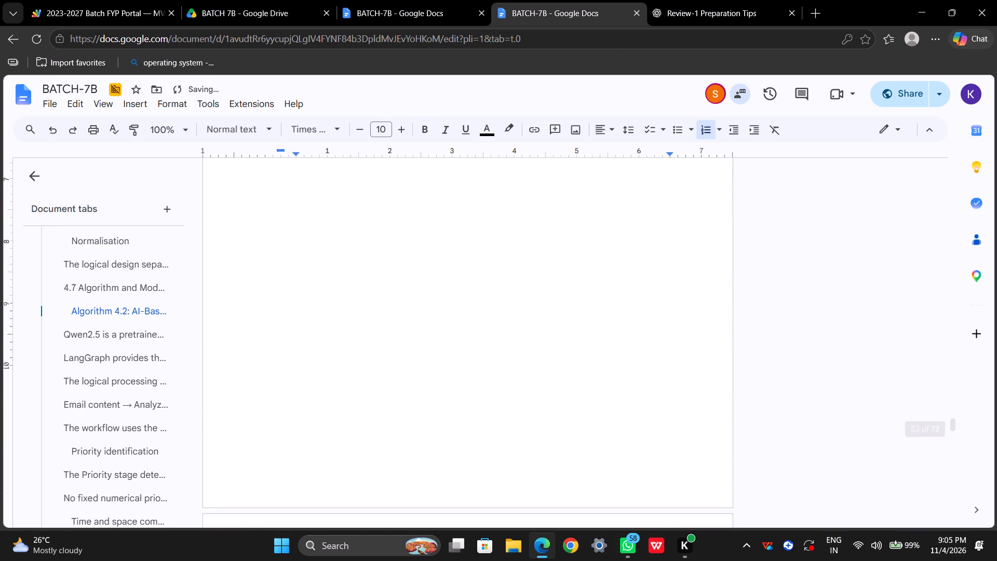
key("Return")
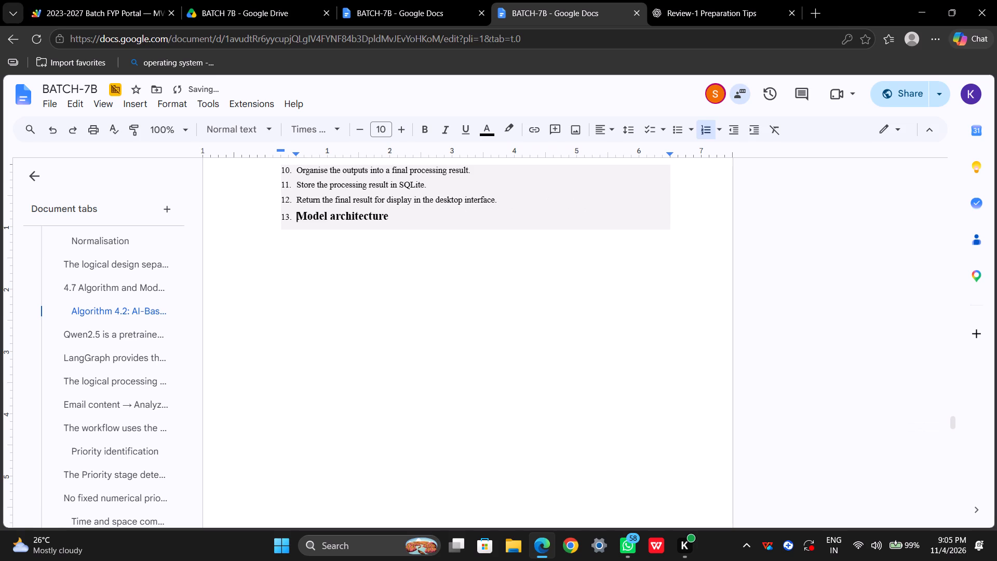
key("BackSpace")
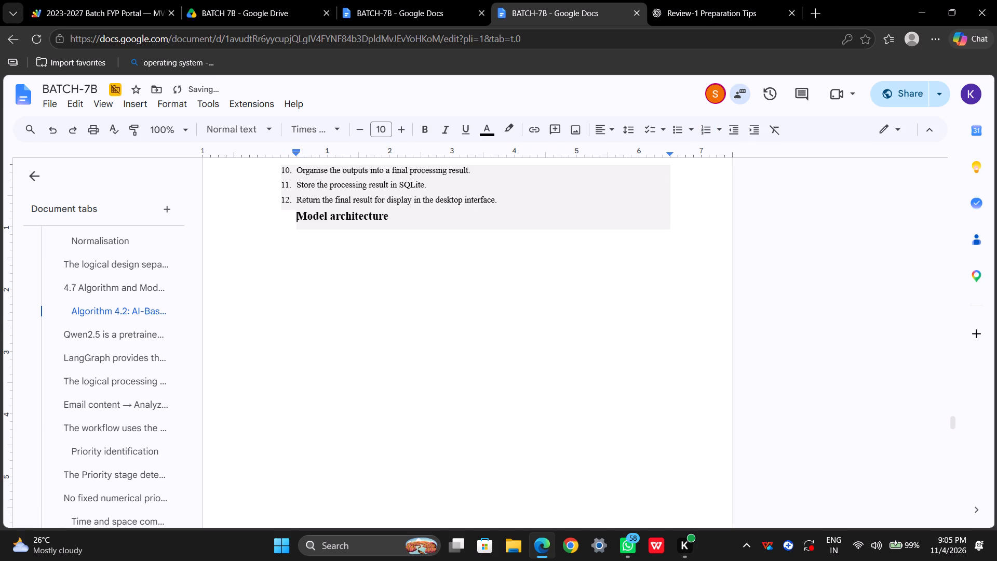
key("BackSpace")
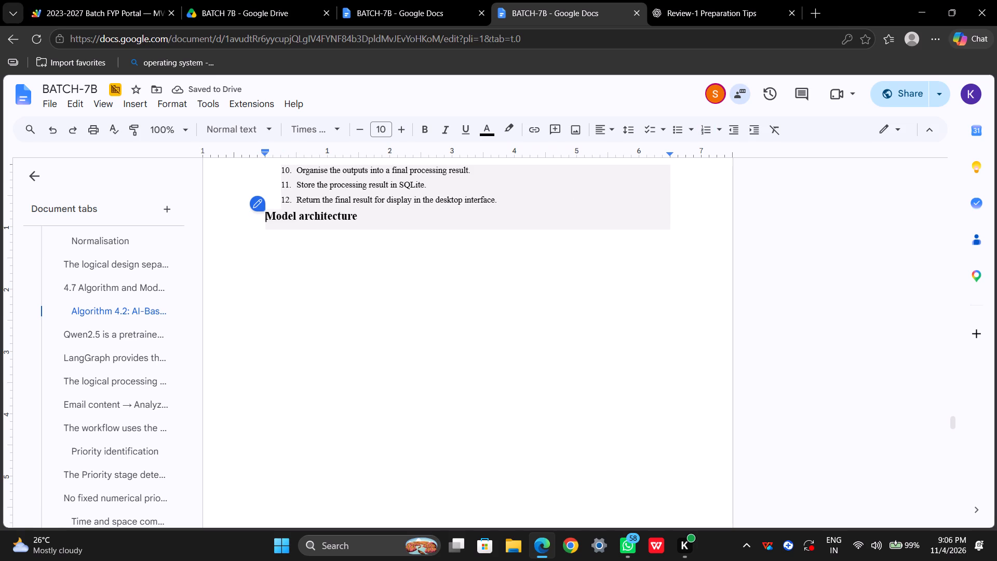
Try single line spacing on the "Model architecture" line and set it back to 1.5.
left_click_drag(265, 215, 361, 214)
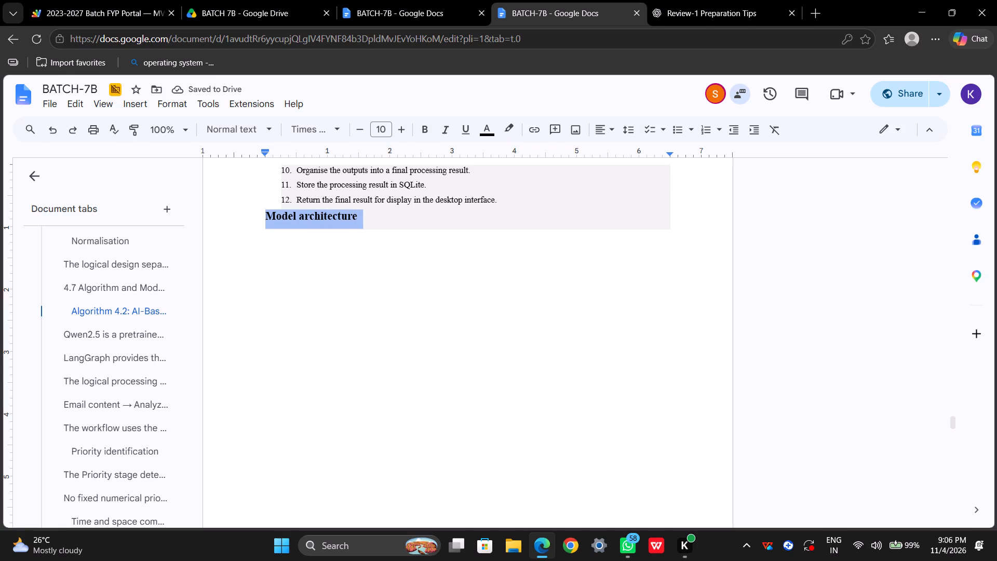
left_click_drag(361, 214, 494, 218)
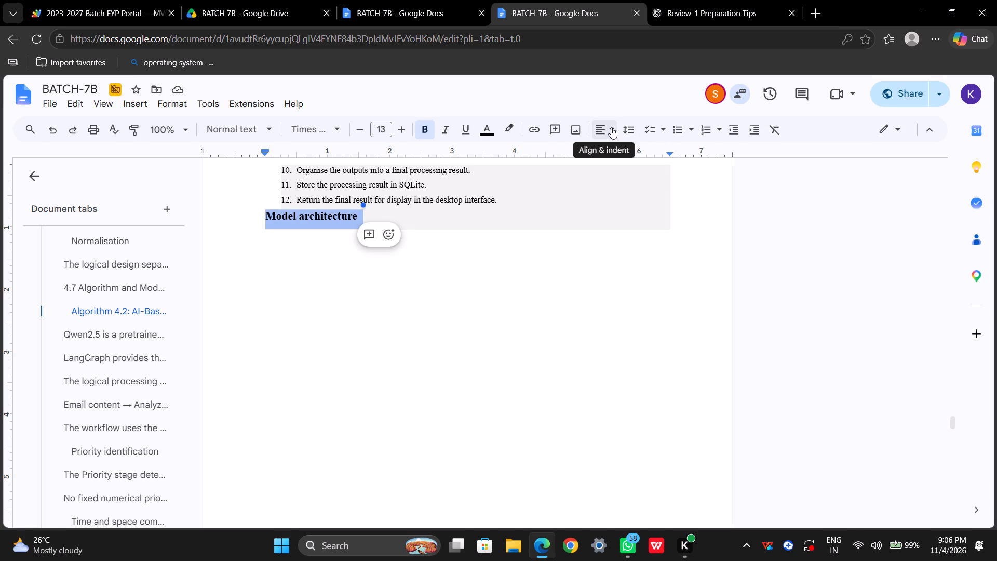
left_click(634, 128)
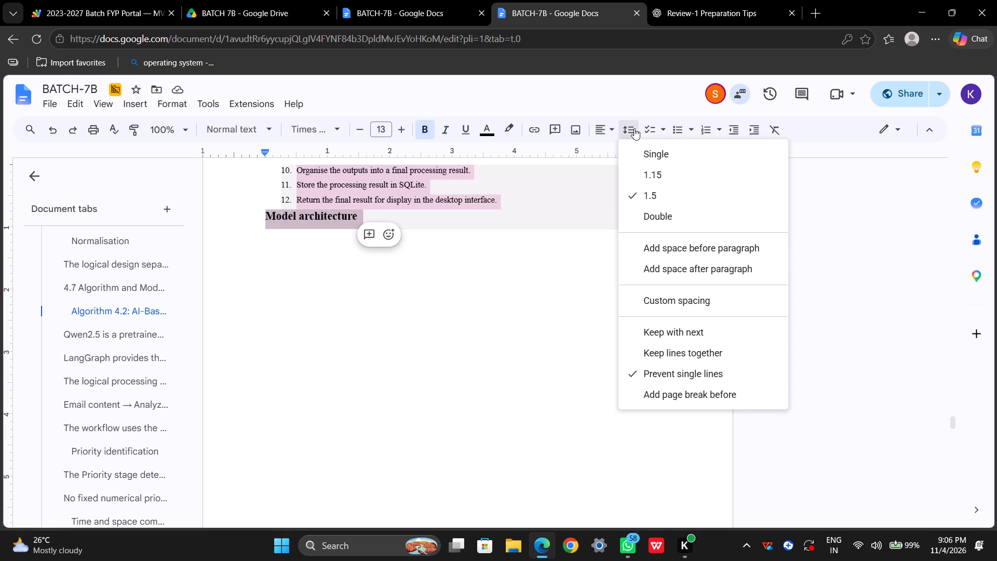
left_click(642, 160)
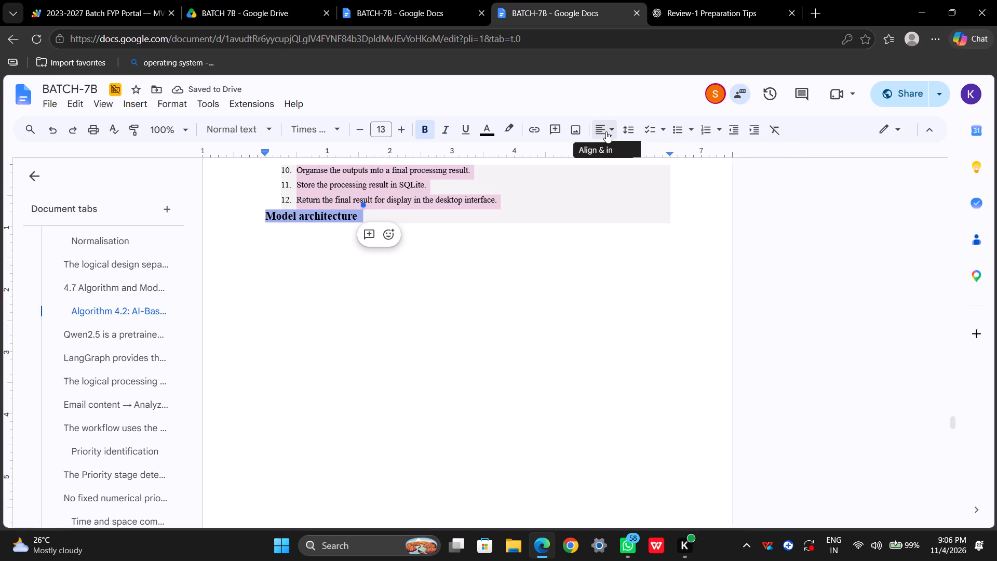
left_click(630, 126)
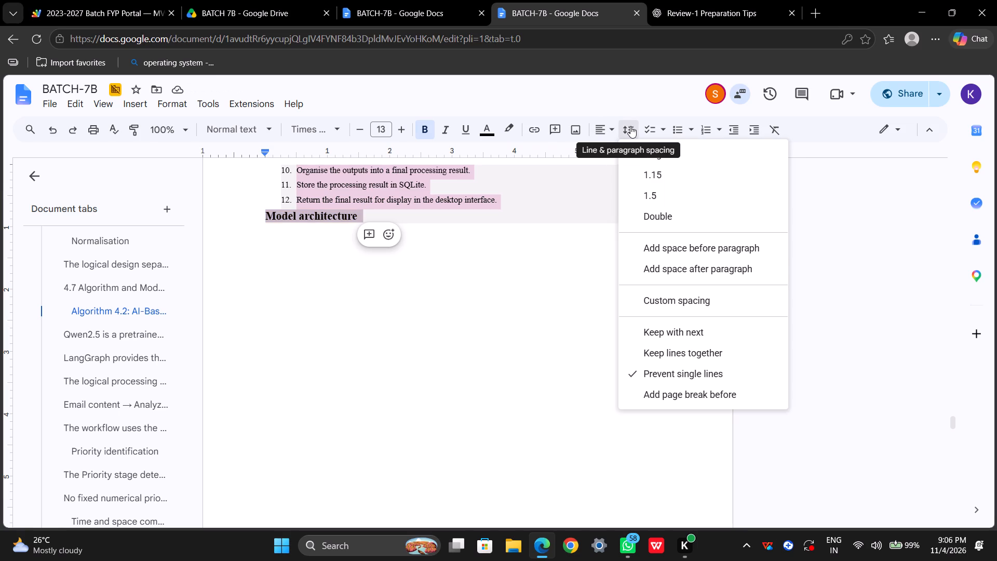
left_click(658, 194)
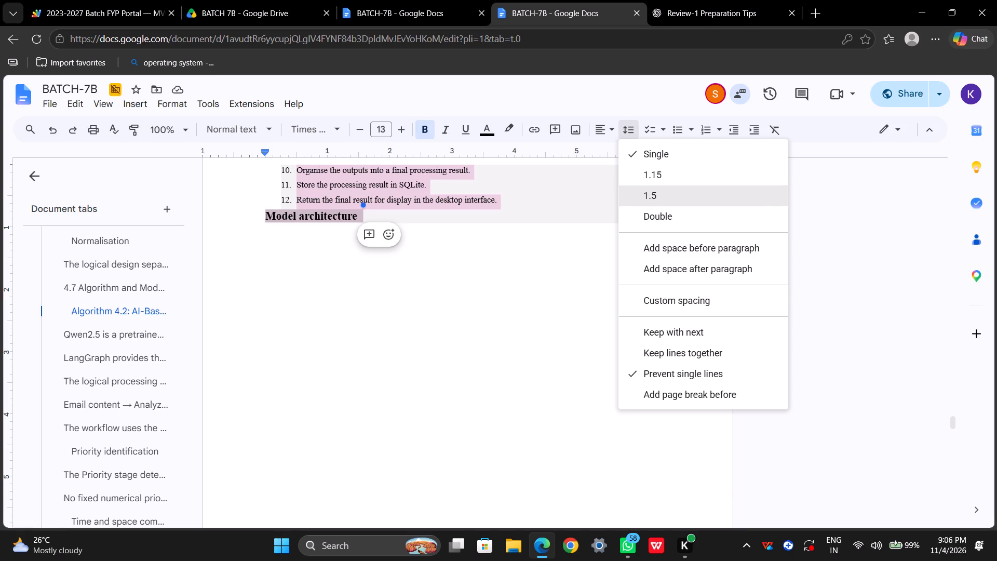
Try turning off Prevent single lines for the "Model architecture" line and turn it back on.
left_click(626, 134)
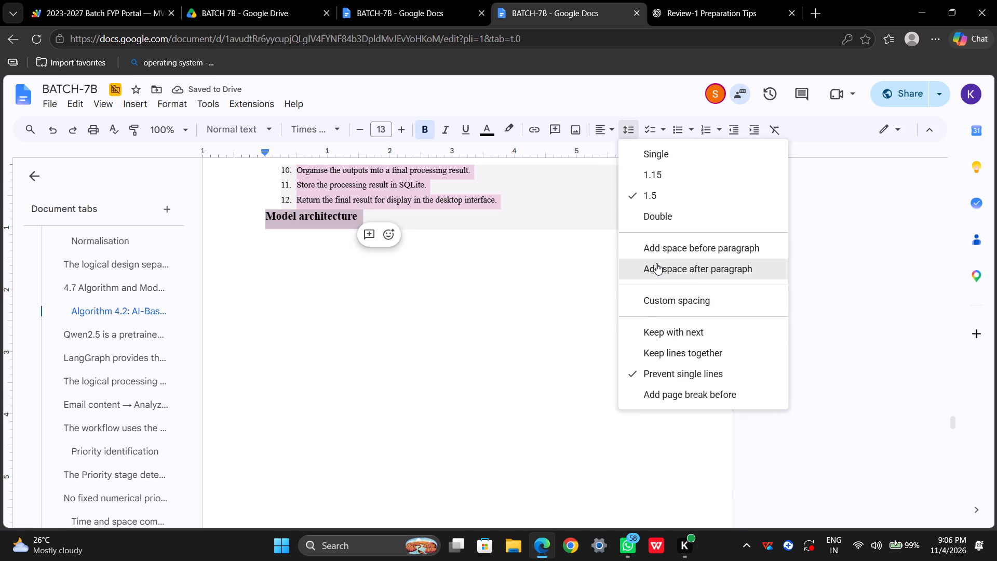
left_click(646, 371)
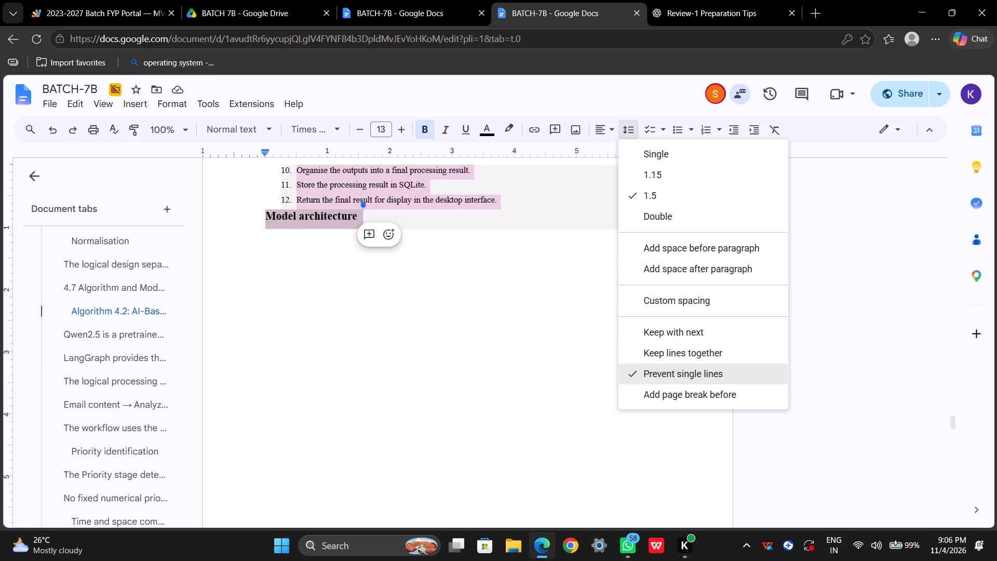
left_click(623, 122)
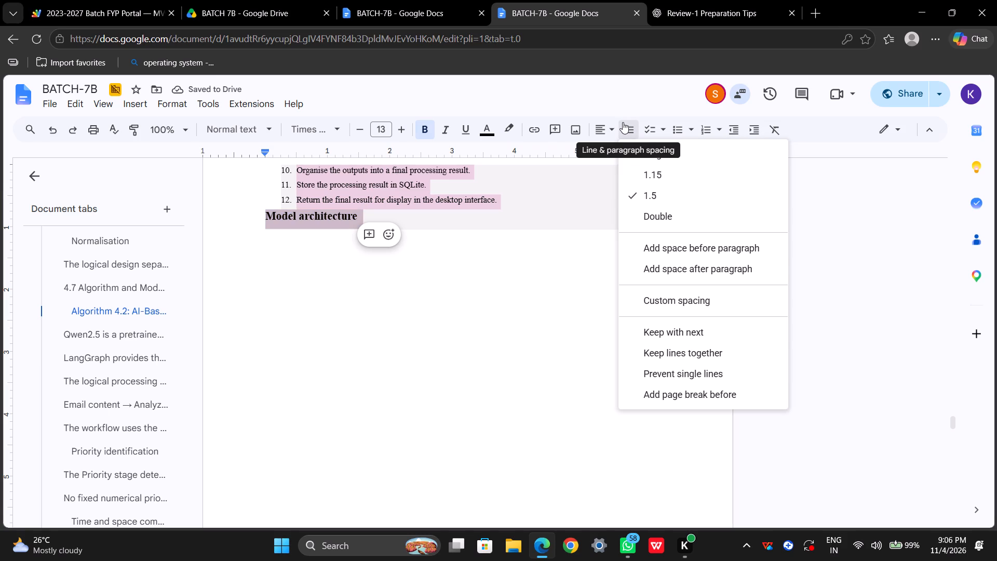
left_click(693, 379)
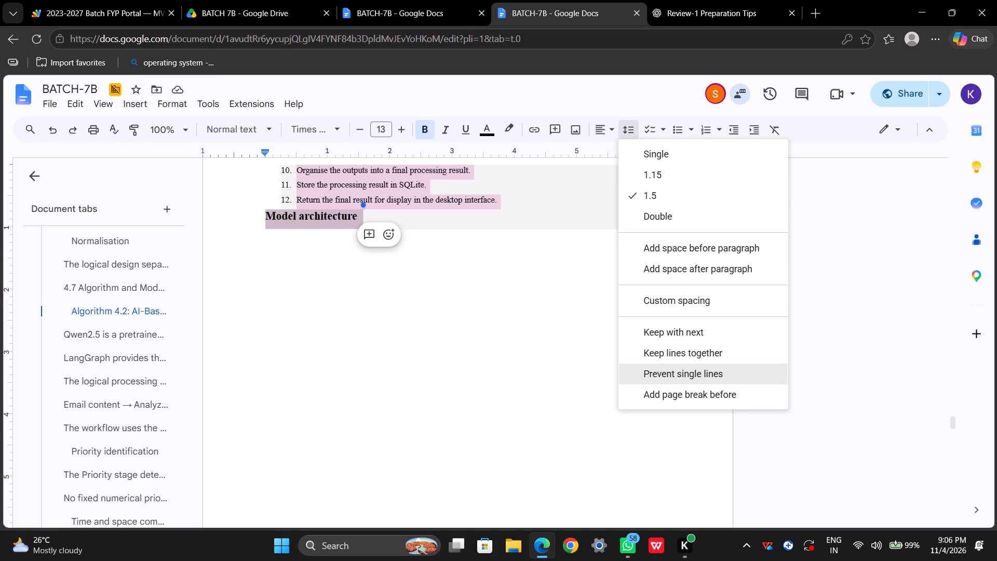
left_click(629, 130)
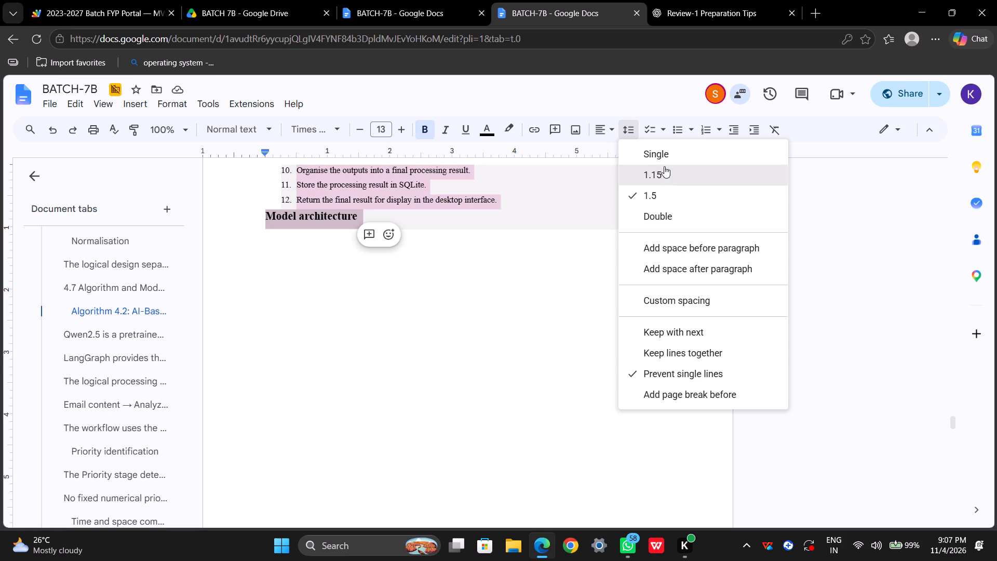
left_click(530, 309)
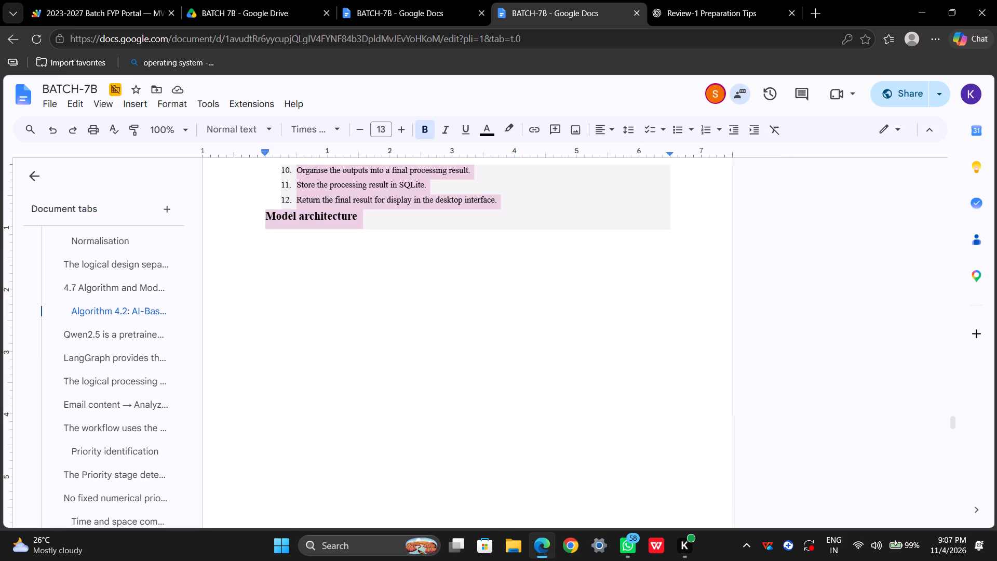
Insert a blank line between step 12 of Algorithm 4.2 and the "Model architecture" line.
left_click(268, 219)
key("Return")
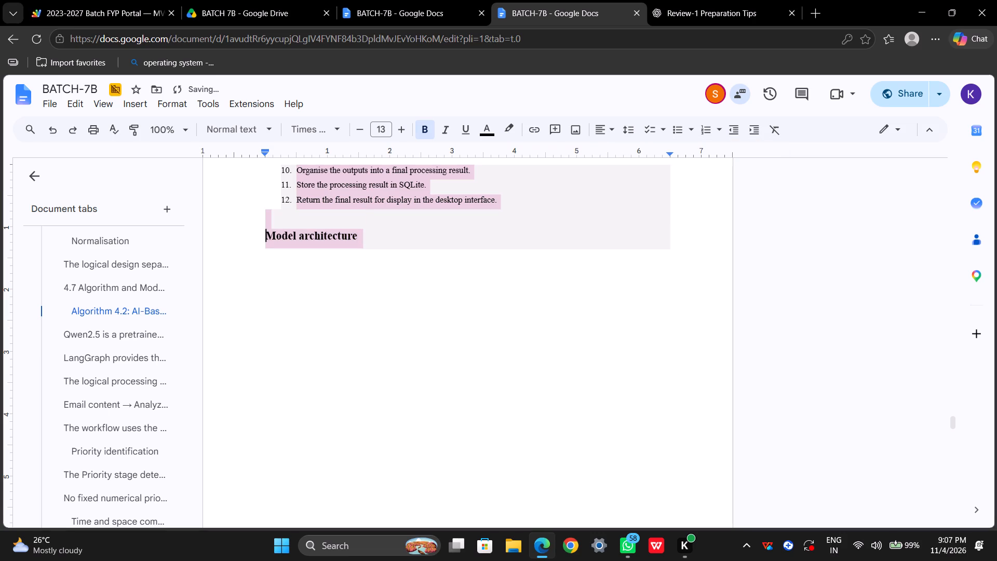
Try to select the whole "Model architecture" line below Algorithm 4.2.
left_click(356, 237)
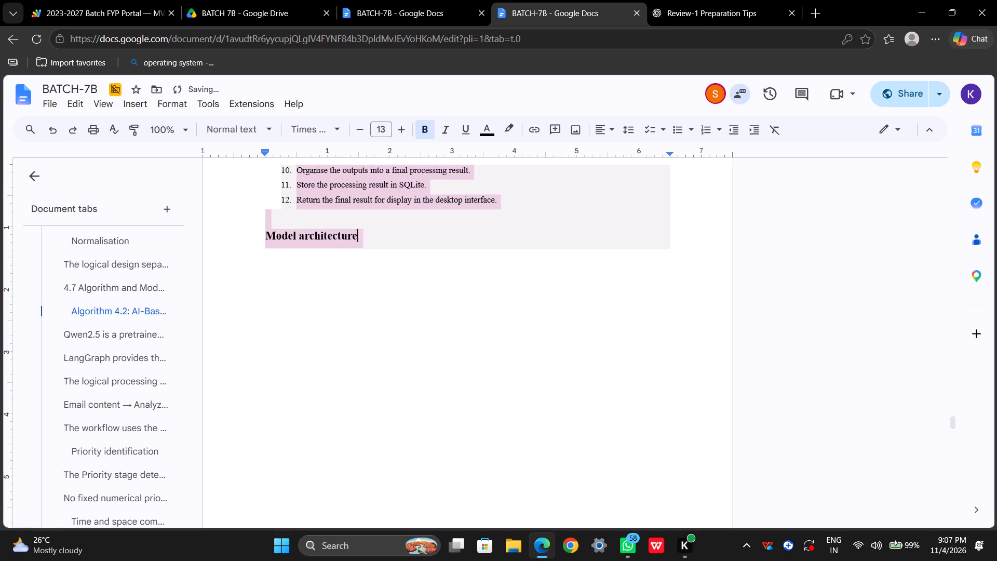
left_click(368, 236)
left_click_drag(368, 236, 328, 236)
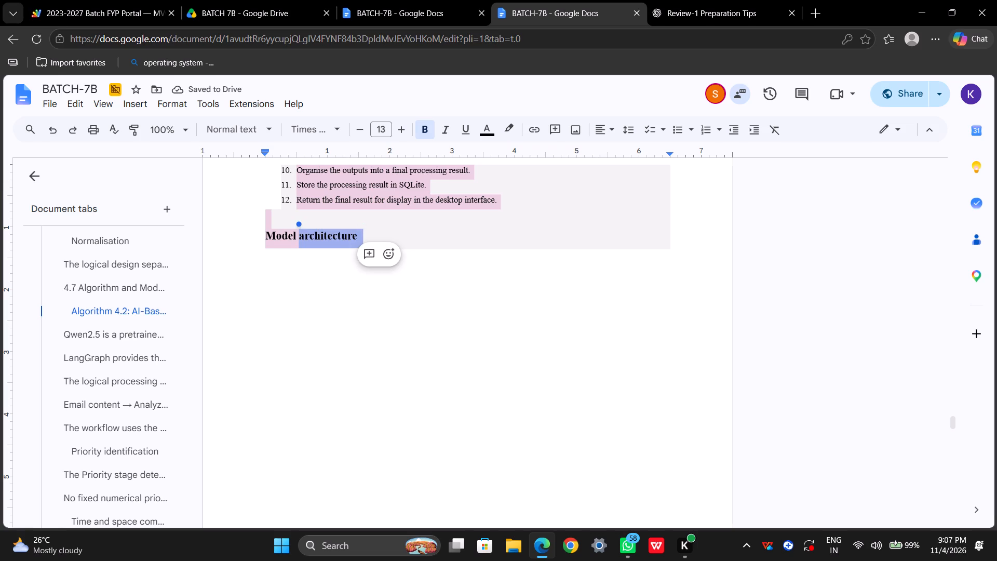
left_click(328, 236)
left_click(271, 316)
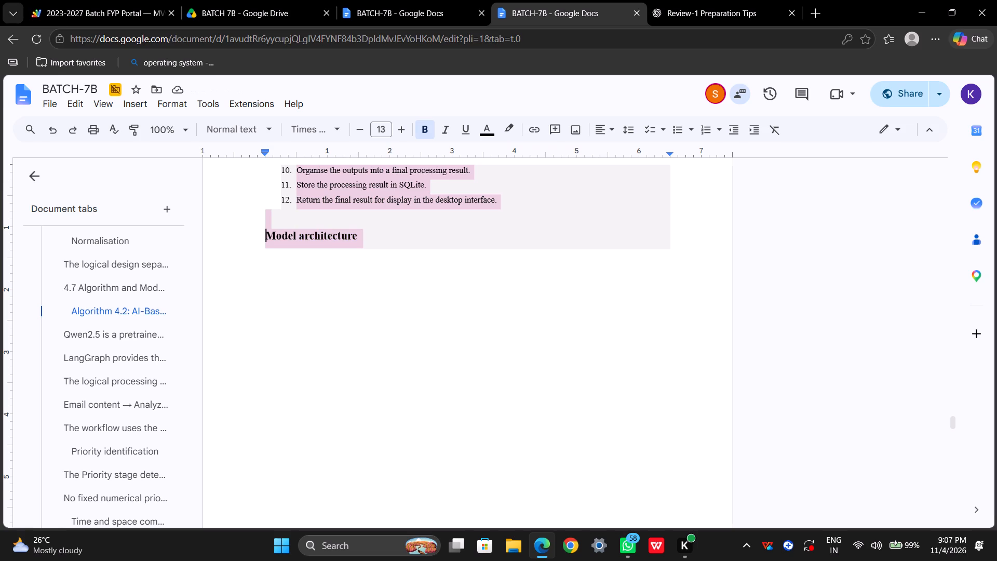
double_click(271, 316)
left_click_drag(259, 236, 298, 235)
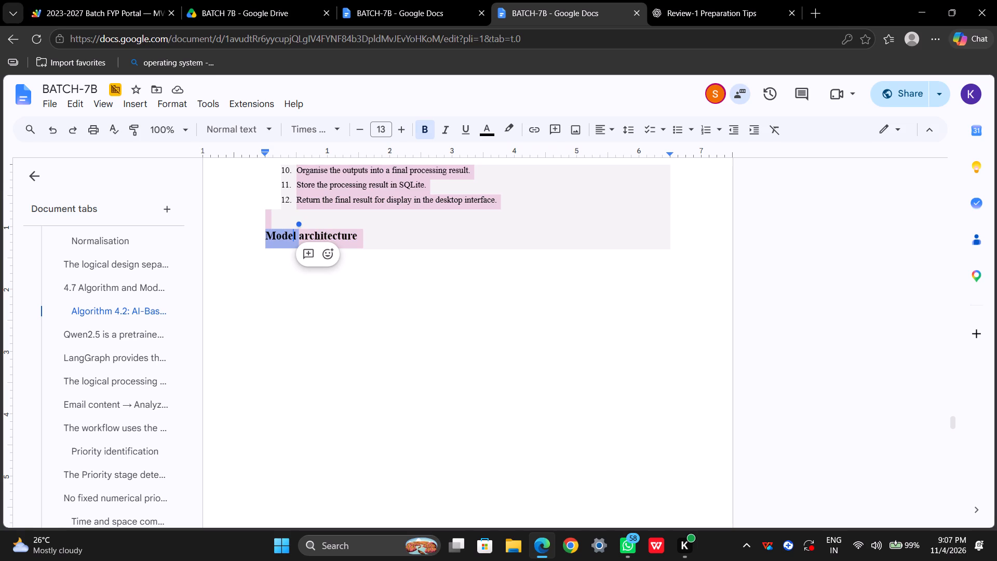
left_click_drag(298, 235, 356, 237)
left_click(356, 237)
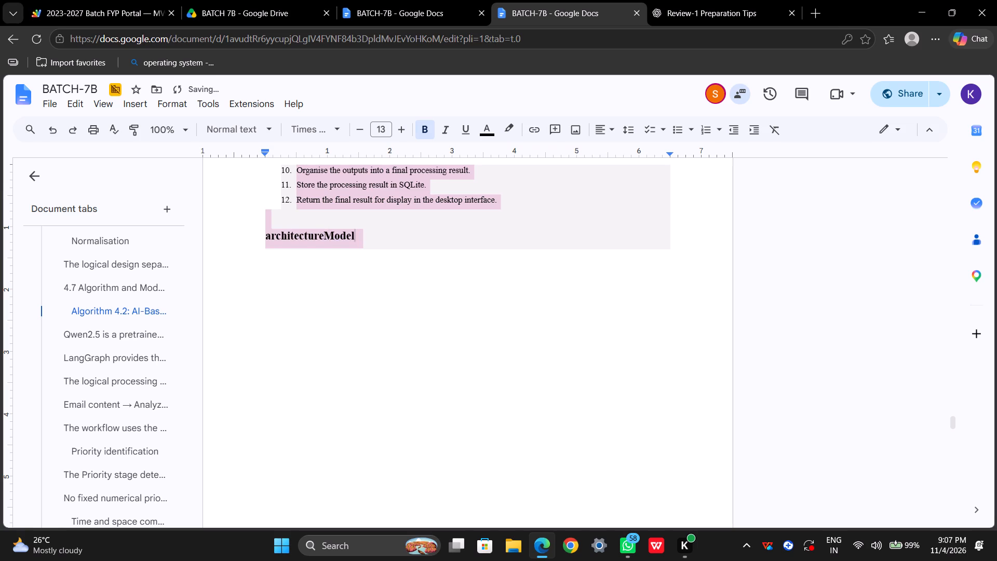
left_click(330, 285)
scroll(330, 285, "up", 6)
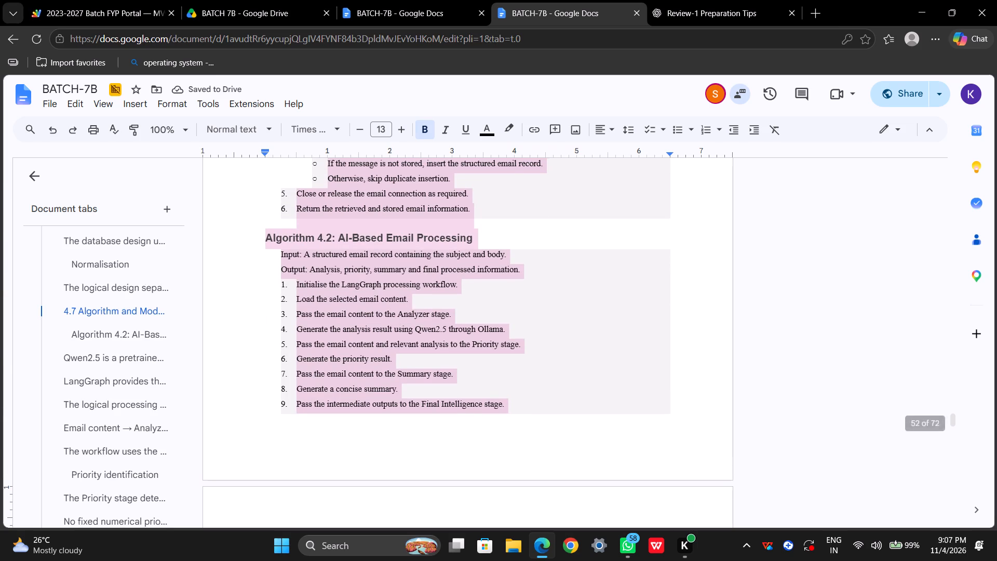
Undo the recent edits to the "Model architecture" line, back to its being a separate heading after Algorithm 4.2.
left_click(257, 271)
scroll(396, 437, "up", 4)
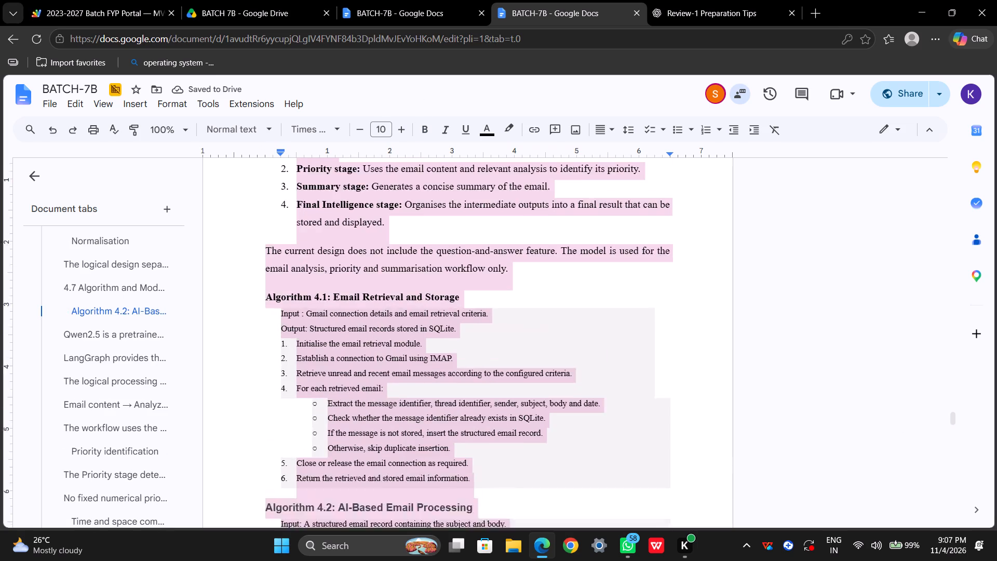
scroll(396, 437, "up", 6)
key("ctrl+z")
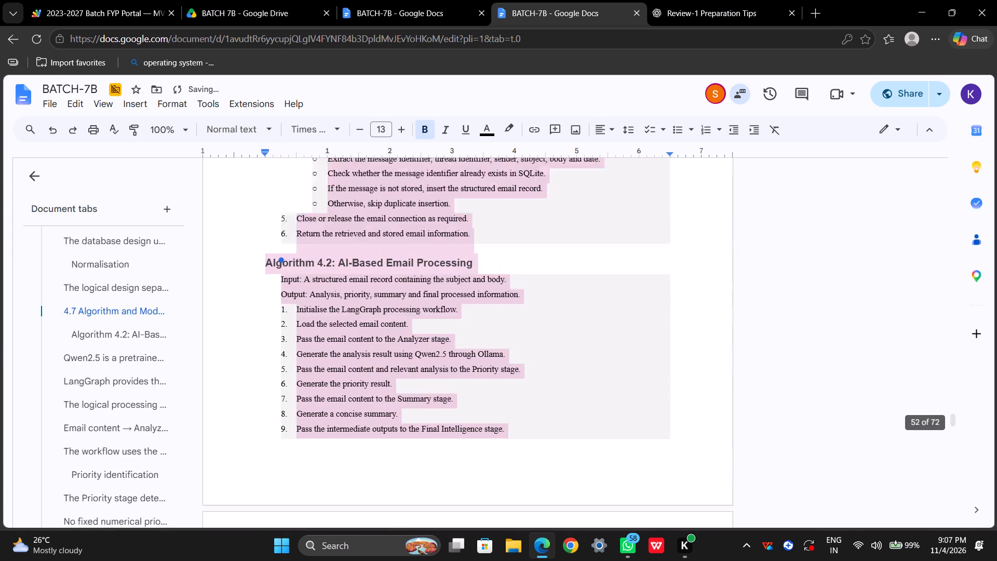
key("ctrl+z")
key("ctrl+z")
key("ctrl+z")
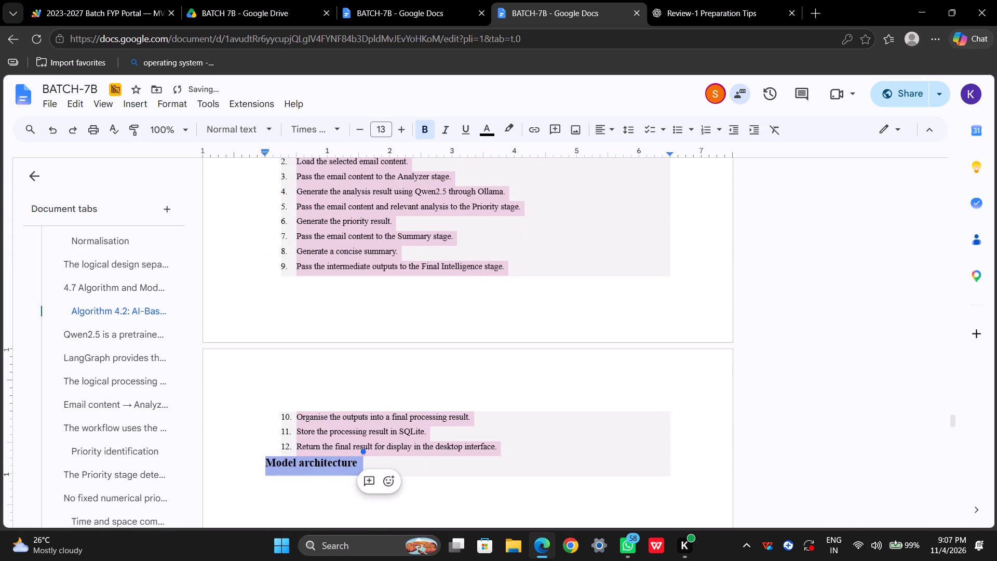
key("ctrl+z")
key("ctrl+z")
key("ctrl+z")
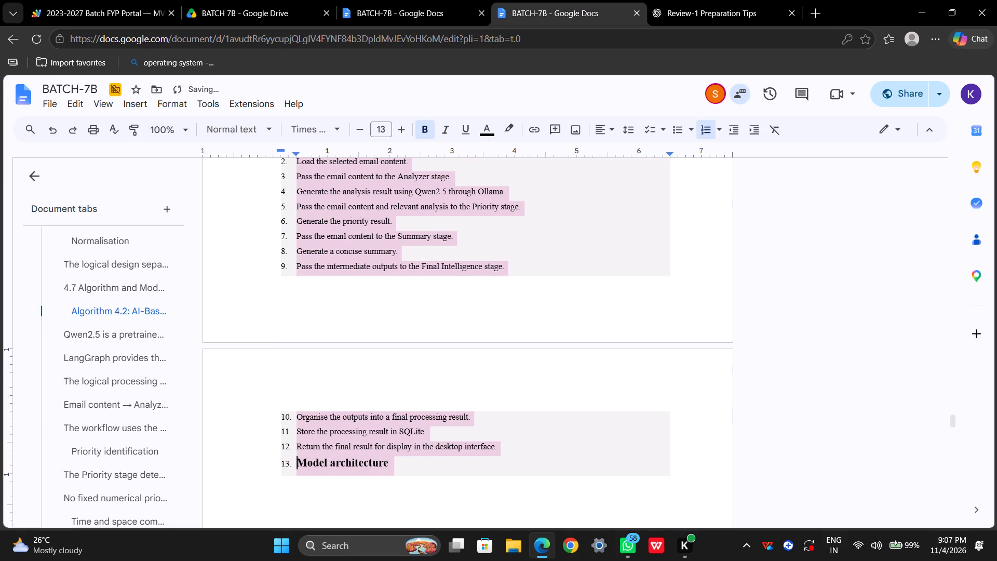
key("ctrl+z")
key("ctrl+z")
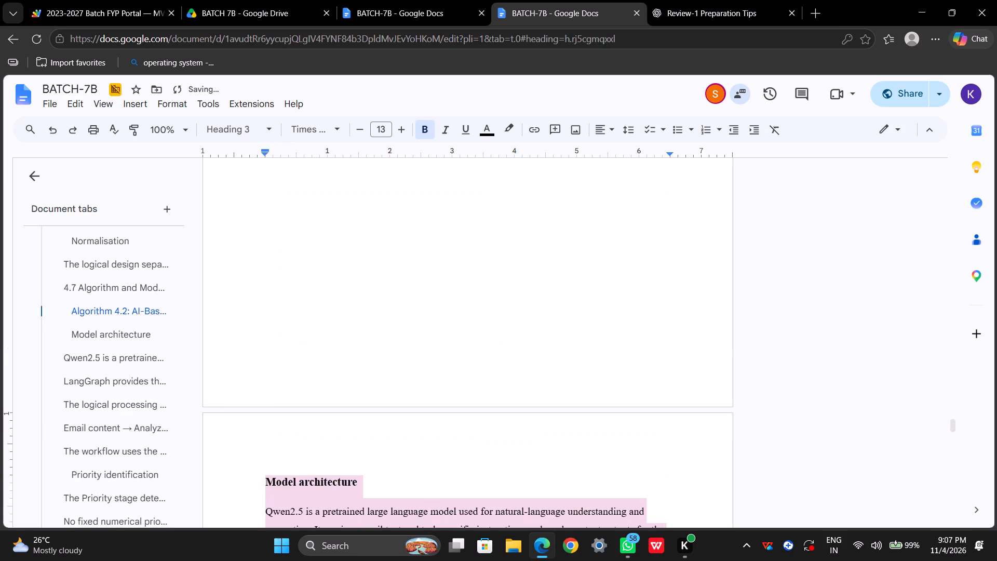
left_click(396, 437)
left_click(692, 0)
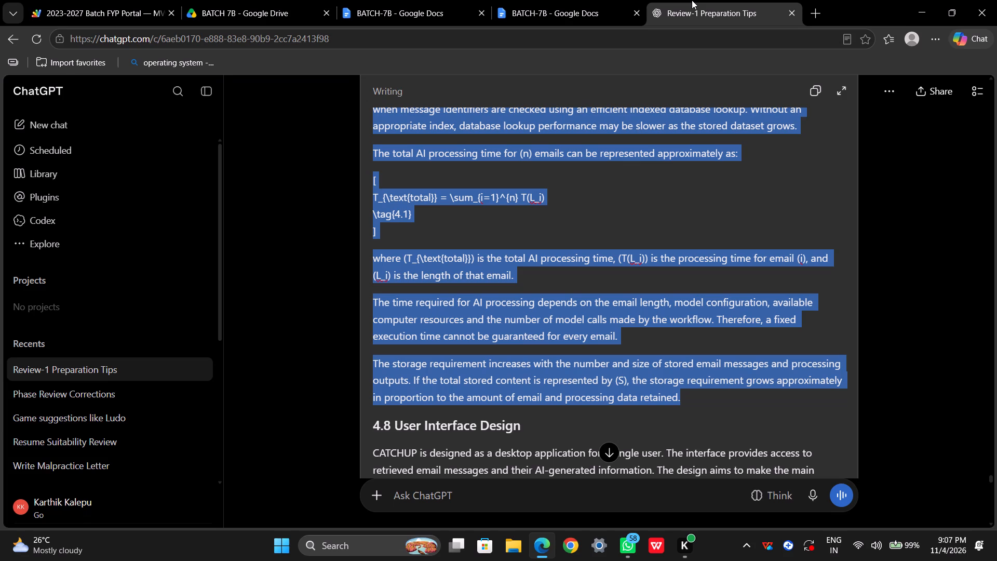
left_click(569, 4)
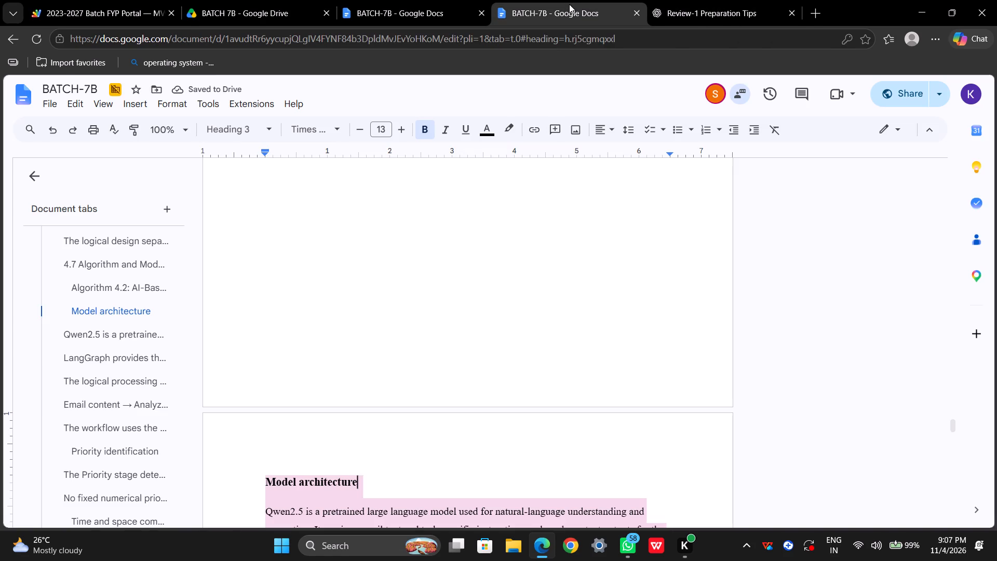
scroll(356, 345, "down", 6)
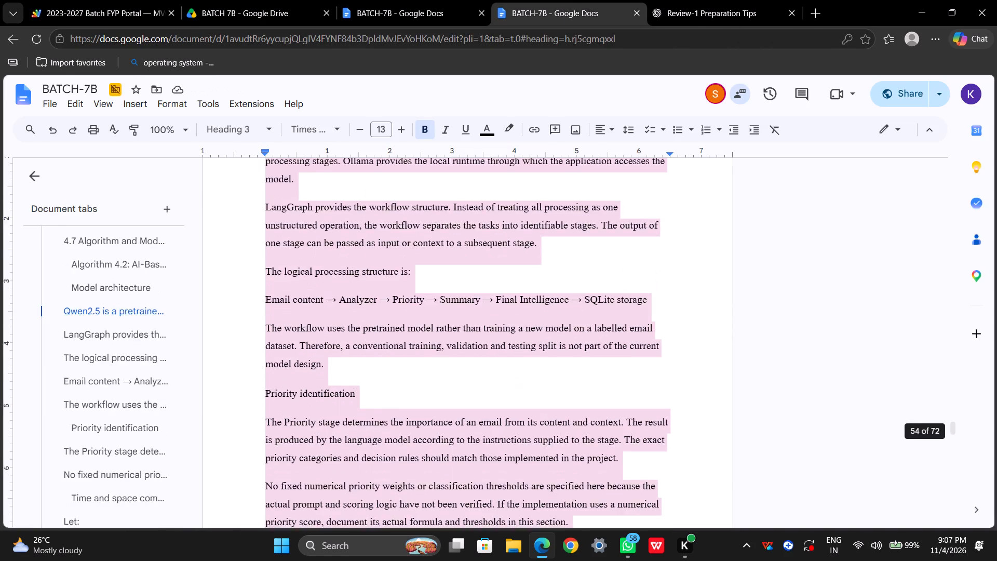
scroll(356, 345, "down", 4)
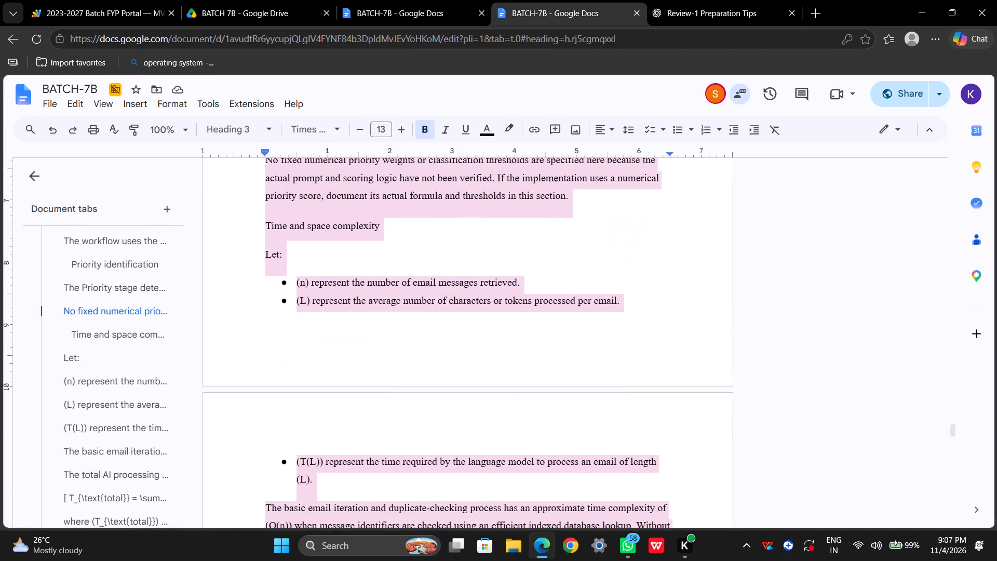
scroll(356, 345, "down", 3)
left_click(356, 345)
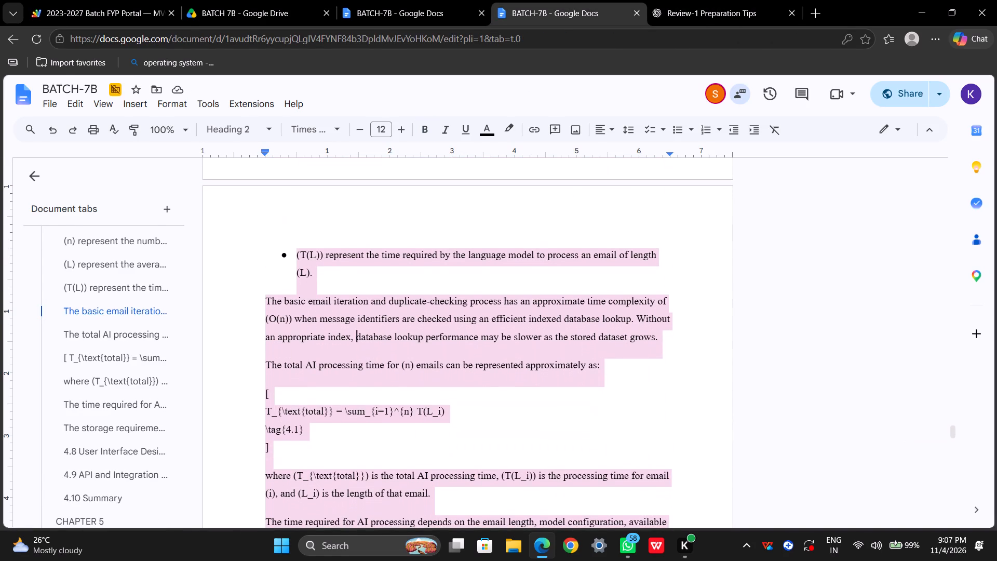
scroll(356, 345, "up", 12)
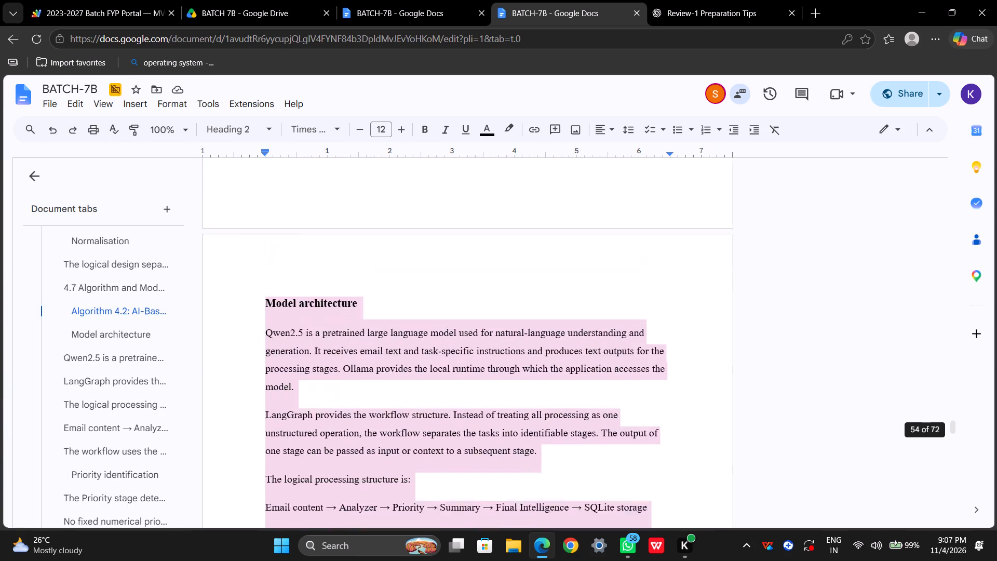
scroll(356, 345, "up", 19)
scroll(356, 345, "up", 8)
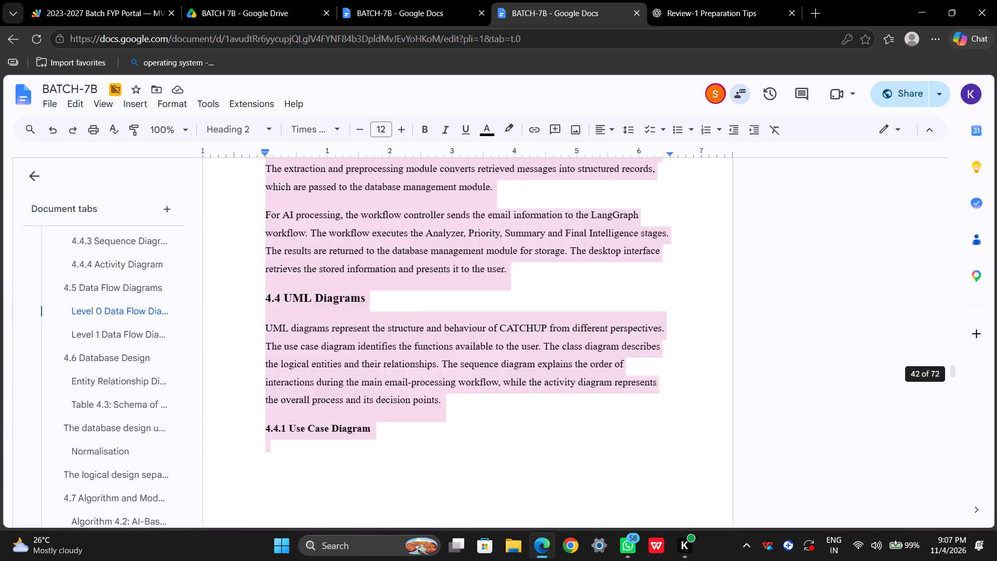
scroll(356, 345, "up", 15)
scroll(356, 345, "down", 14)
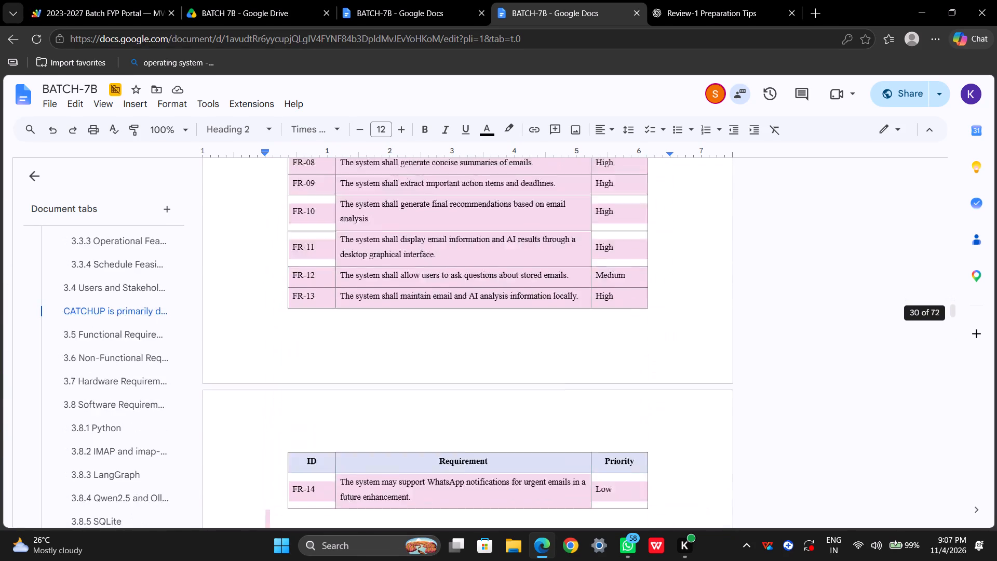
scroll(356, 345, "down", 16)
scroll(356, 345, "down", 5)
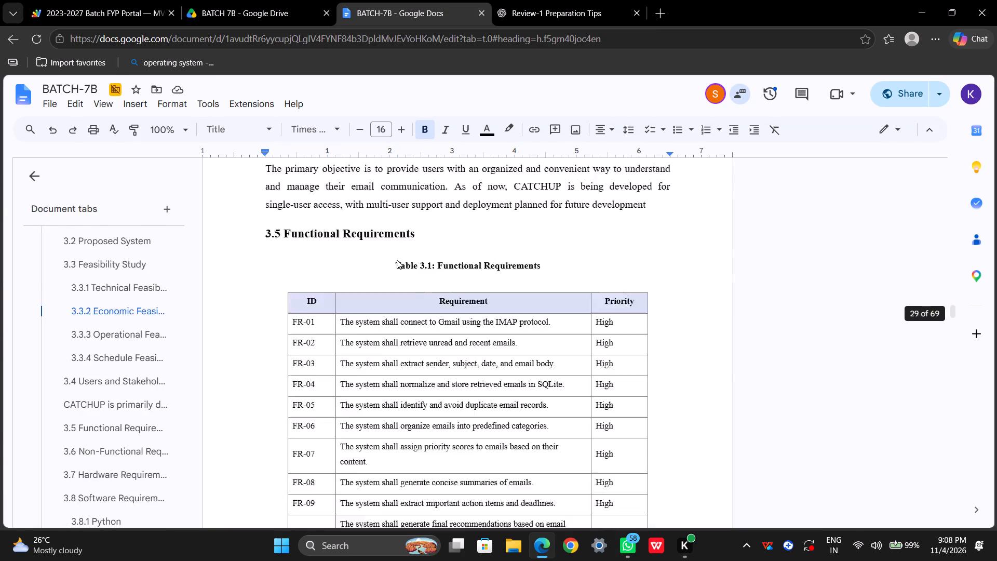
scroll(397, 260, "down", 18)
scroll(397, 260, "down", 4)
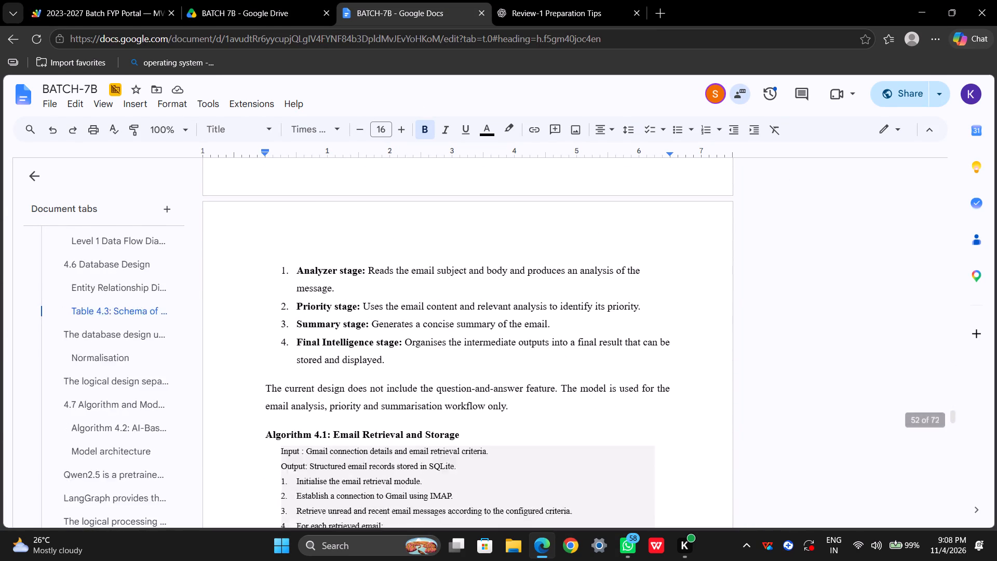
scroll(397, 260, "down", 4)
scroll(397, 260, "up", 7)
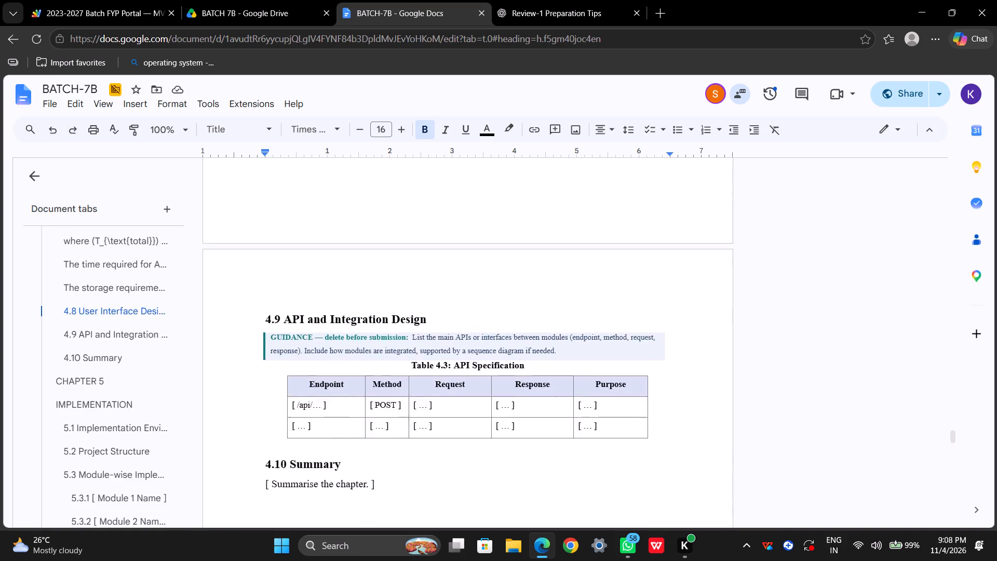
scroll(397, 260, "up", 9)
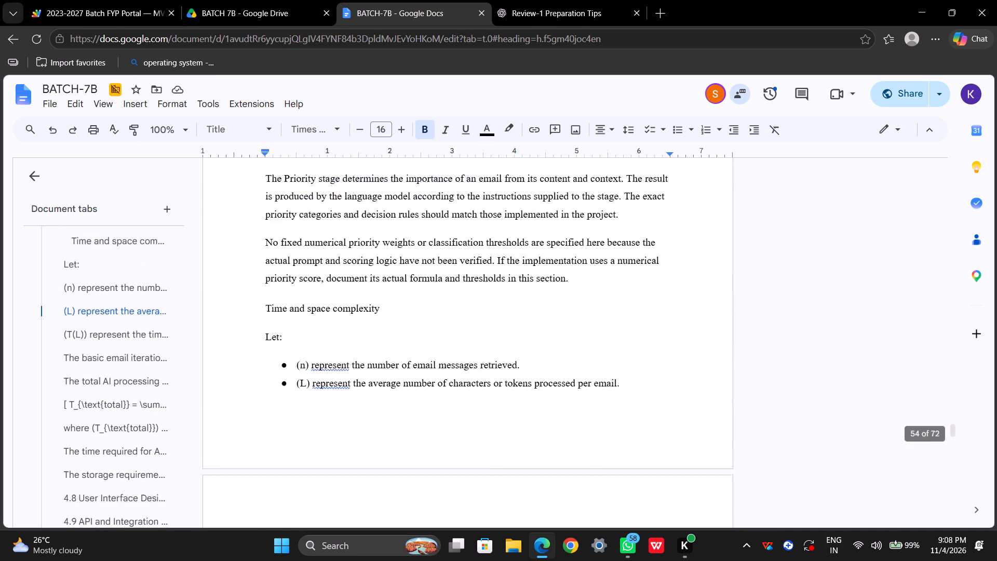
scroll(397, 260, "up", 4)
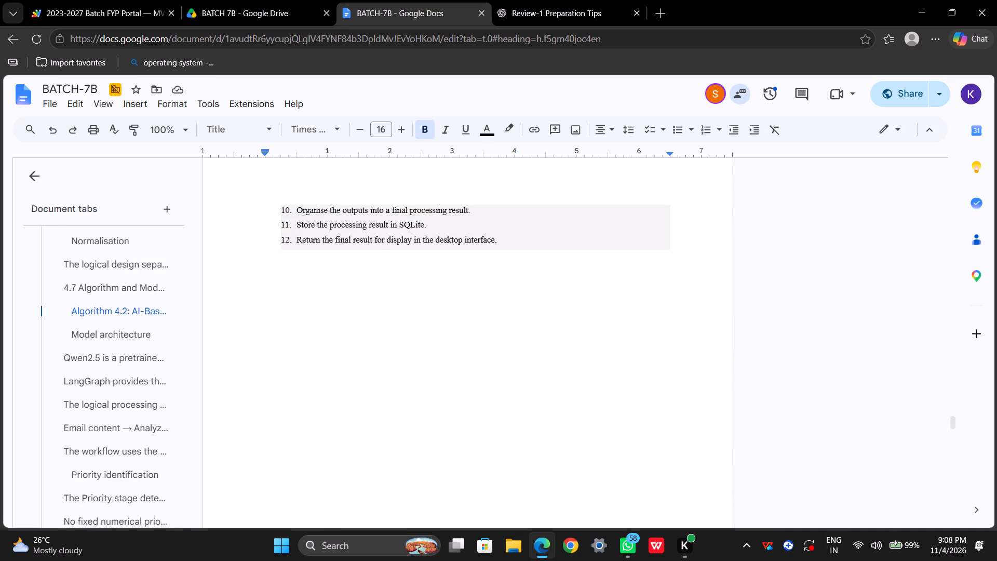
scroll(397, 260, "down", 4)
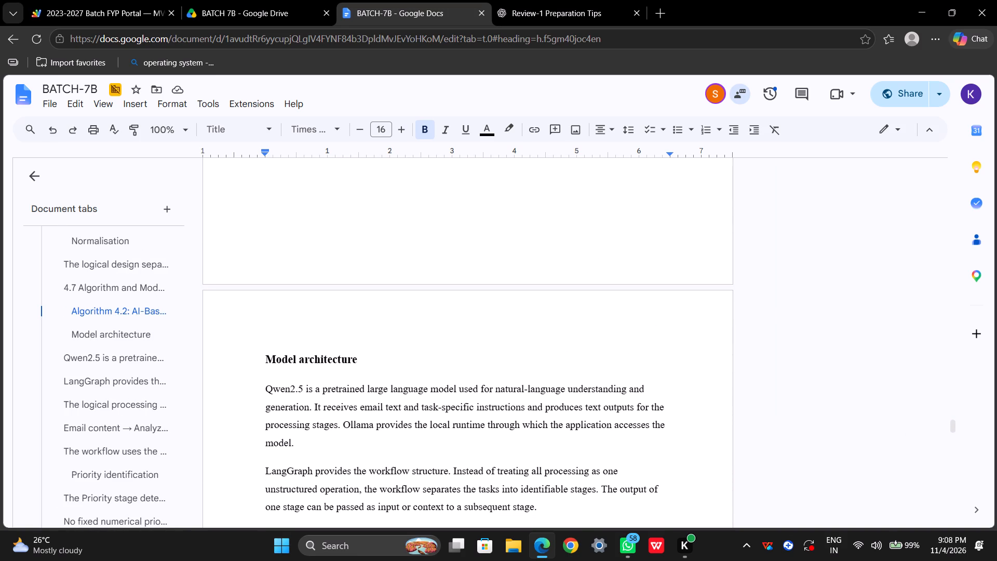
left_click(276, 337)
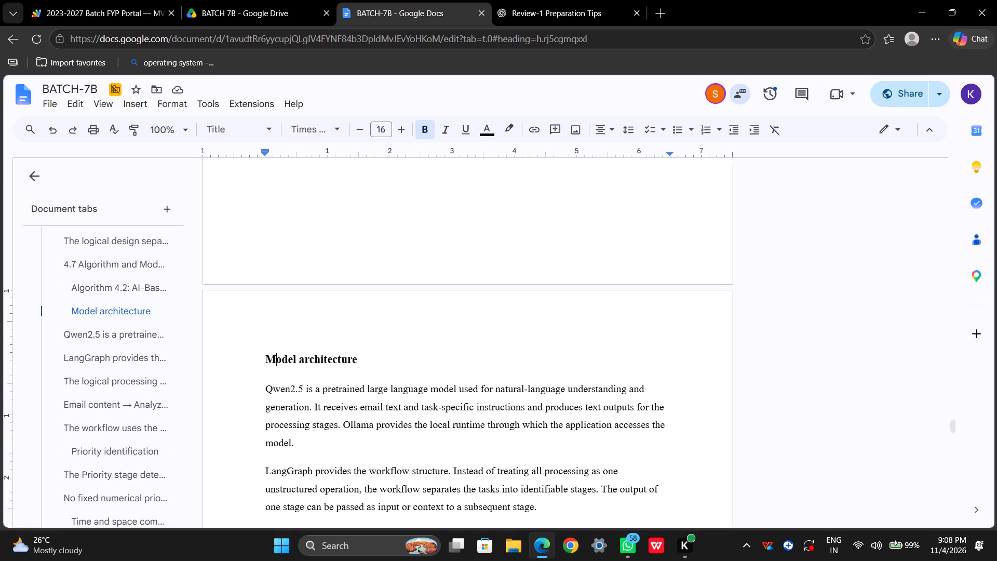
key("Left")
scroll(276, 337, "up", 5)
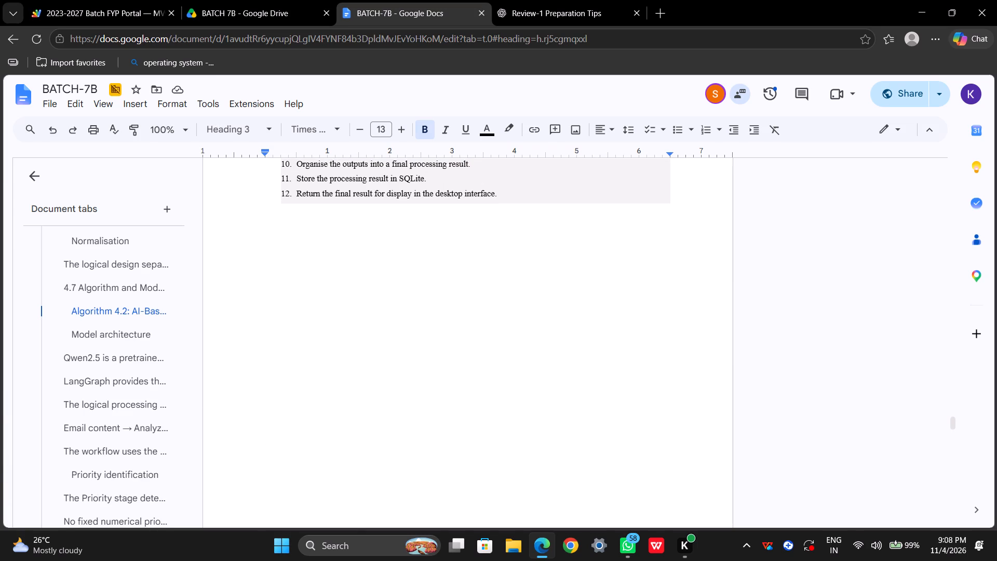
key("BackSpace")
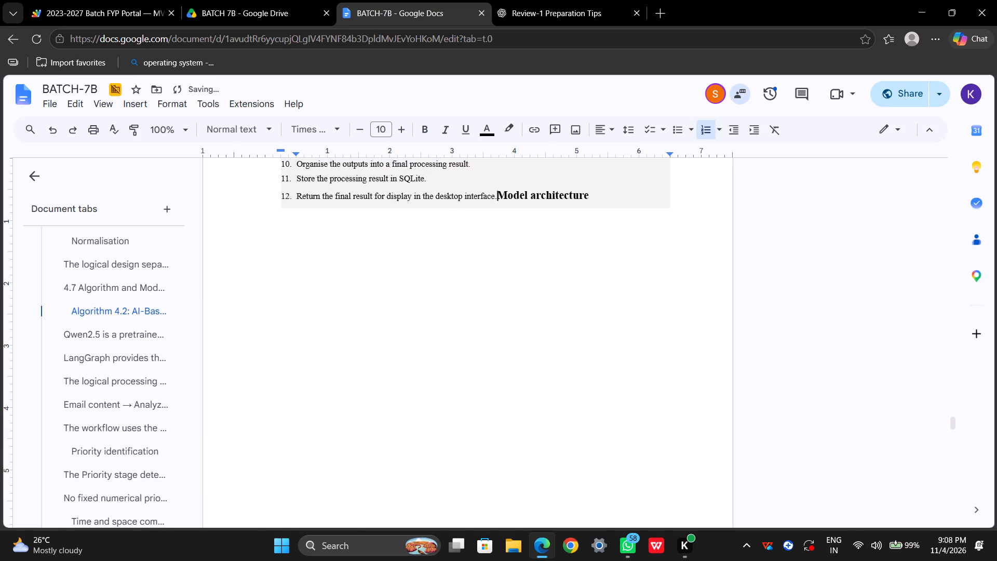
key("Return")
key("Return")
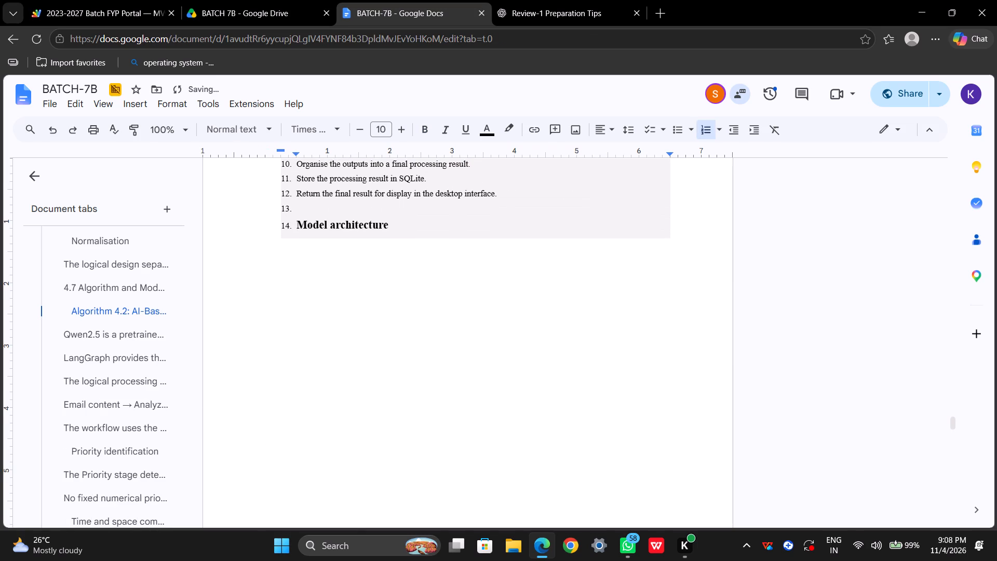
key("BackSpace")
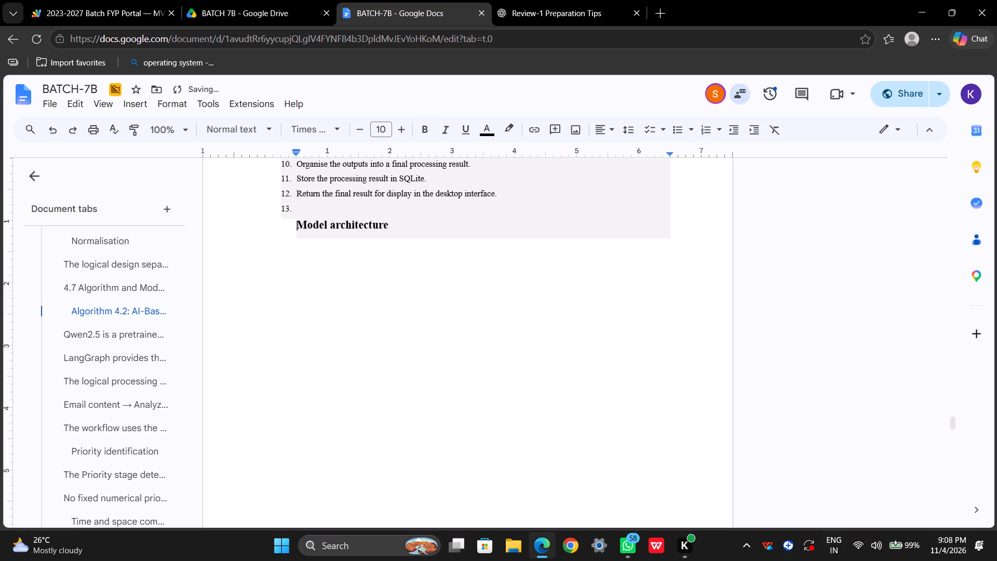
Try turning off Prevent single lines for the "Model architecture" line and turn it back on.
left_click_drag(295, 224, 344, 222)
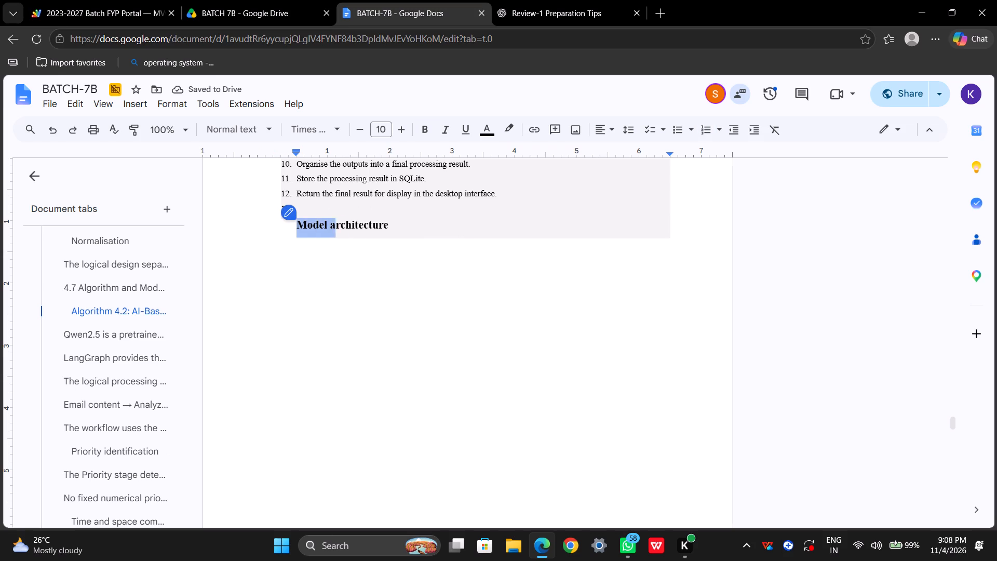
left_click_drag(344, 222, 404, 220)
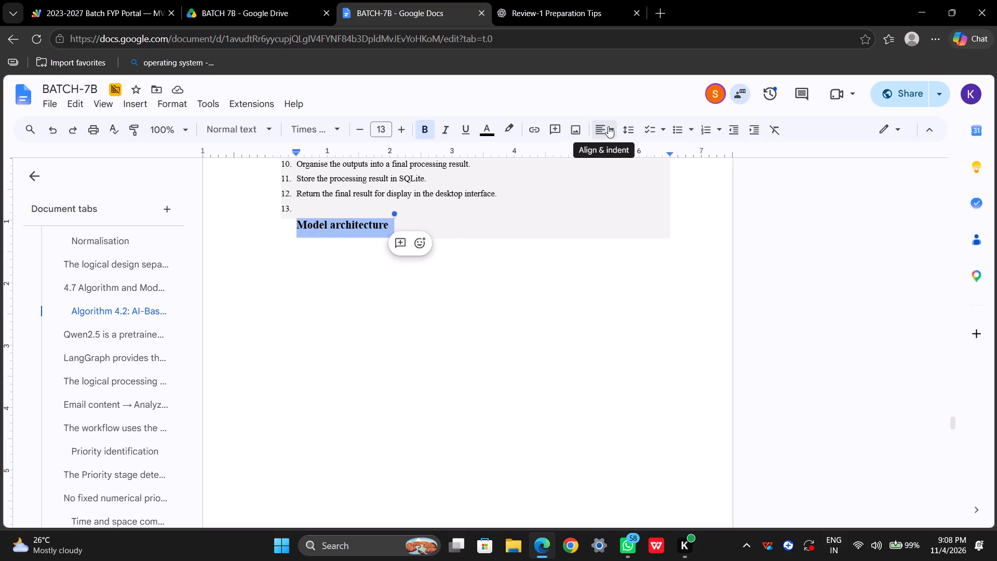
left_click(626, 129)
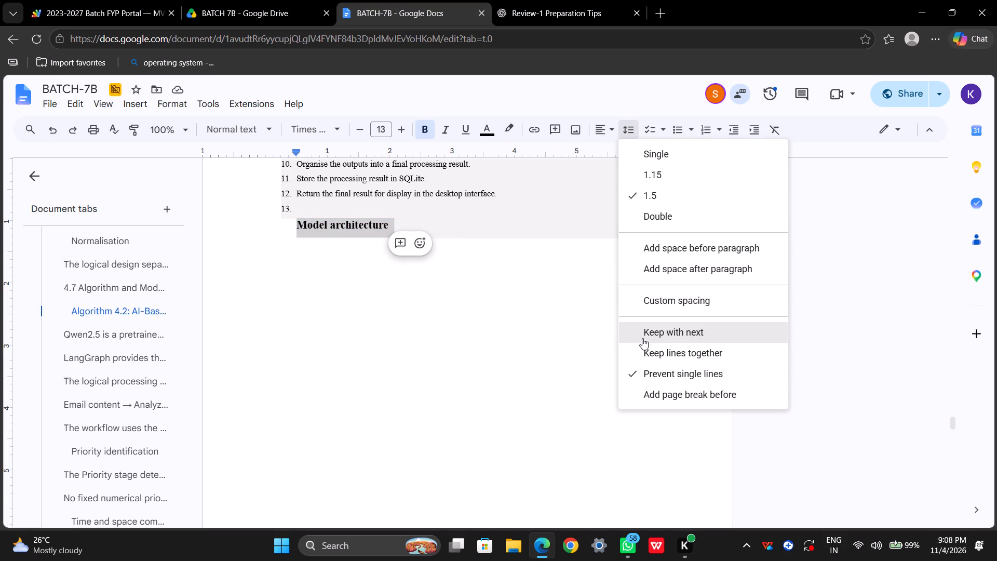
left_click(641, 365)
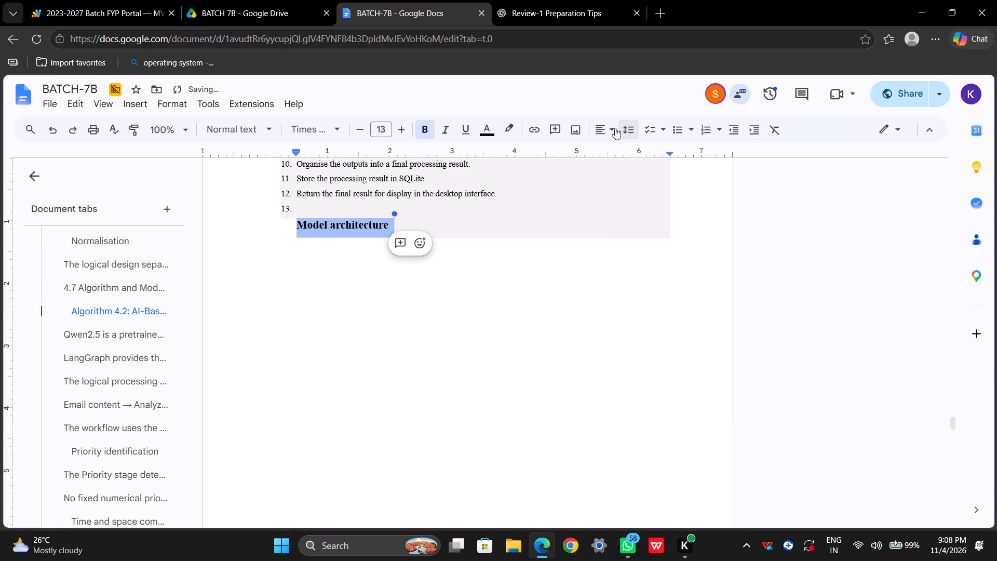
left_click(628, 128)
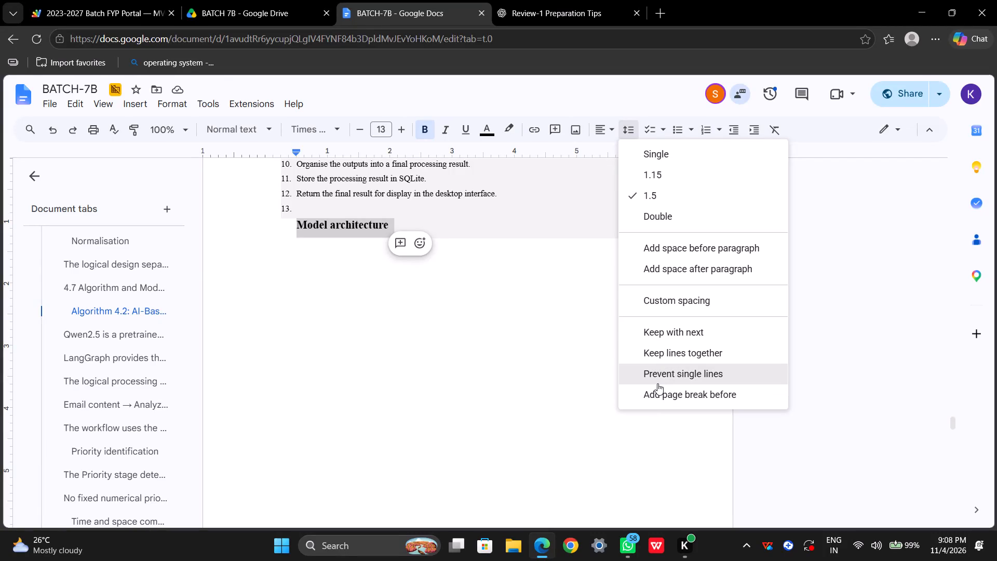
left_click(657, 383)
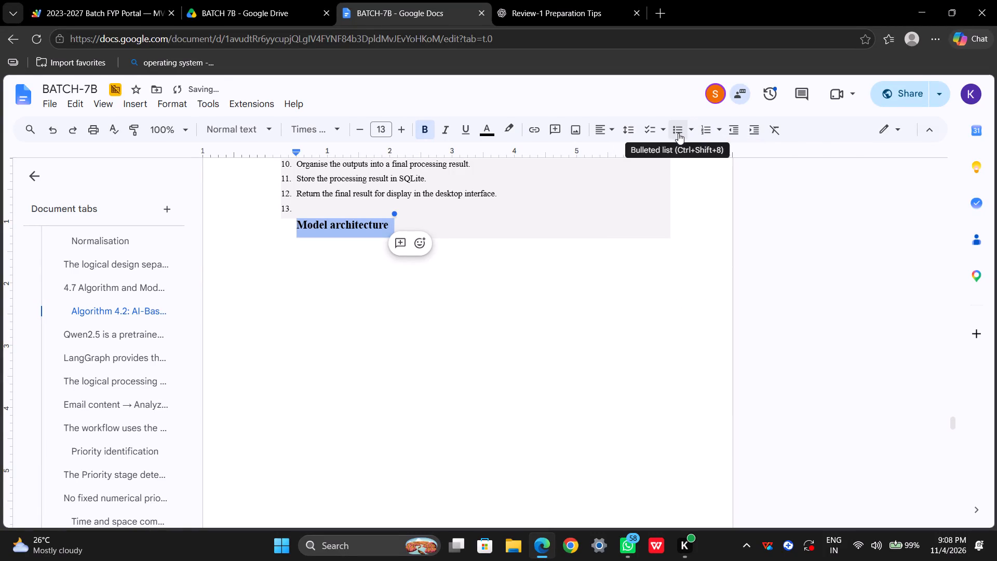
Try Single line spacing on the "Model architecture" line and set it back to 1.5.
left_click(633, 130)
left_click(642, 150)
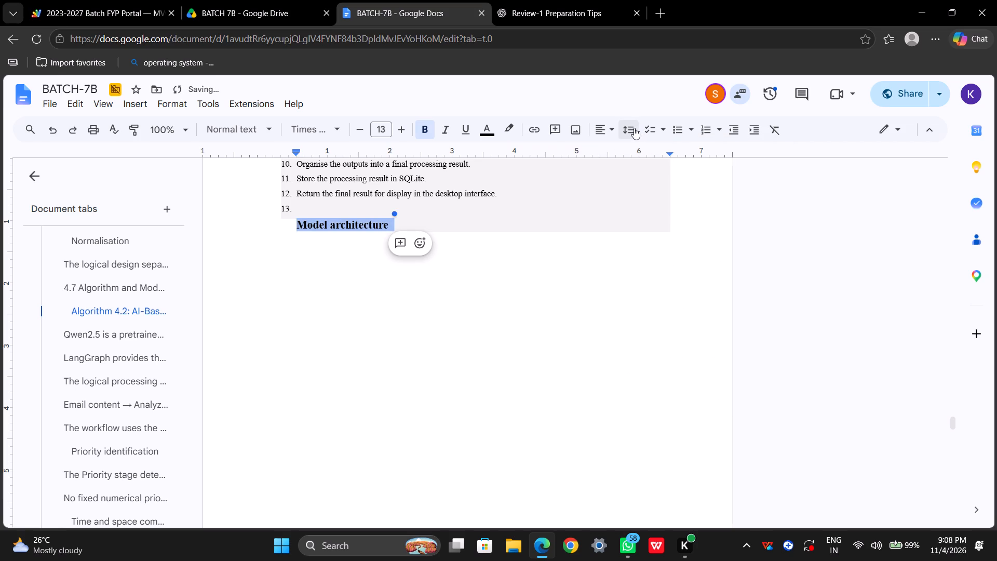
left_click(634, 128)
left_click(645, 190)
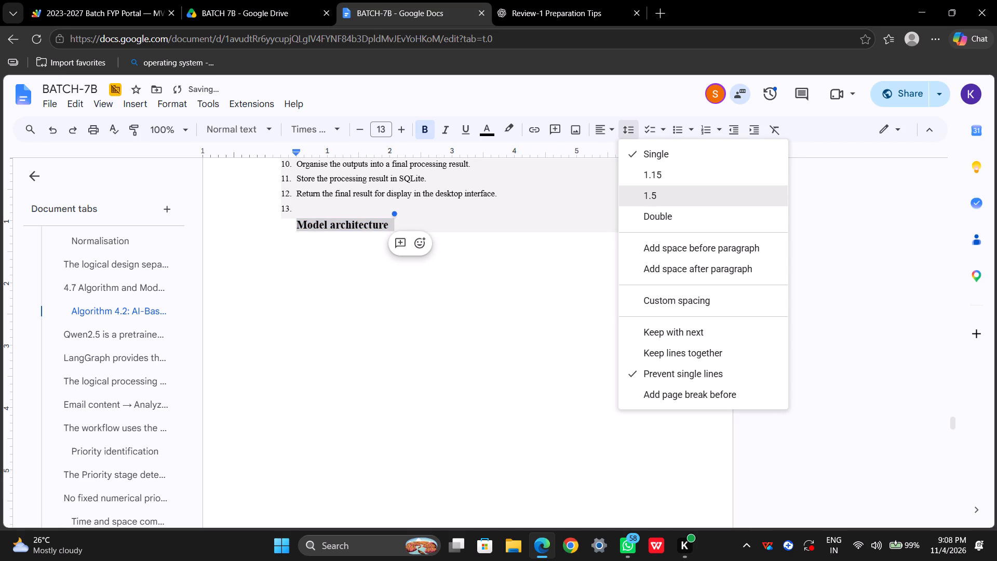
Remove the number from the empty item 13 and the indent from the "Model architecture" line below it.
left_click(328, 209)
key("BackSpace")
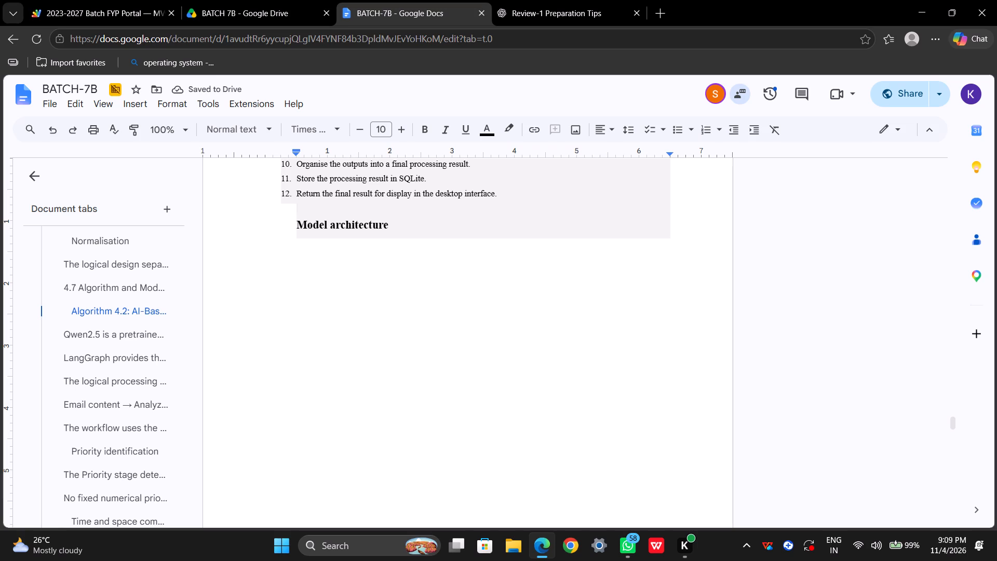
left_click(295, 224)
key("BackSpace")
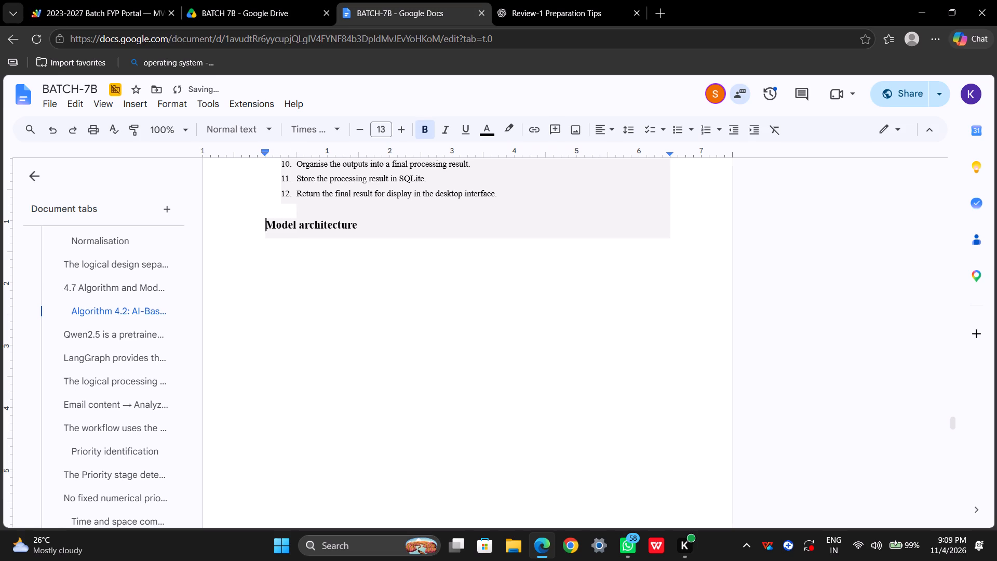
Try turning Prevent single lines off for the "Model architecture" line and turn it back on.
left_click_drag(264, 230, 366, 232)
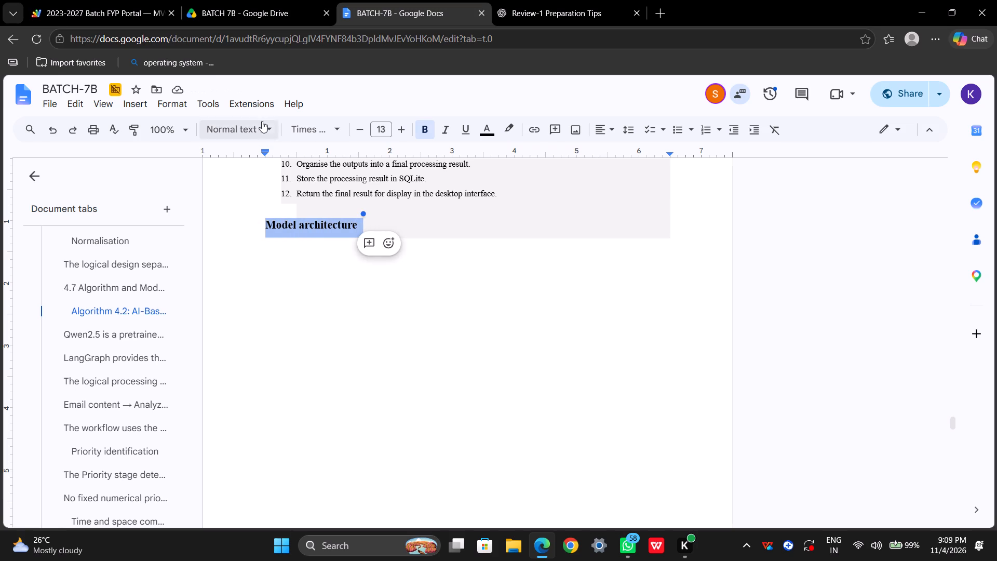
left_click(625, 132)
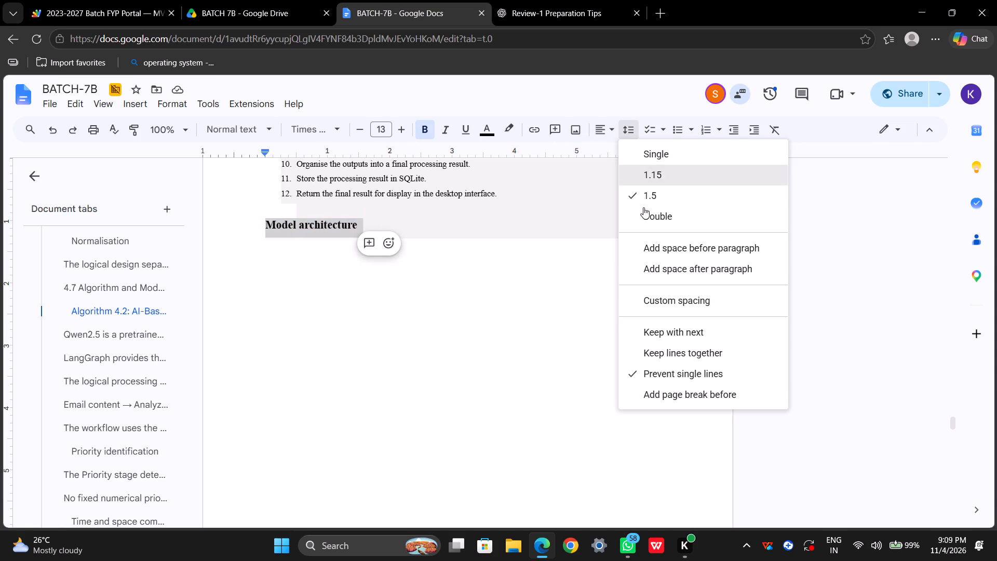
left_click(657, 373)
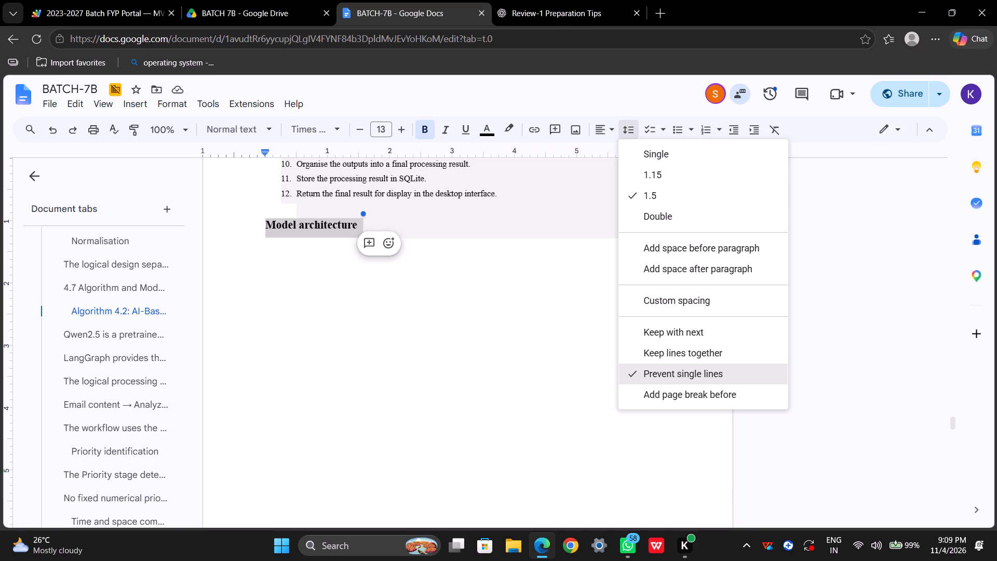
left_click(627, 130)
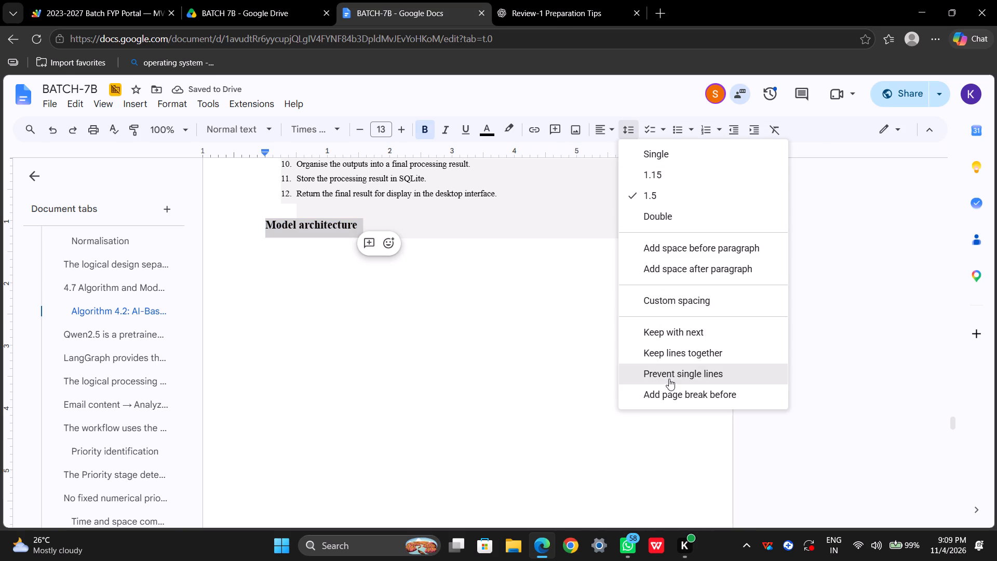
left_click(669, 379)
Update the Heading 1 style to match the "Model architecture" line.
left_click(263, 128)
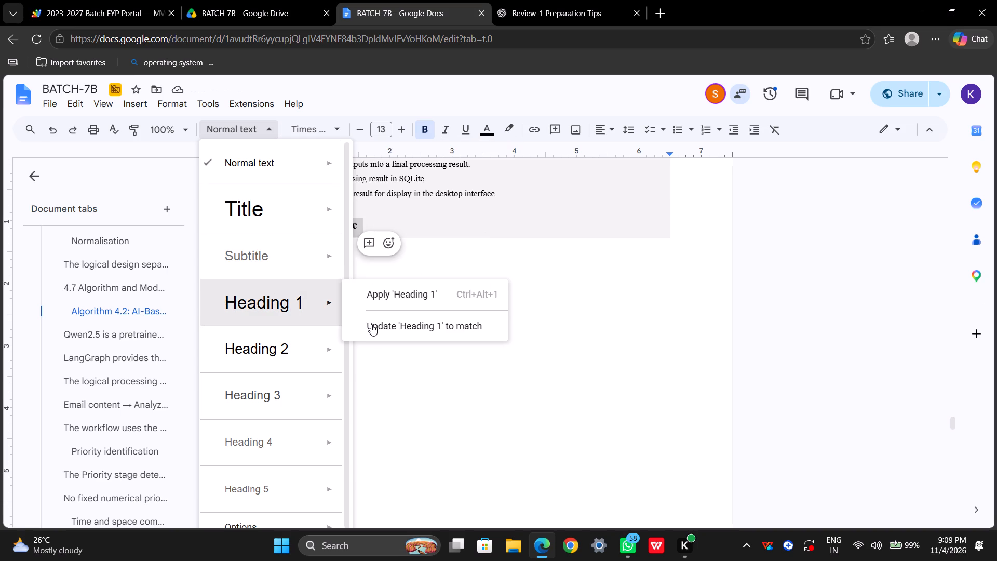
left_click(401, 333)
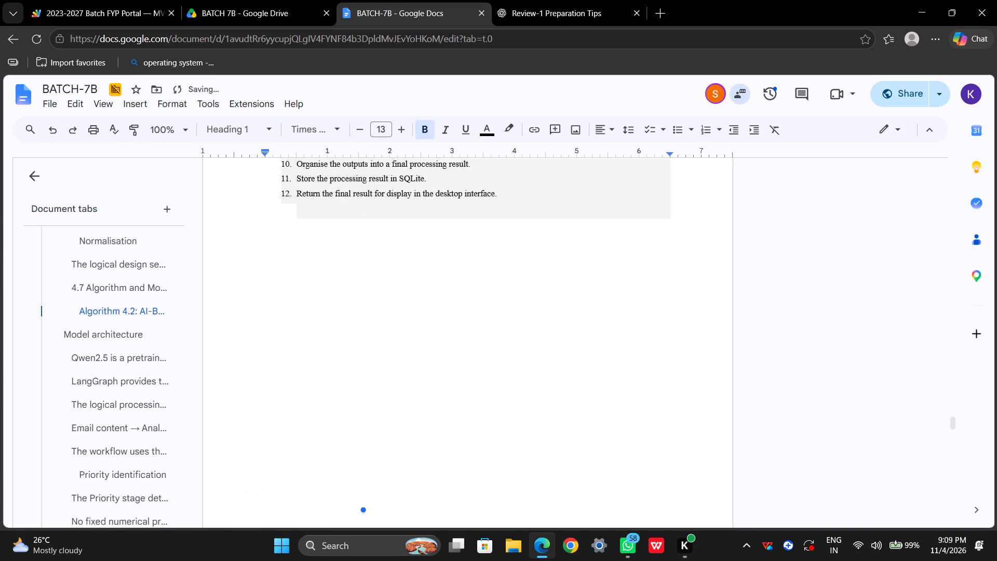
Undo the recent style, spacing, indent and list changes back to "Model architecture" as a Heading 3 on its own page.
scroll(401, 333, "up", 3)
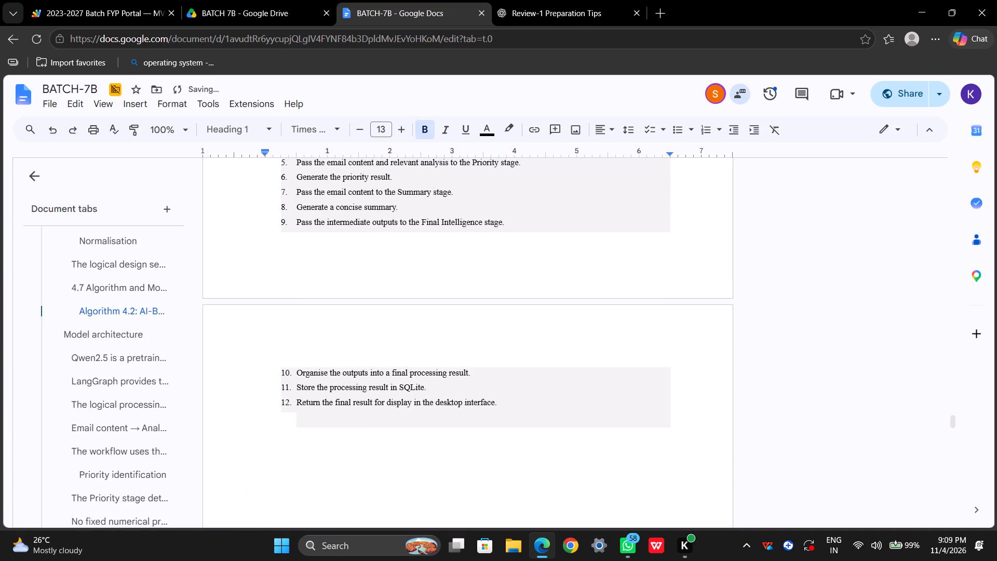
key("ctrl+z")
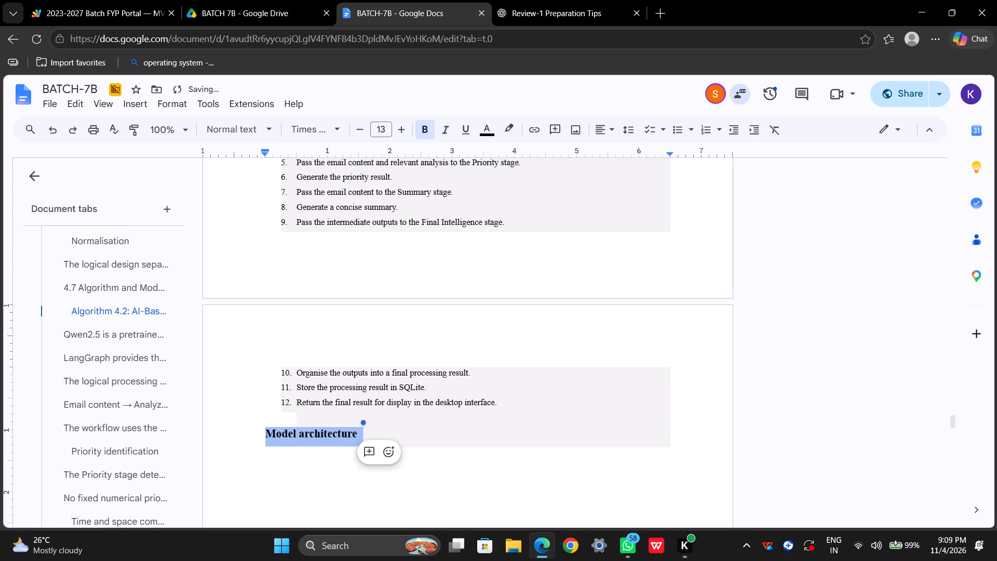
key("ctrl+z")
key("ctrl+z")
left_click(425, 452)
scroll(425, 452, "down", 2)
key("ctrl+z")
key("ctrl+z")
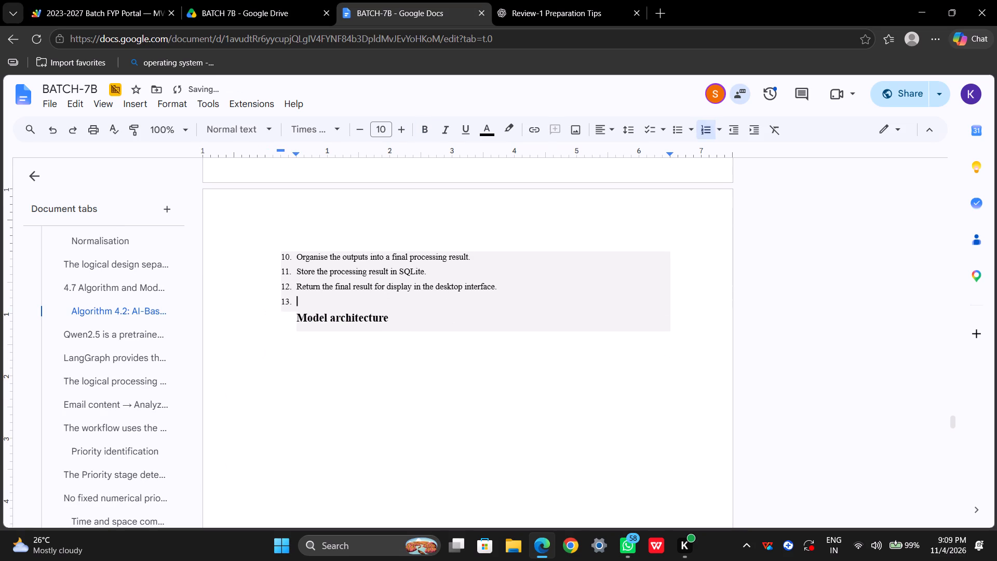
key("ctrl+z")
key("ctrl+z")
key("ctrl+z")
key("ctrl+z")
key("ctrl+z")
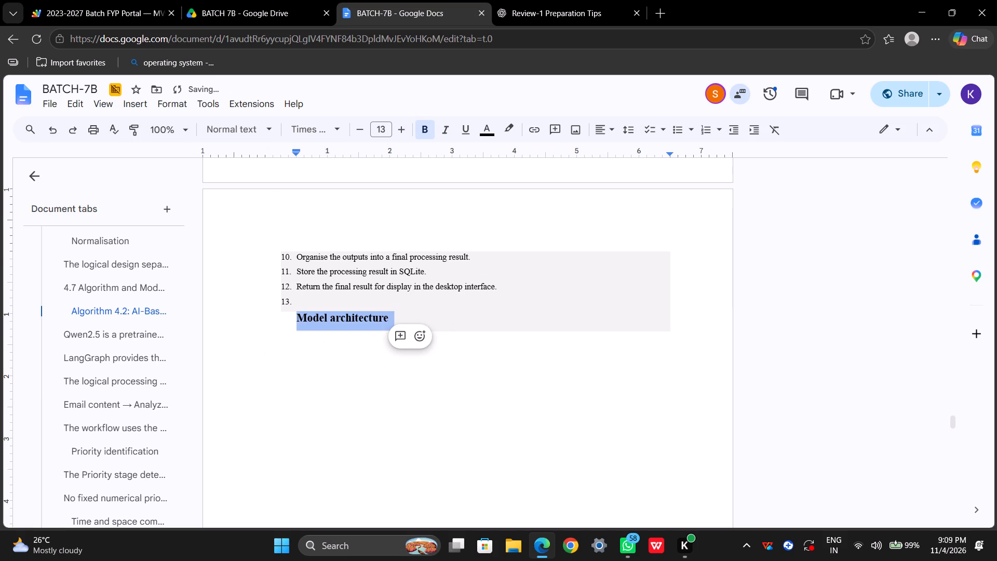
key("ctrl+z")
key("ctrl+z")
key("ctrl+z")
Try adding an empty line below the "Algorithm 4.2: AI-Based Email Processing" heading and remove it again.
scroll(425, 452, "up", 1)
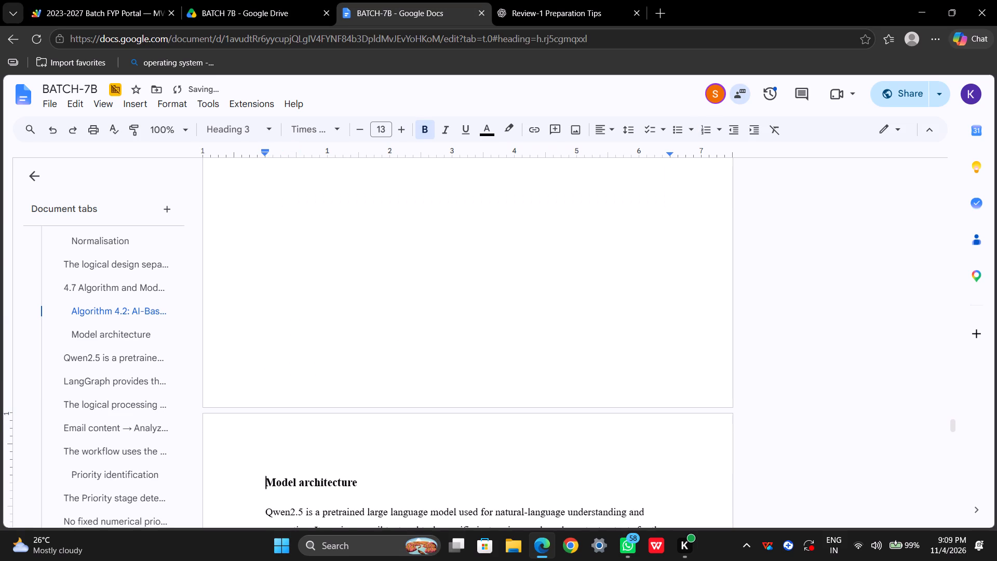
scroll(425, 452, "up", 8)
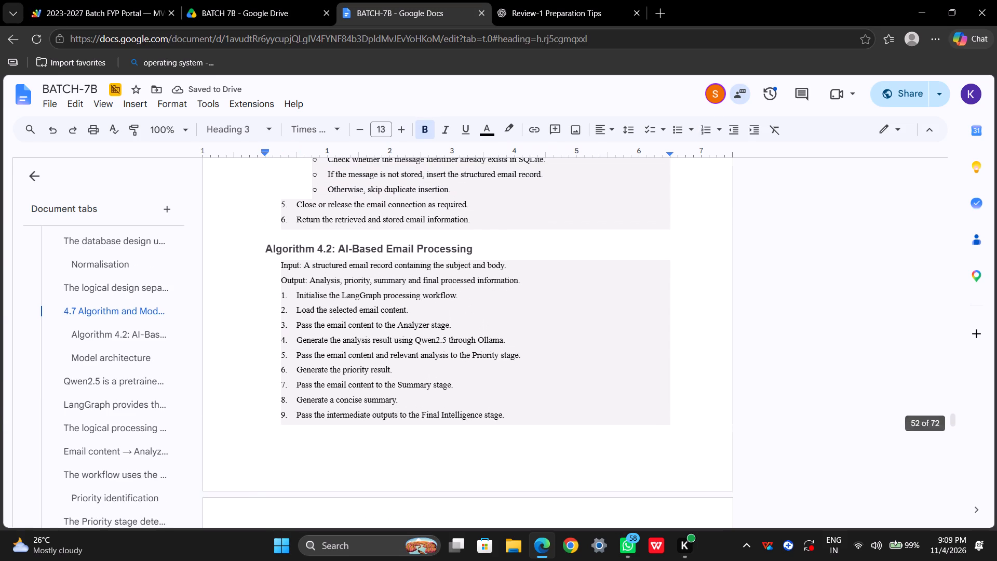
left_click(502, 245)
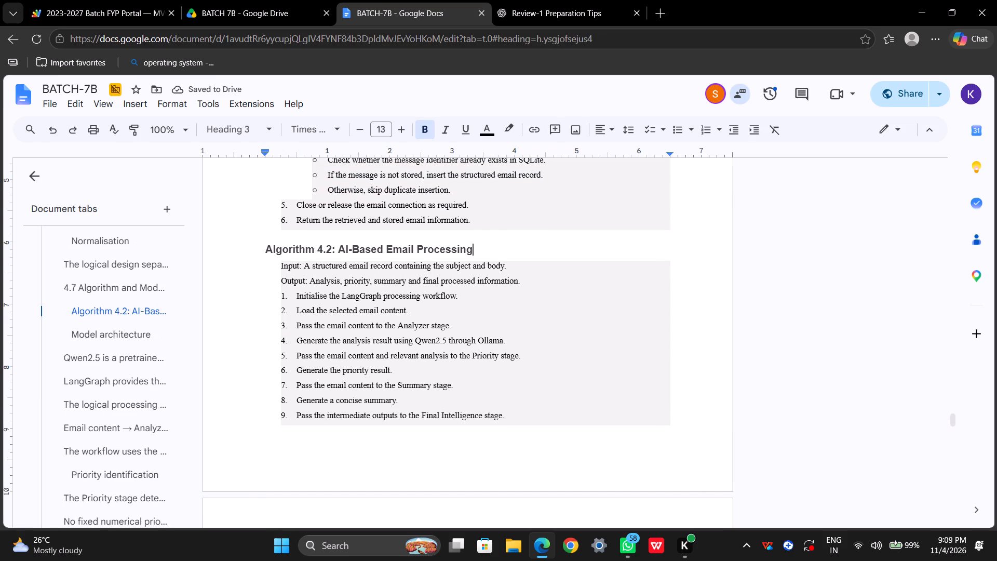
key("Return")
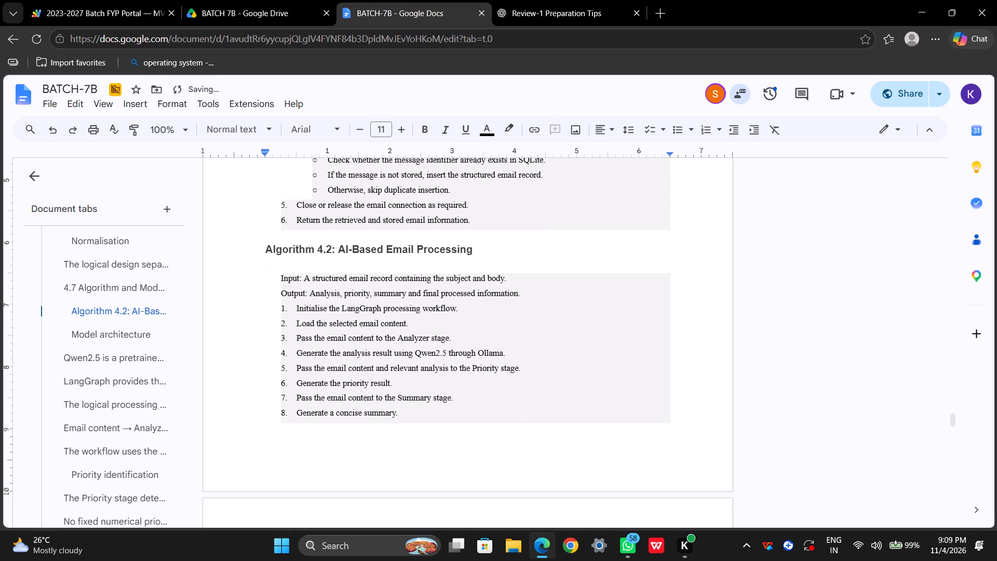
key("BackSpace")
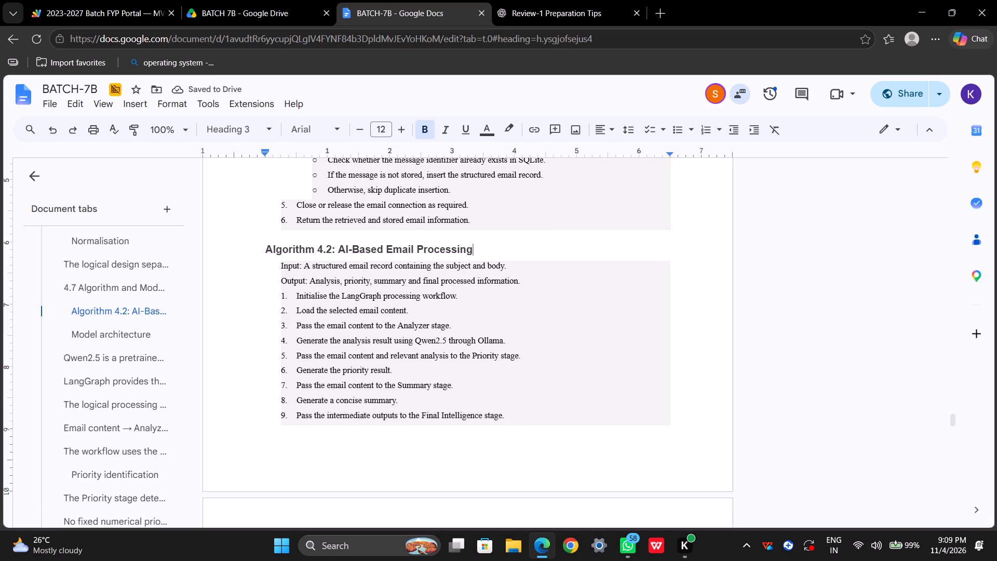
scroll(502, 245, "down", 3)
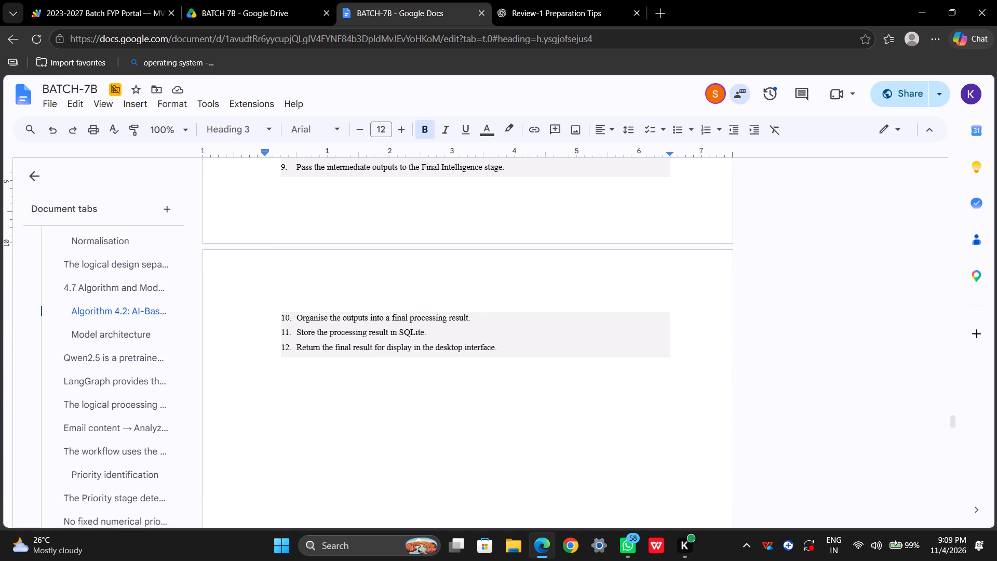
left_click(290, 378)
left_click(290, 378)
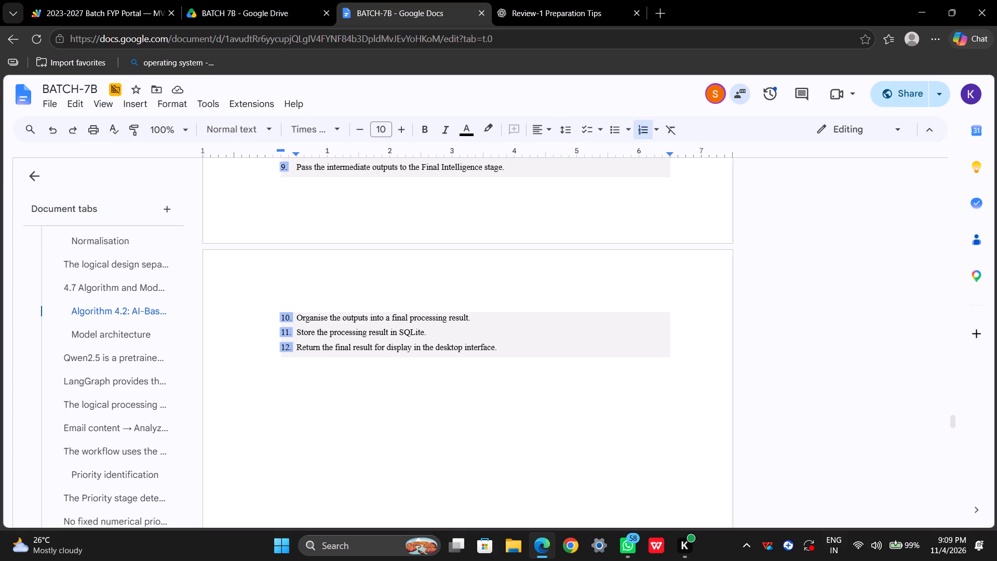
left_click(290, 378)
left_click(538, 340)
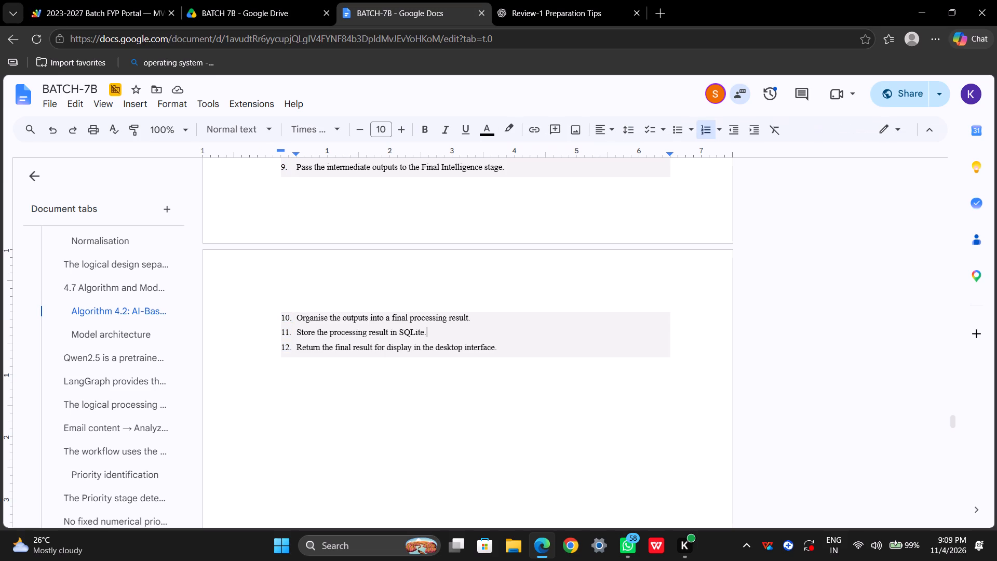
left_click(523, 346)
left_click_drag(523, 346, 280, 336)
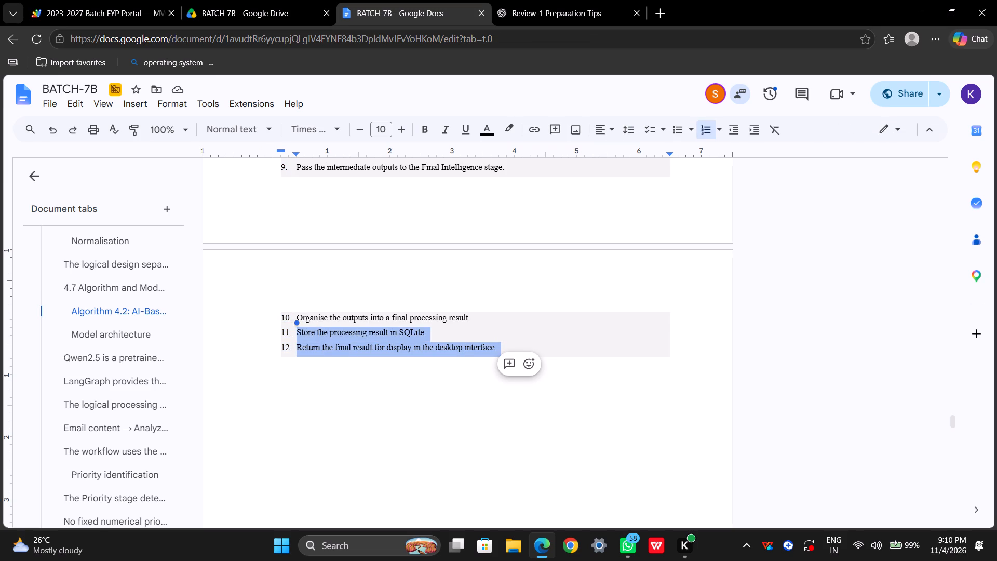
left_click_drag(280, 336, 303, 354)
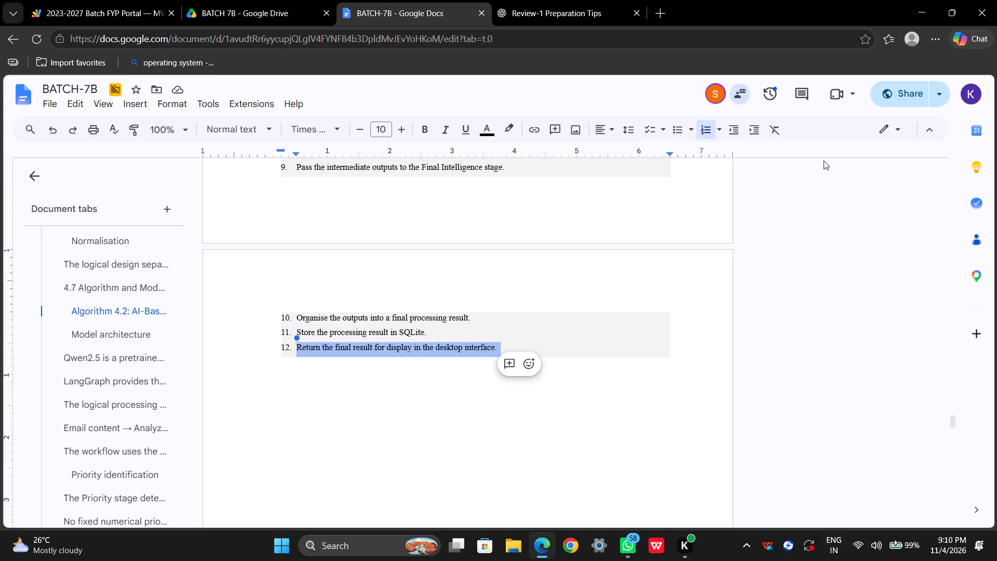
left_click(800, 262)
Pull the "Model architecture" heading up directly below step 12 of Algorithm 4.2 as an unnumbered, unindented line.
scroll(498, 375, "down", 3)
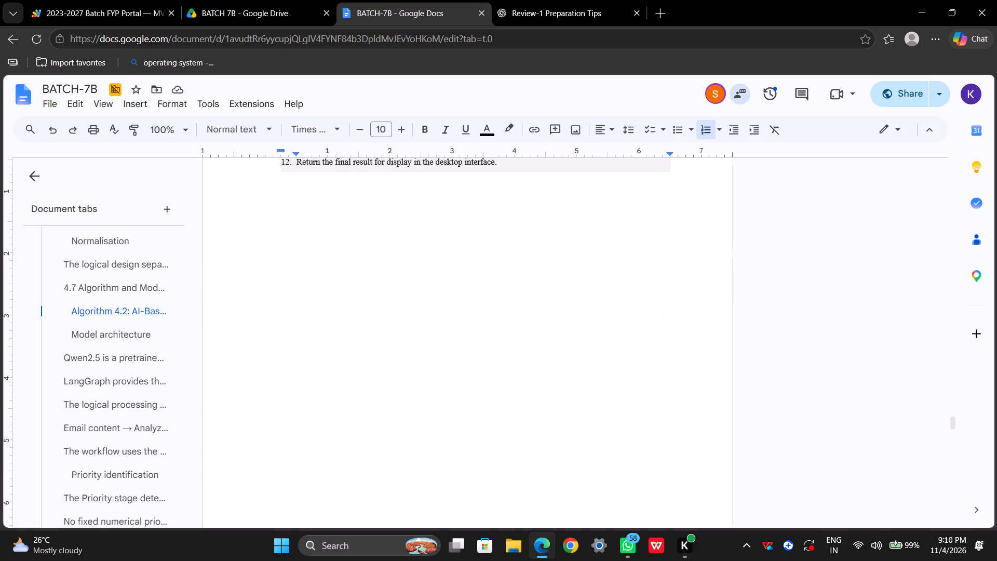
scroll(455, 431, "down", 5)
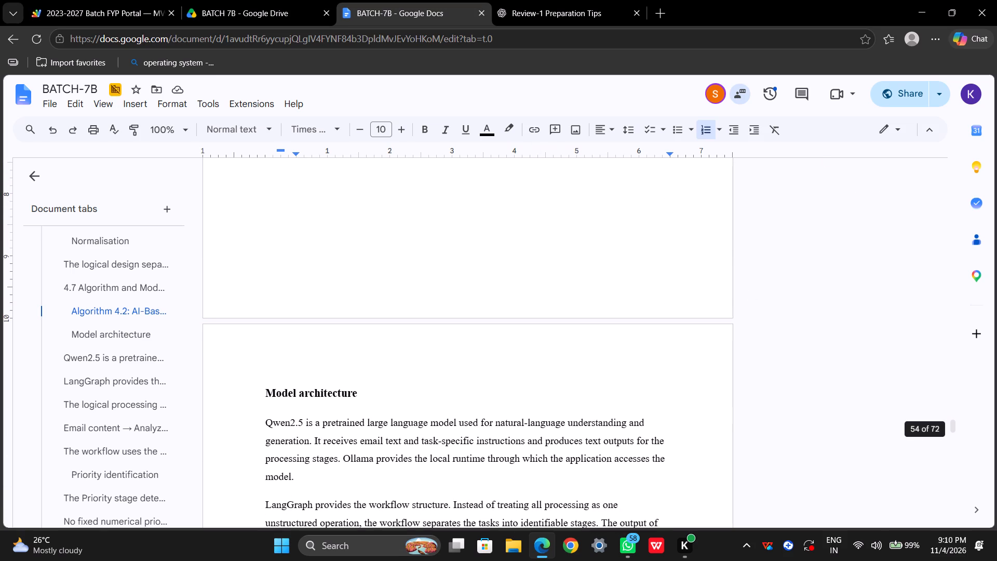
left_click(264, 391)
key("BackSpace")
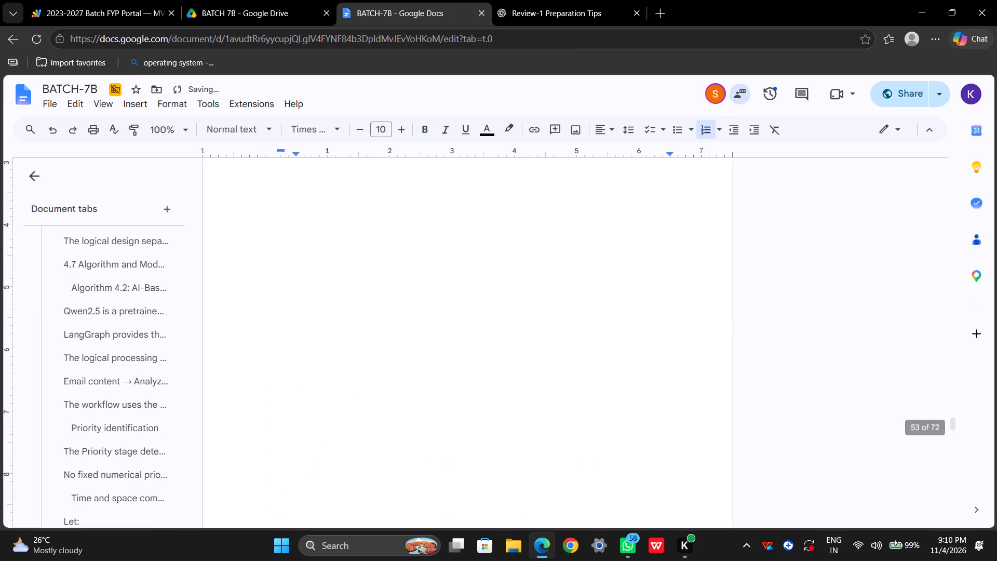
key("Return")
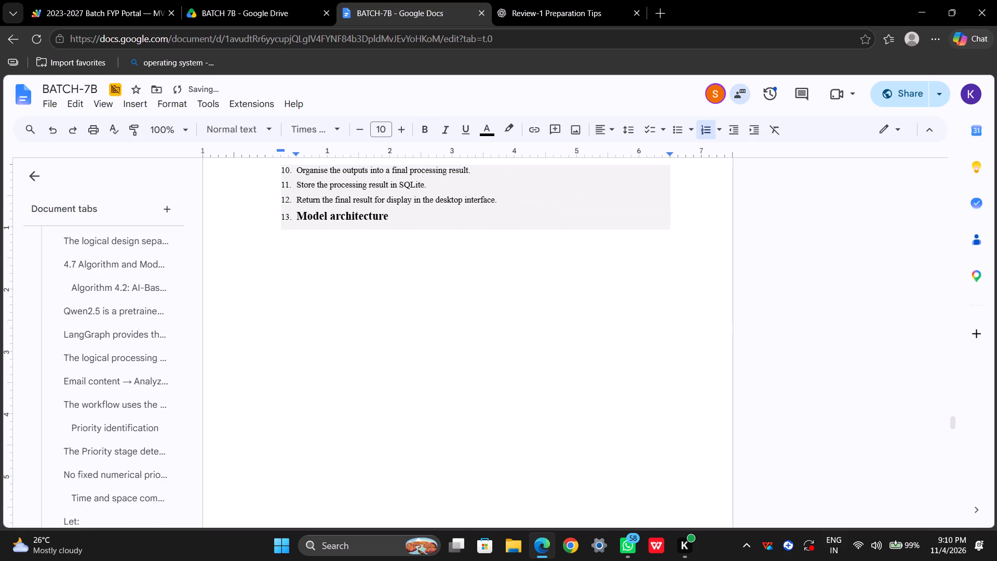
key("BackSpace")
key("BackSpace")
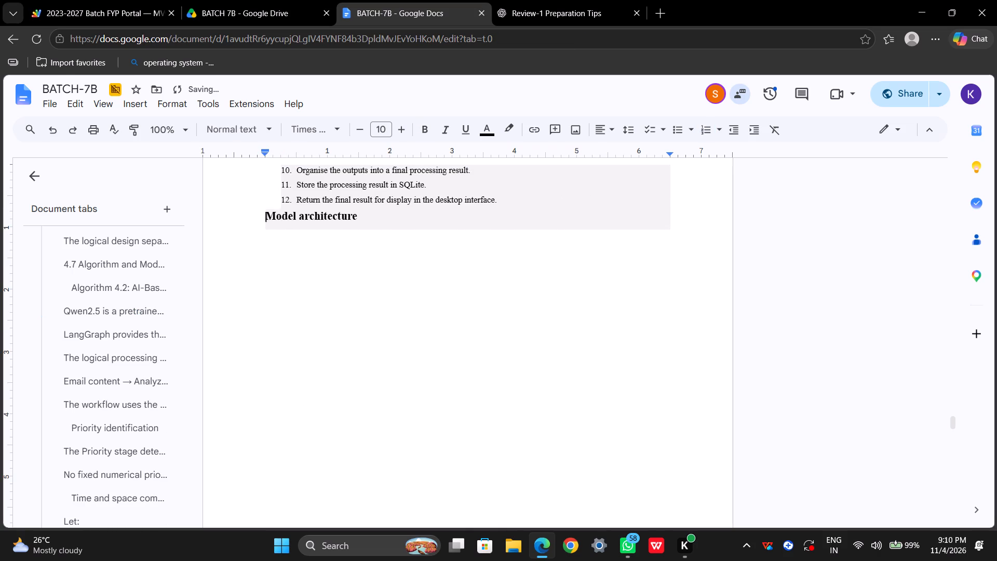
Clear all formatting from the "Model architecture" line below step 12.
left_click_drag(265, 229, 362, 224)
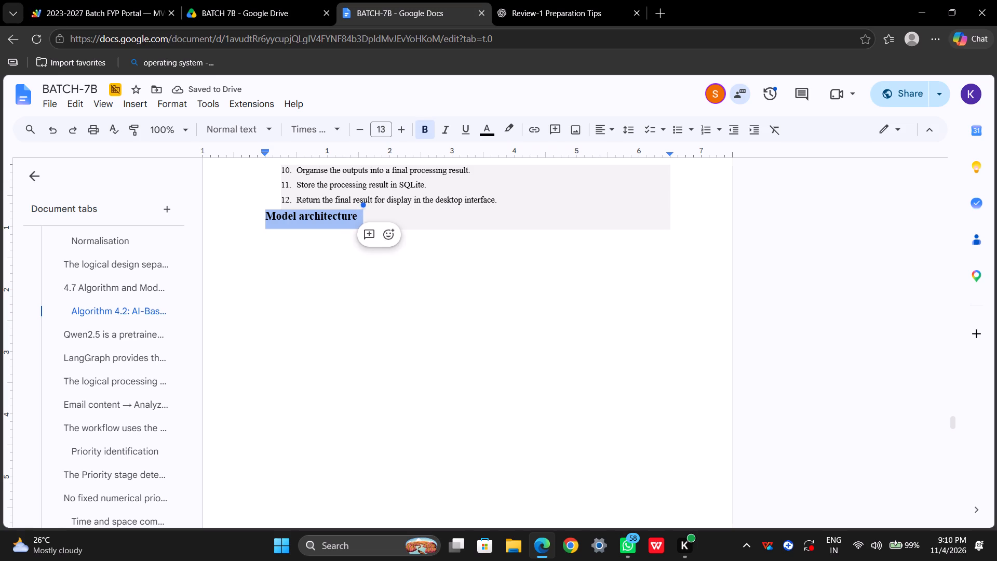
left_click(772, 135)
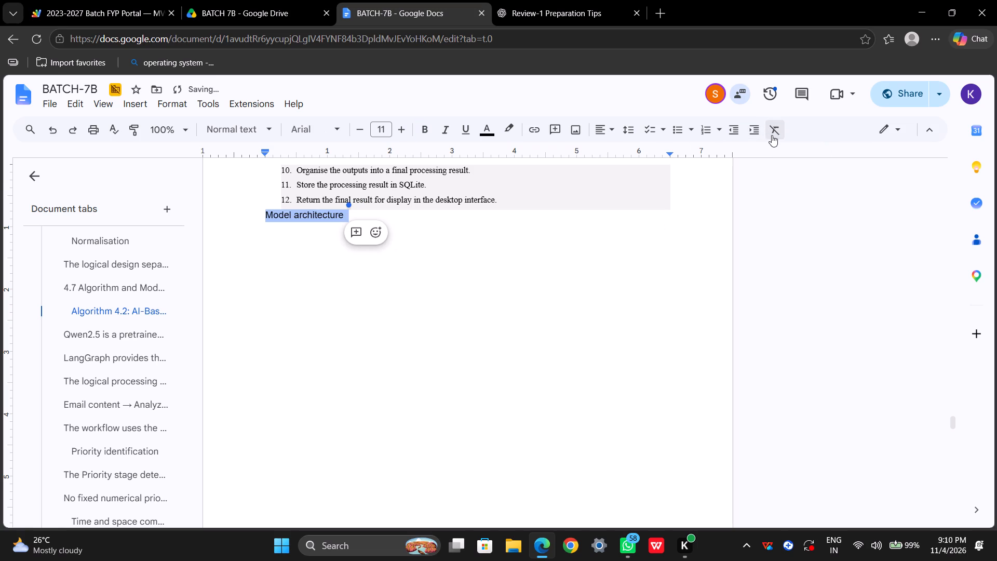
Insert an empty line between step 12 of Algorithm 4.2 and the "Model architecture" line.
left_click(265, 208)
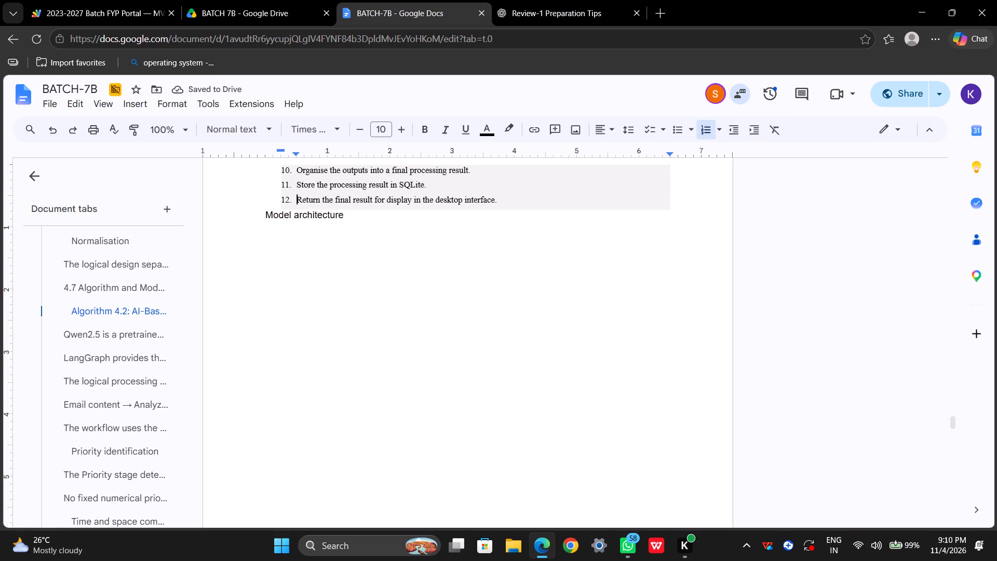
left_click(264, 209)
left_click(263, 212)
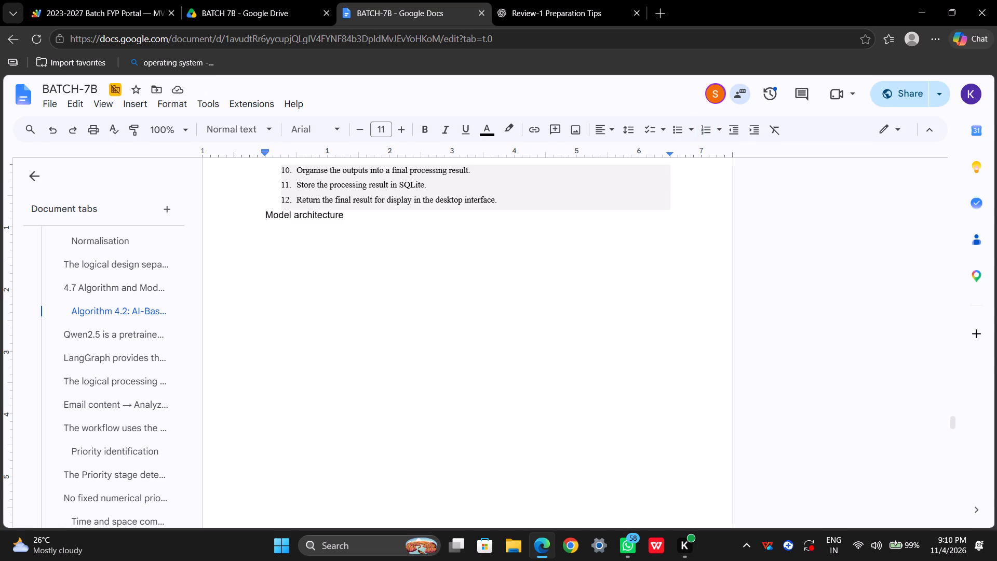
key("Return")
Make the "Model architecture" line bold.
left_click(351, 228)
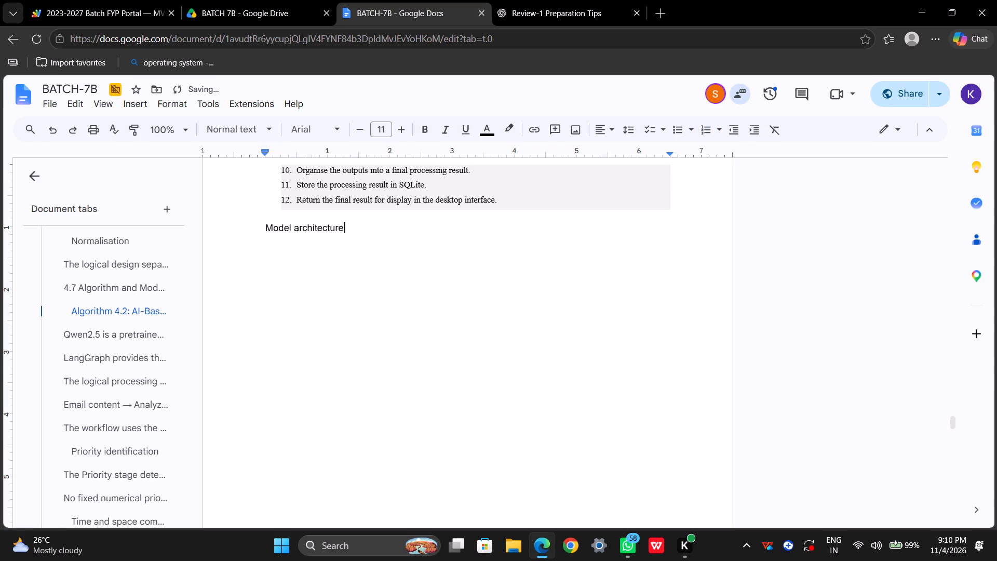
left_click_drag(351, 228, 277, 229)
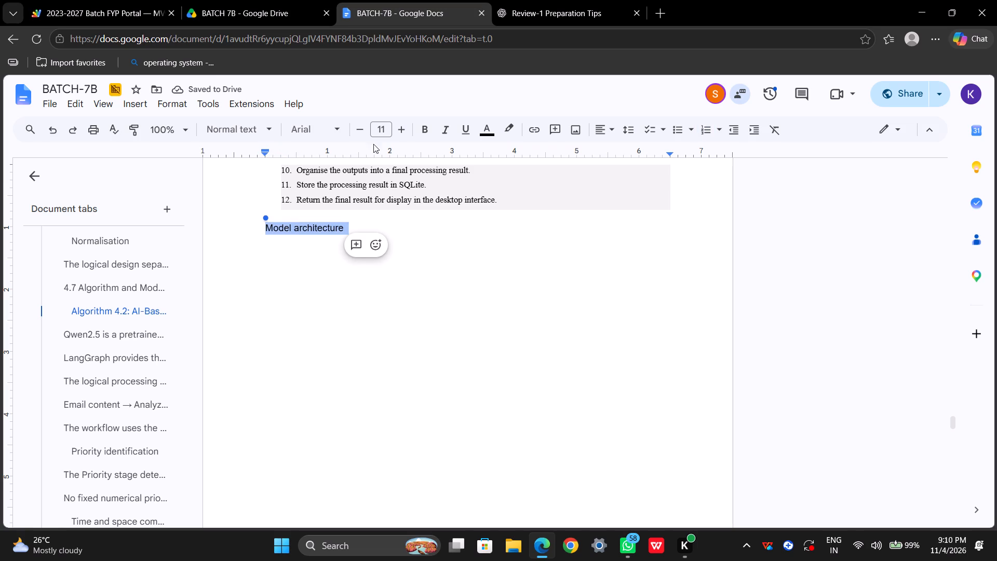
left_click(384, 128)
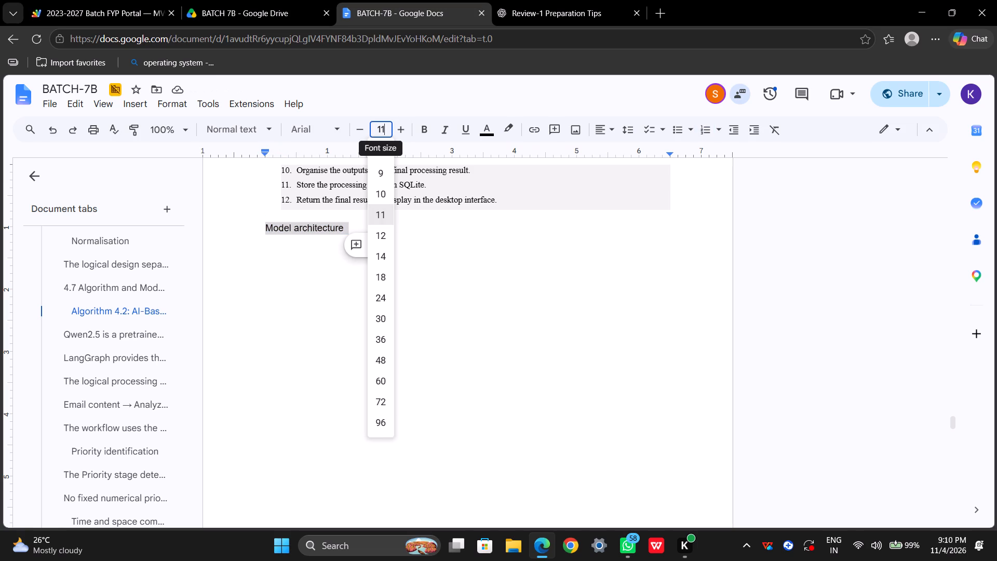
type("13")
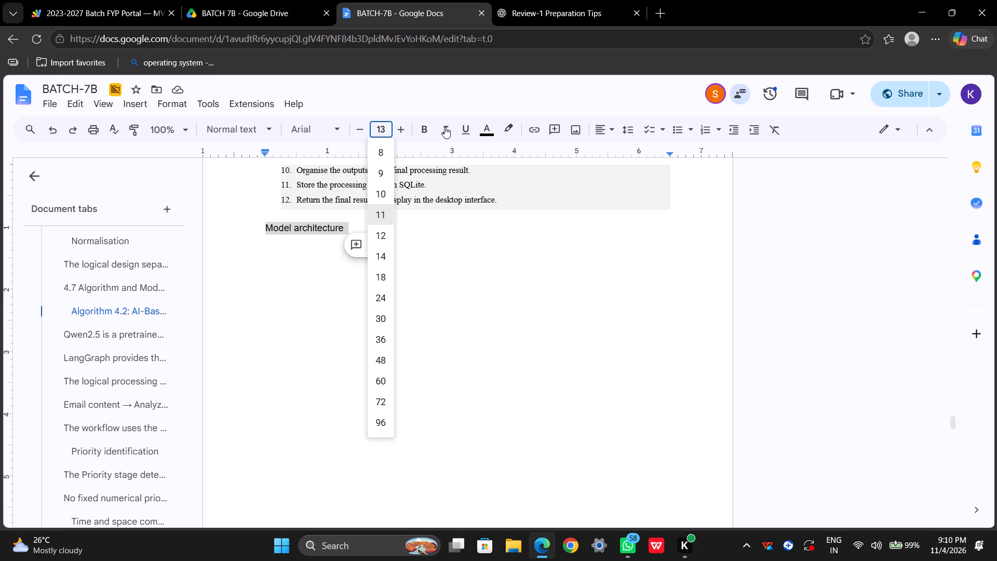
left_click(427, 129)
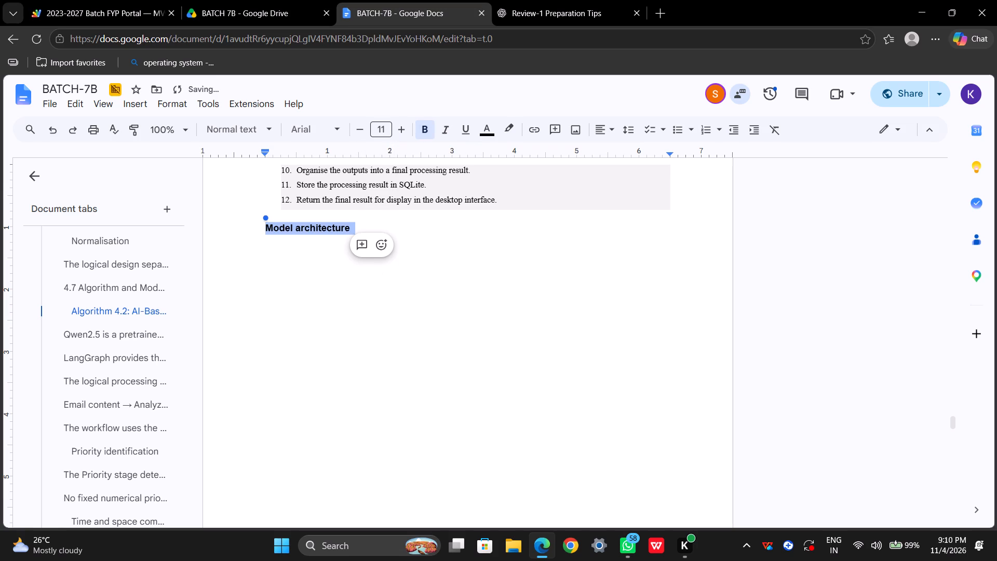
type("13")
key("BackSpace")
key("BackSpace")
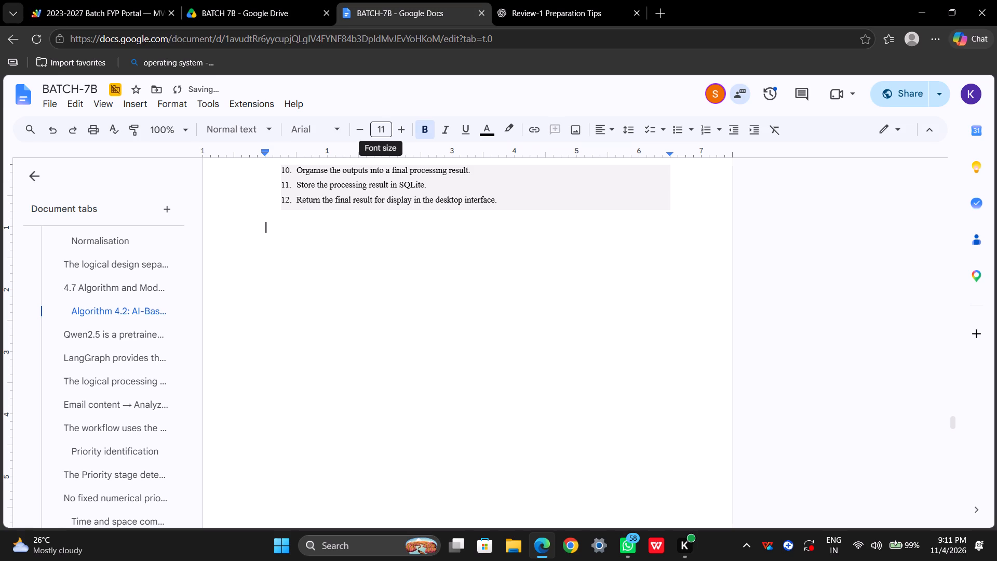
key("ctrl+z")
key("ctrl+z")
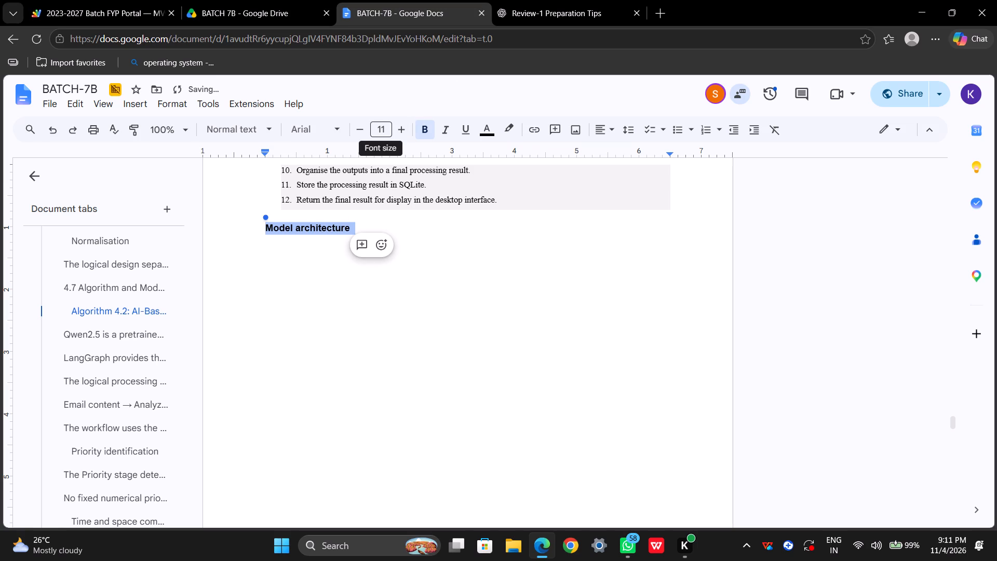
Set the font size of the bold "Model architecture" line to 13.
left_click(384, 130)
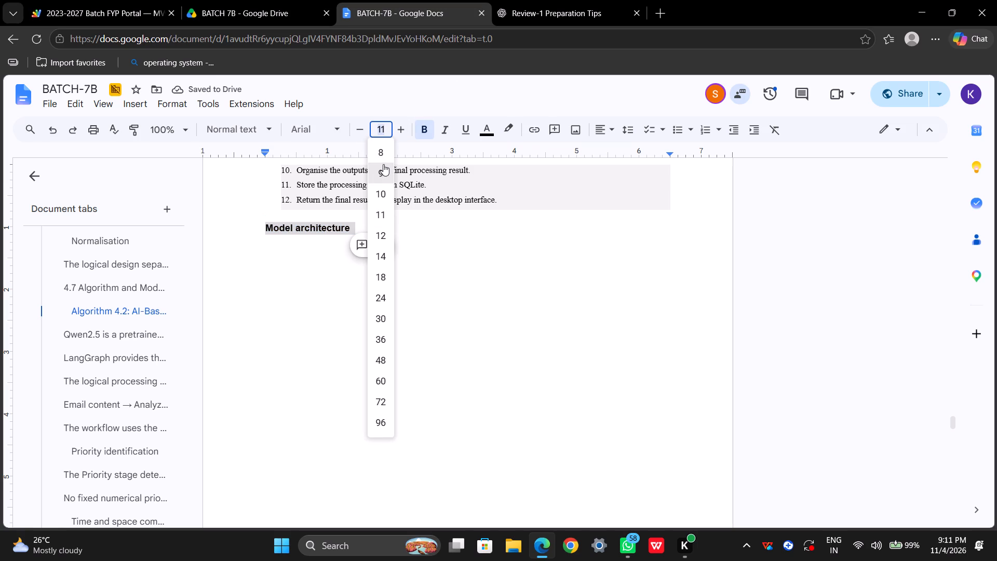
type("13")
key("Return")
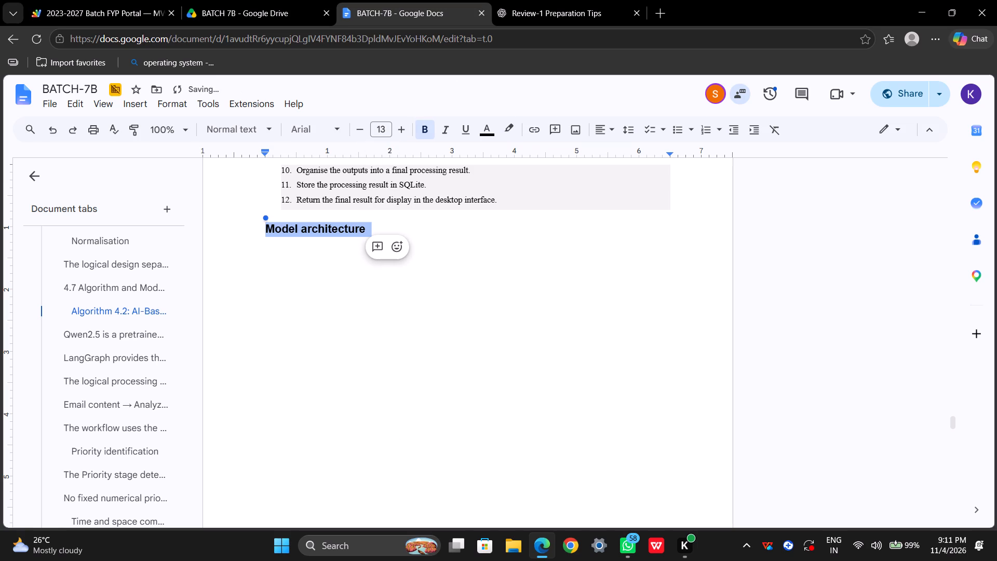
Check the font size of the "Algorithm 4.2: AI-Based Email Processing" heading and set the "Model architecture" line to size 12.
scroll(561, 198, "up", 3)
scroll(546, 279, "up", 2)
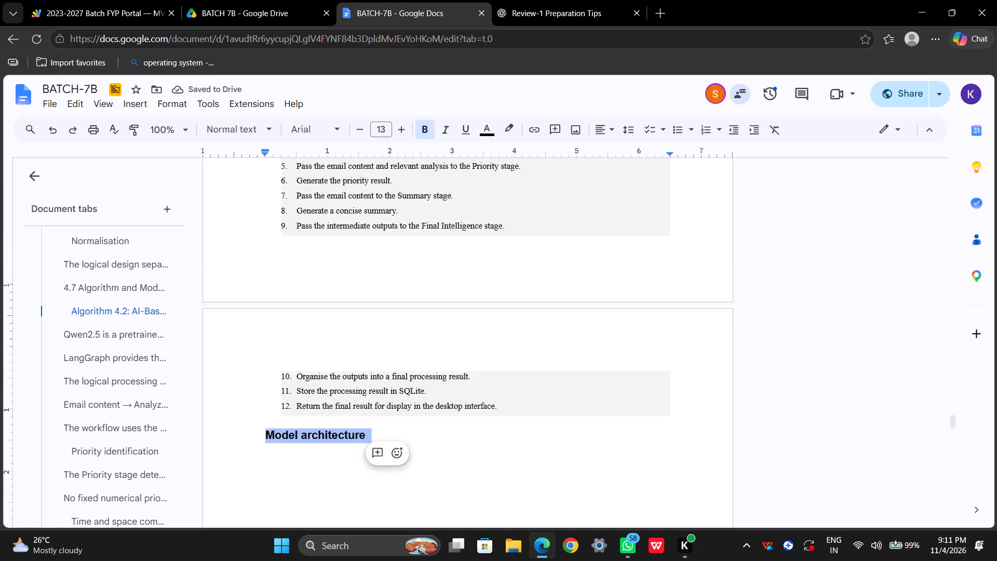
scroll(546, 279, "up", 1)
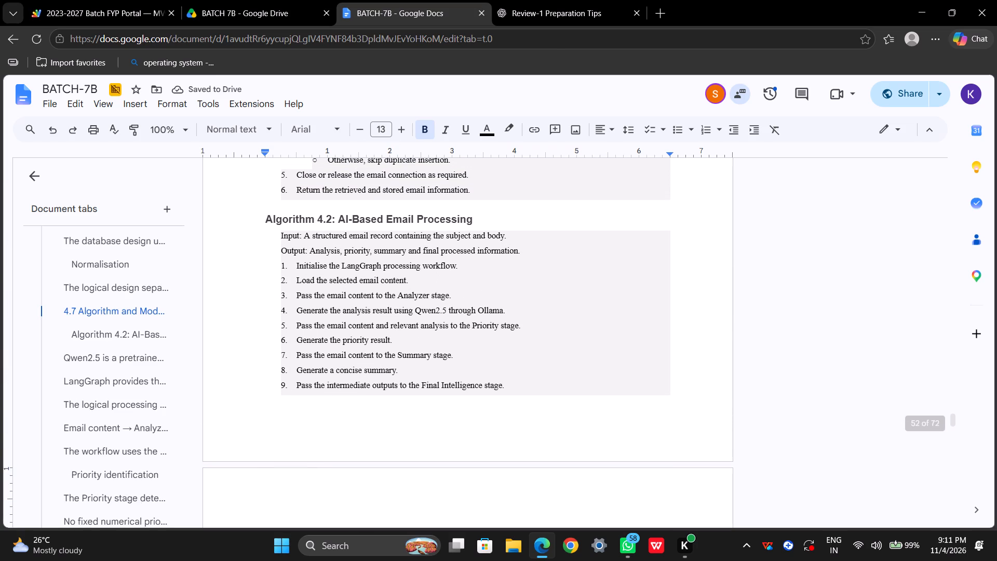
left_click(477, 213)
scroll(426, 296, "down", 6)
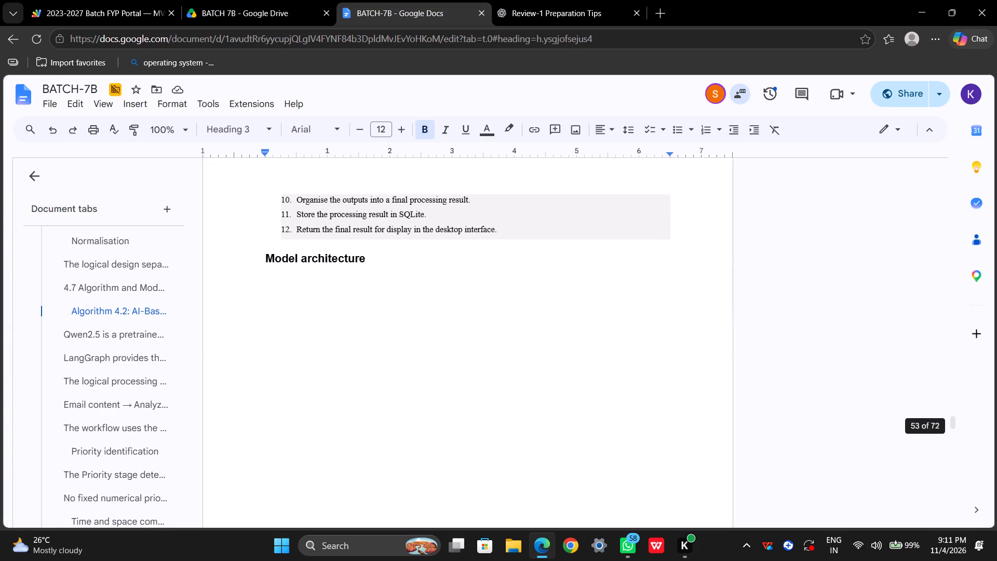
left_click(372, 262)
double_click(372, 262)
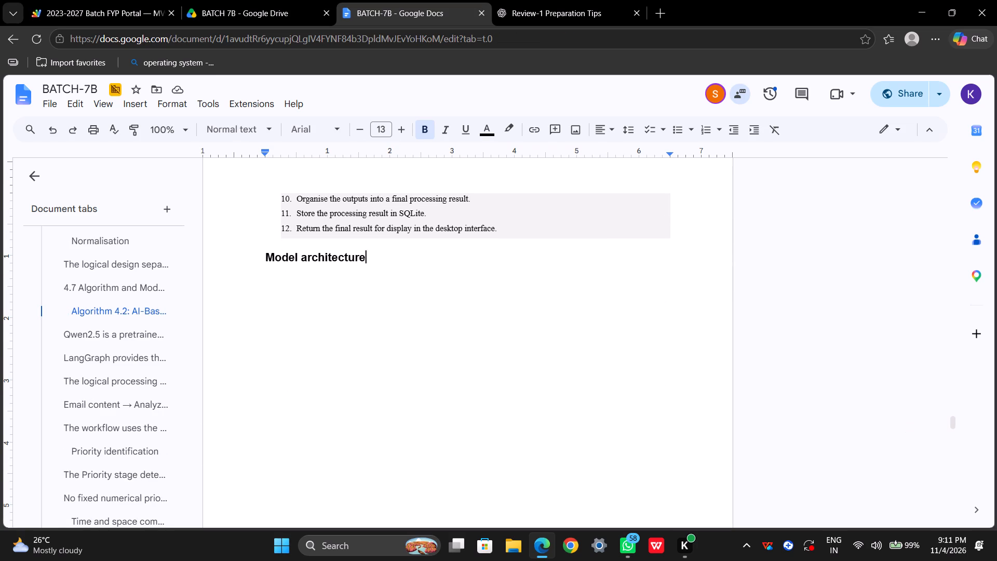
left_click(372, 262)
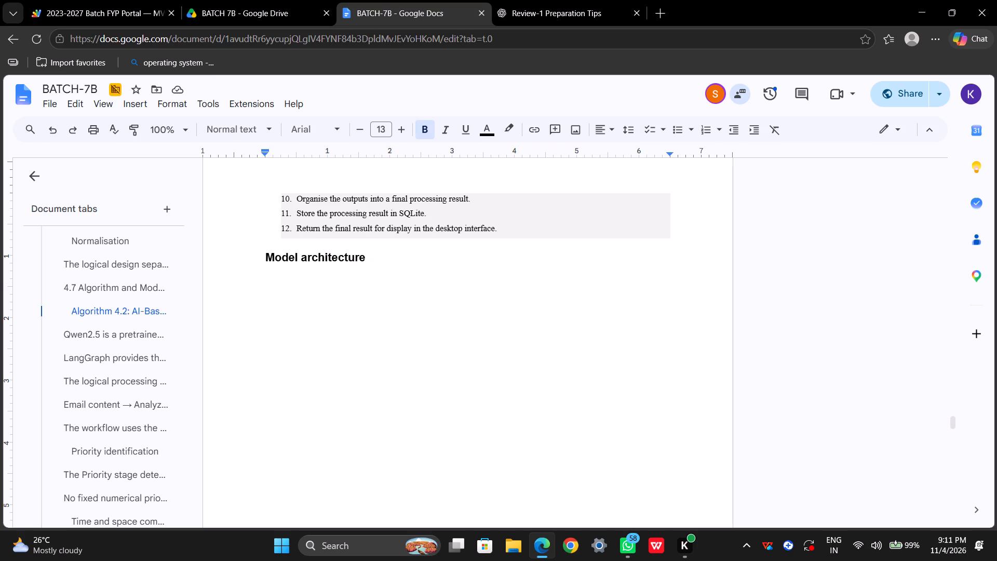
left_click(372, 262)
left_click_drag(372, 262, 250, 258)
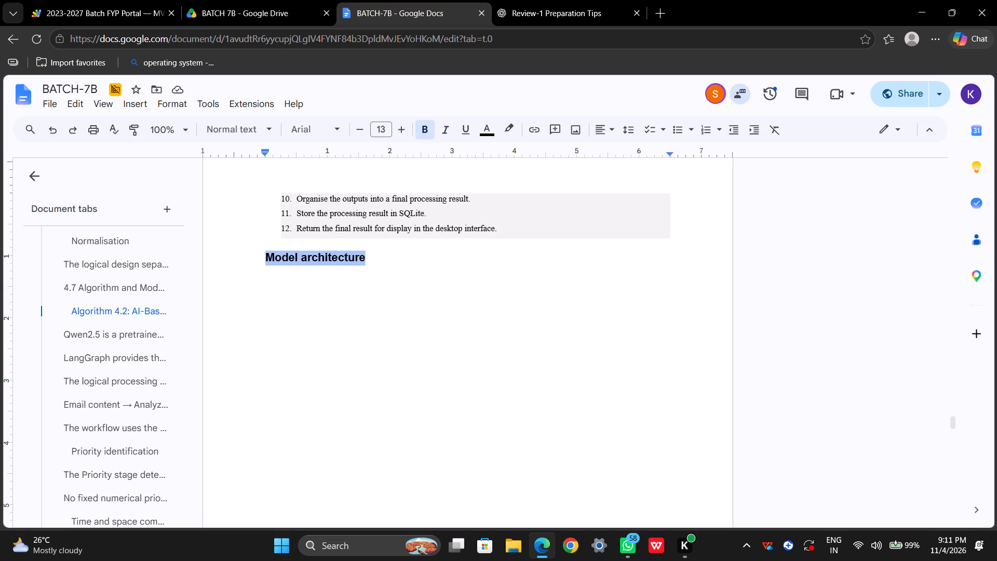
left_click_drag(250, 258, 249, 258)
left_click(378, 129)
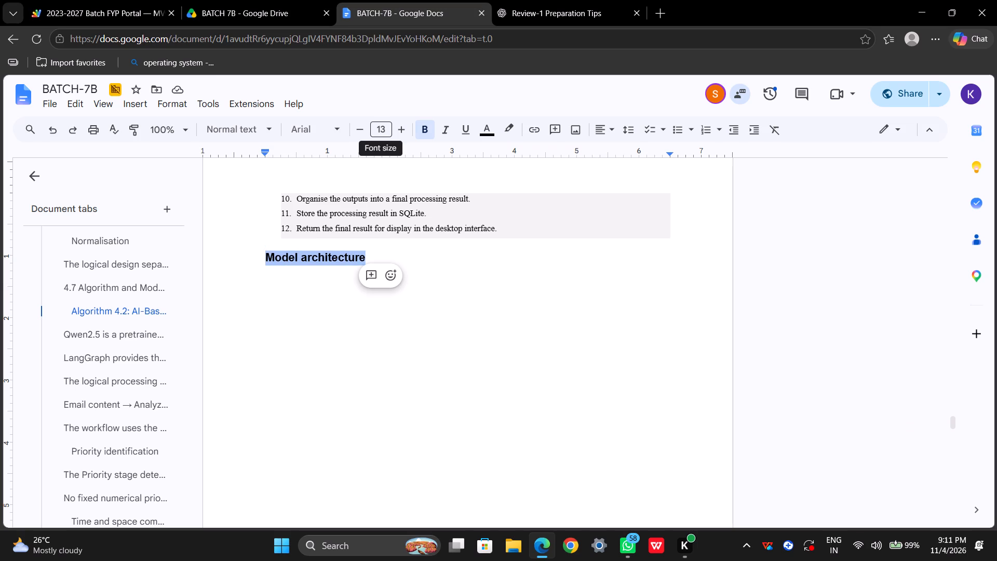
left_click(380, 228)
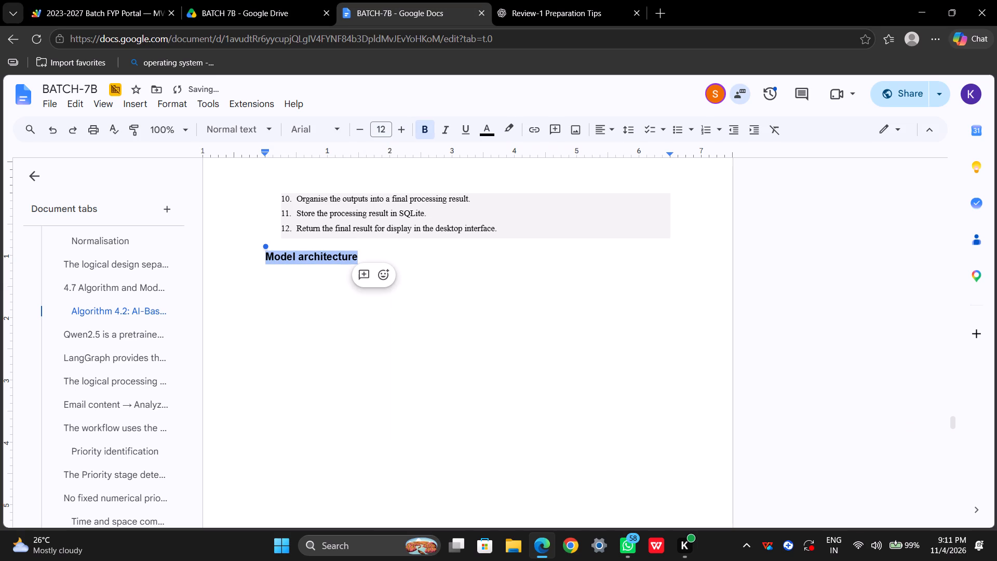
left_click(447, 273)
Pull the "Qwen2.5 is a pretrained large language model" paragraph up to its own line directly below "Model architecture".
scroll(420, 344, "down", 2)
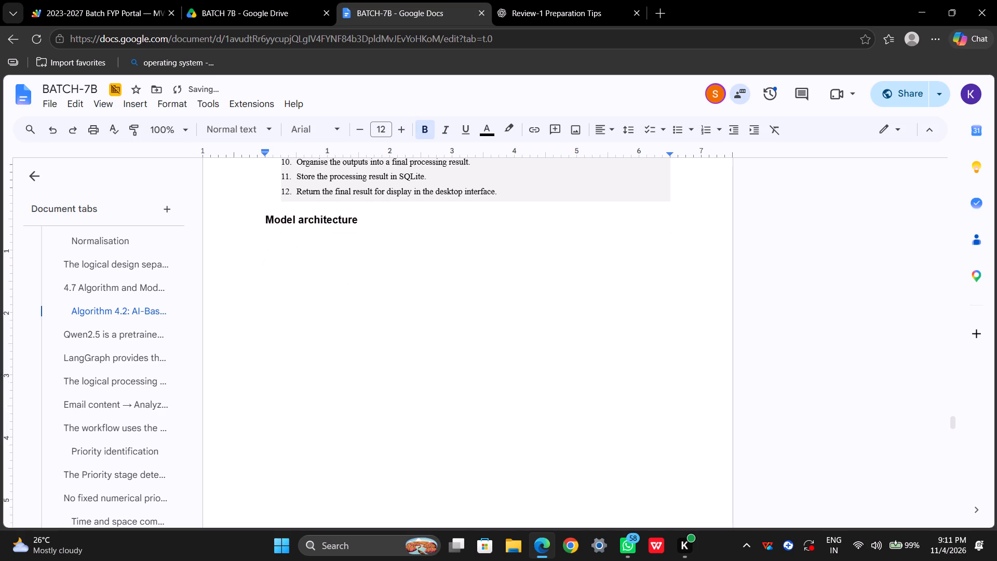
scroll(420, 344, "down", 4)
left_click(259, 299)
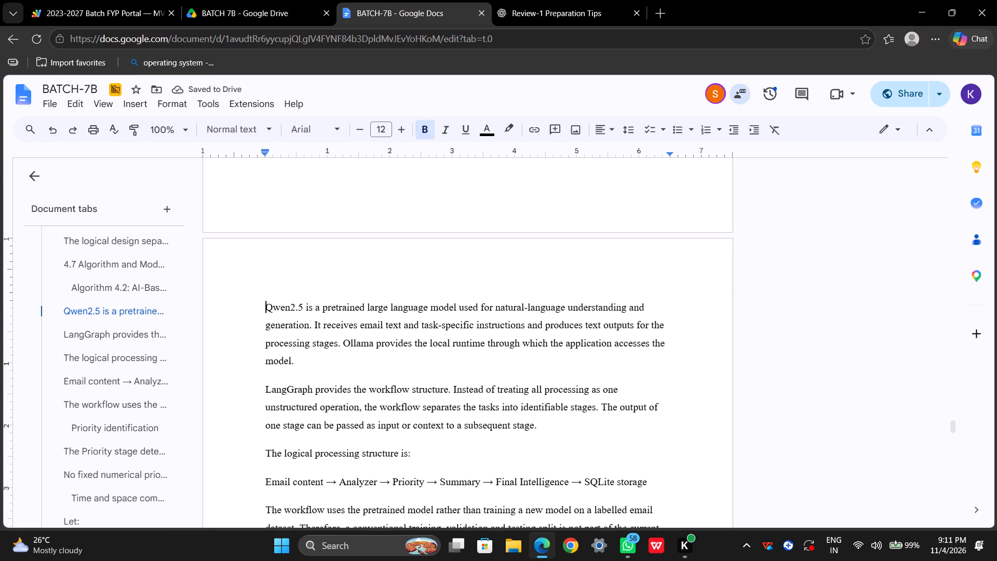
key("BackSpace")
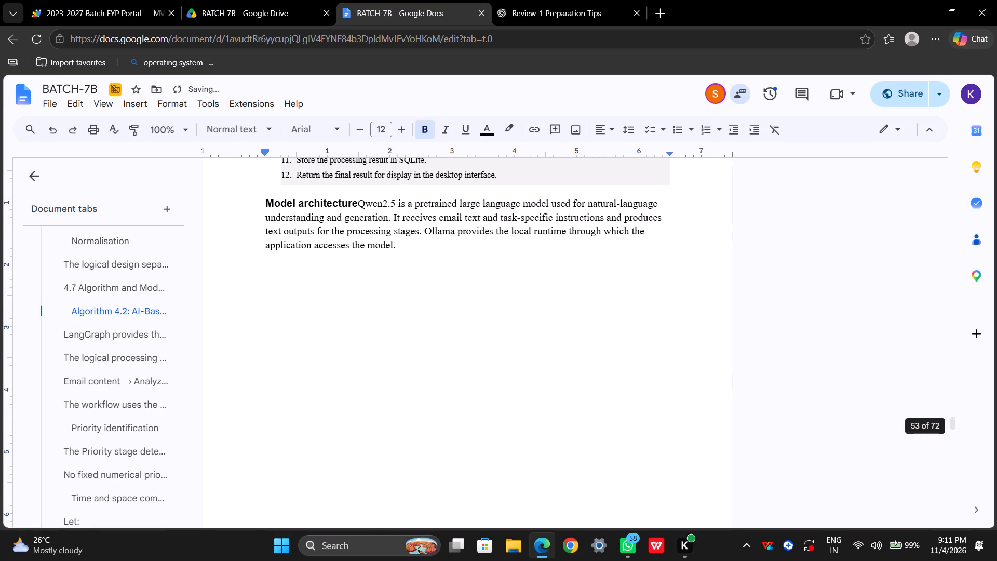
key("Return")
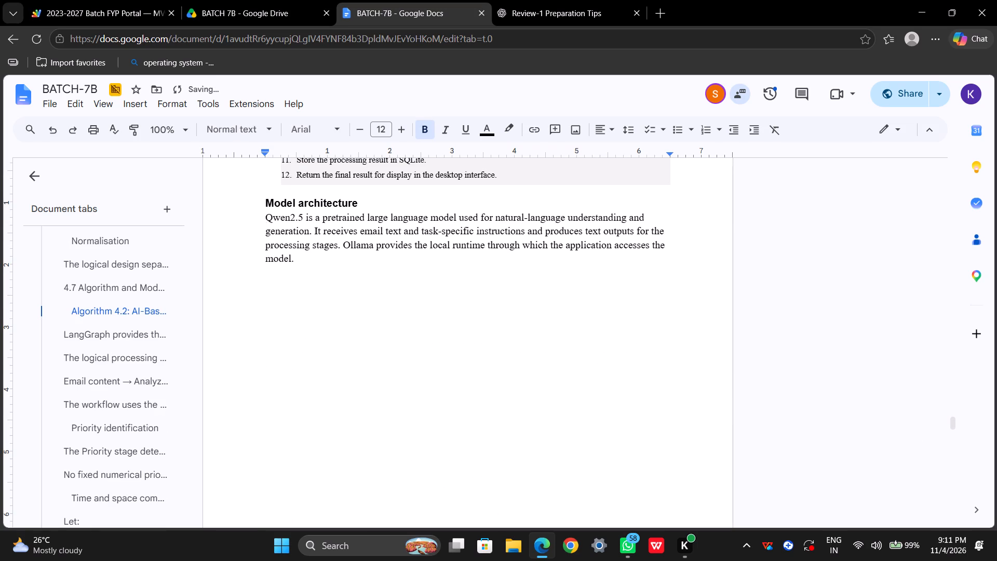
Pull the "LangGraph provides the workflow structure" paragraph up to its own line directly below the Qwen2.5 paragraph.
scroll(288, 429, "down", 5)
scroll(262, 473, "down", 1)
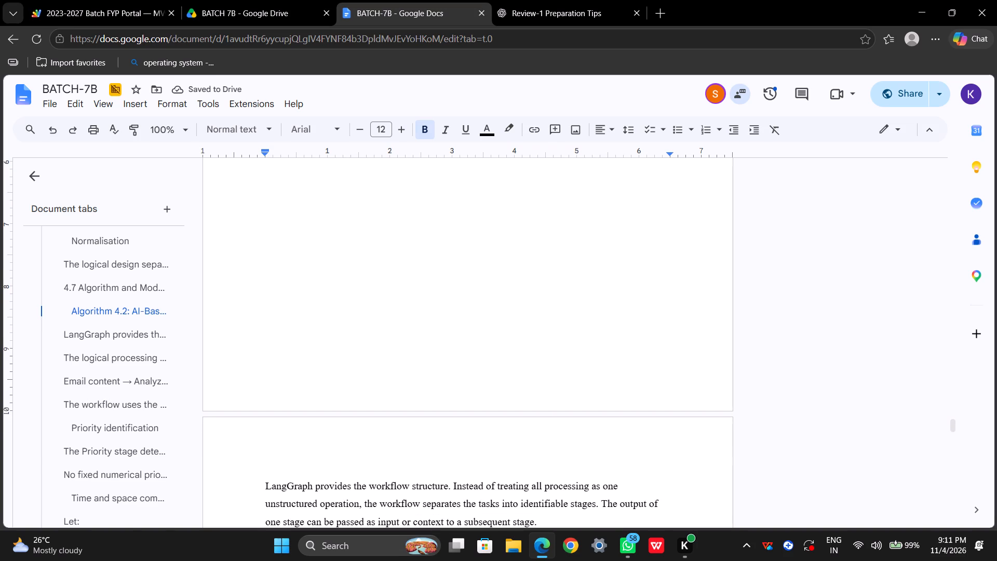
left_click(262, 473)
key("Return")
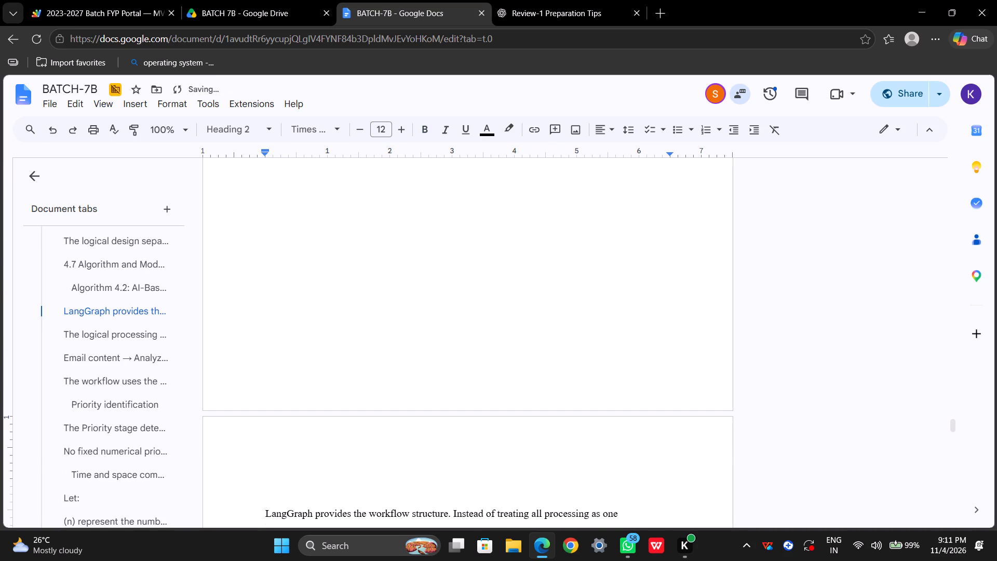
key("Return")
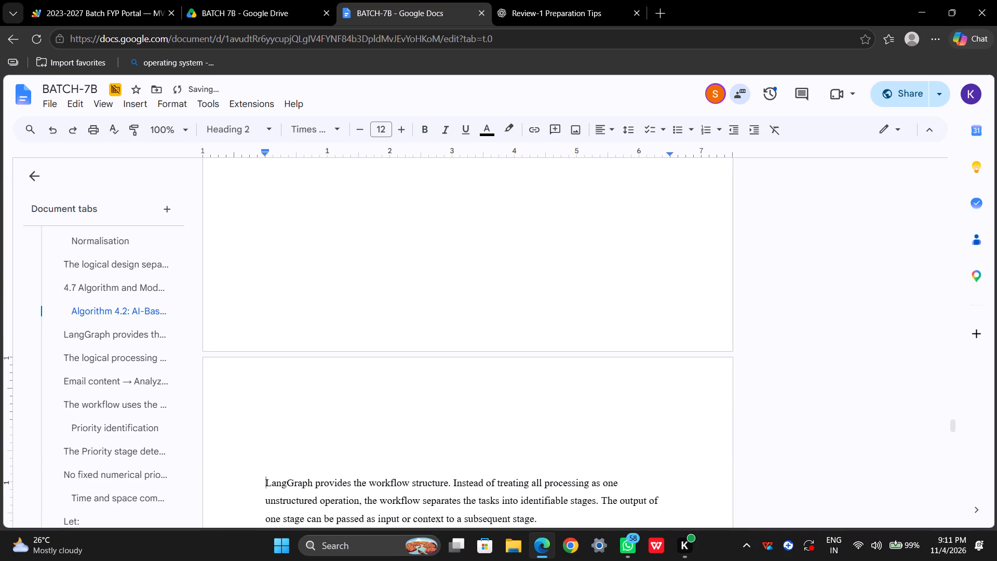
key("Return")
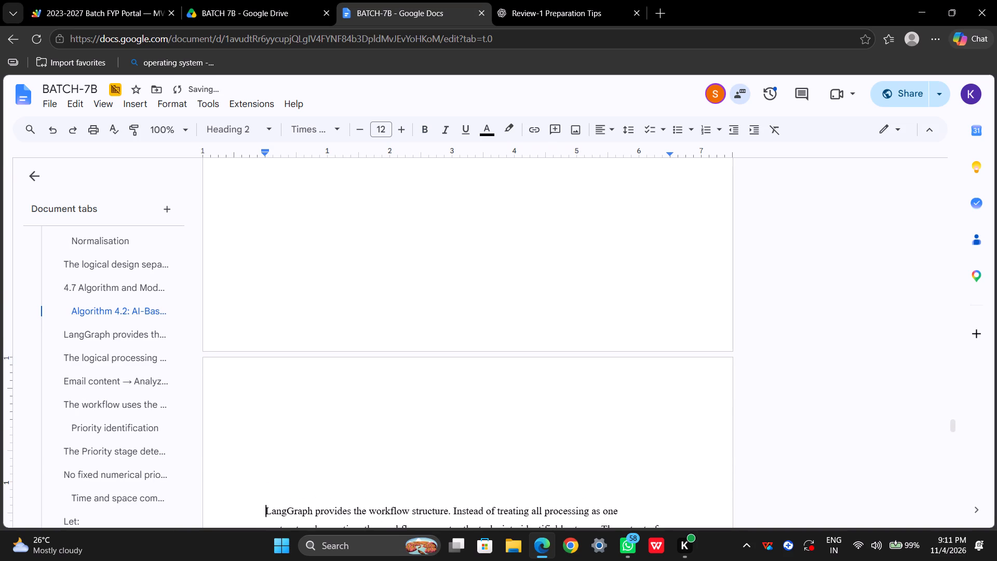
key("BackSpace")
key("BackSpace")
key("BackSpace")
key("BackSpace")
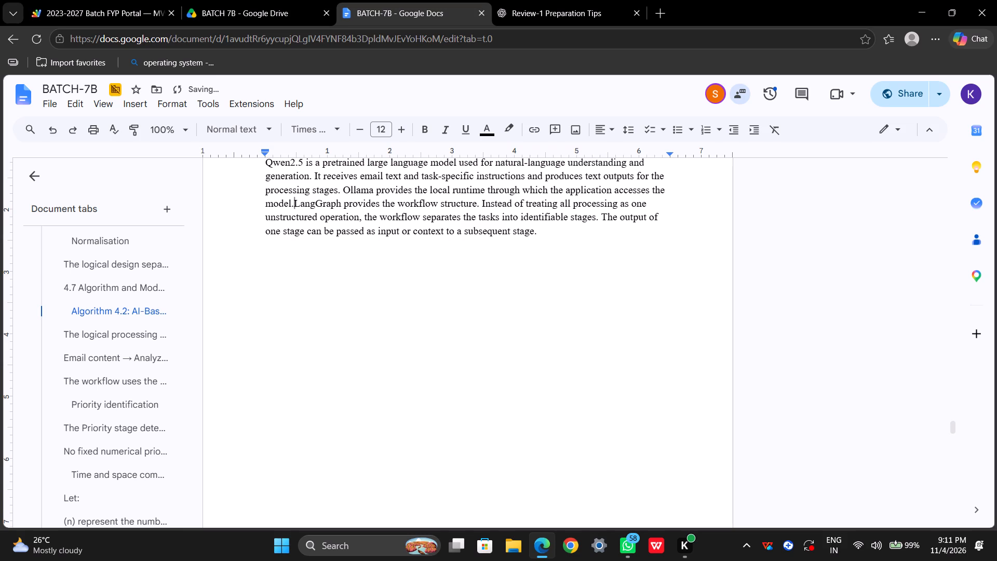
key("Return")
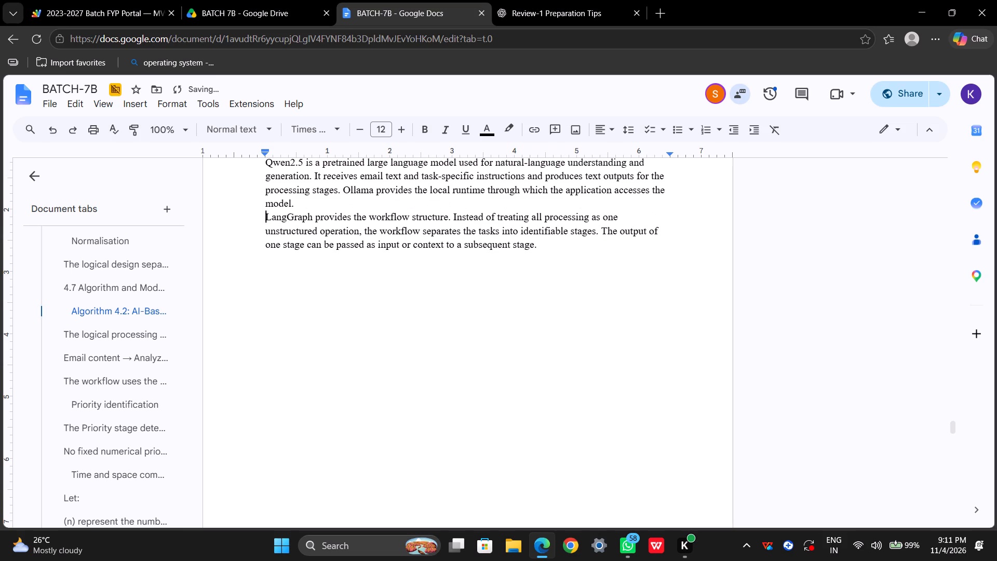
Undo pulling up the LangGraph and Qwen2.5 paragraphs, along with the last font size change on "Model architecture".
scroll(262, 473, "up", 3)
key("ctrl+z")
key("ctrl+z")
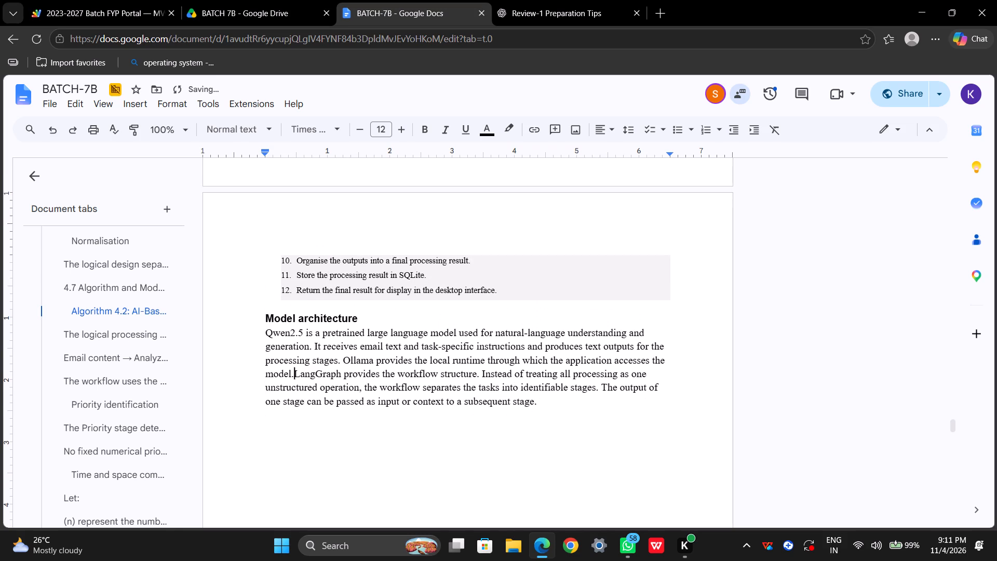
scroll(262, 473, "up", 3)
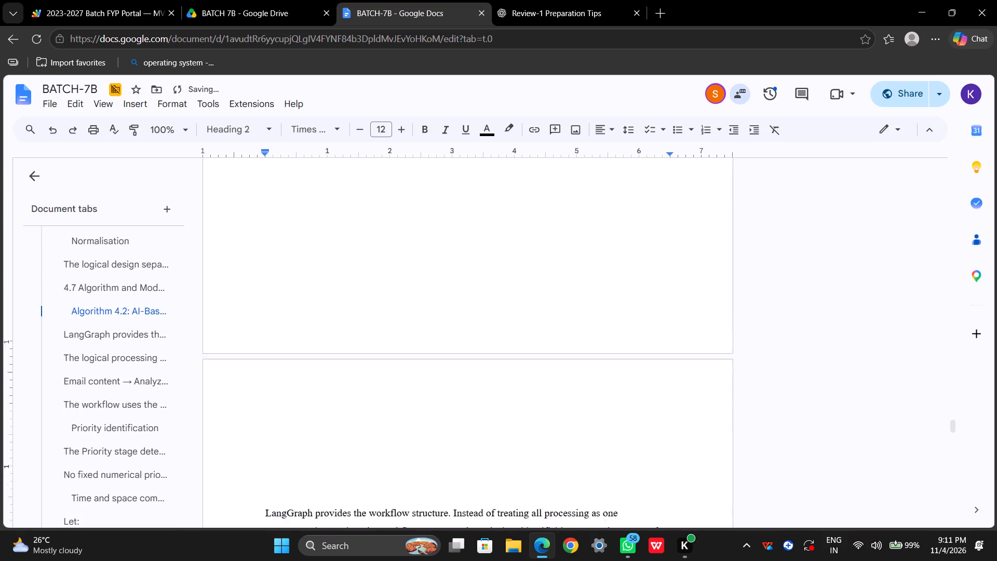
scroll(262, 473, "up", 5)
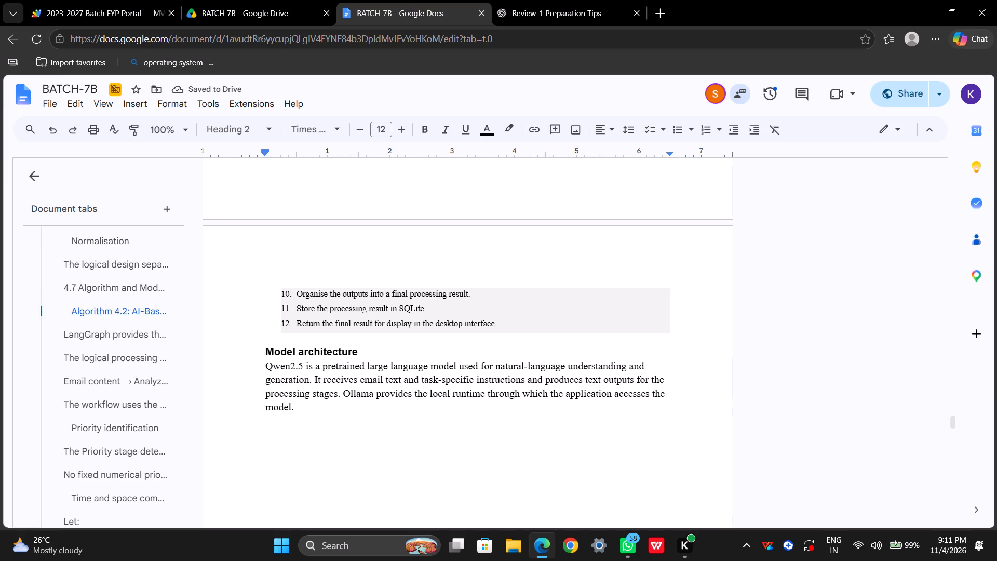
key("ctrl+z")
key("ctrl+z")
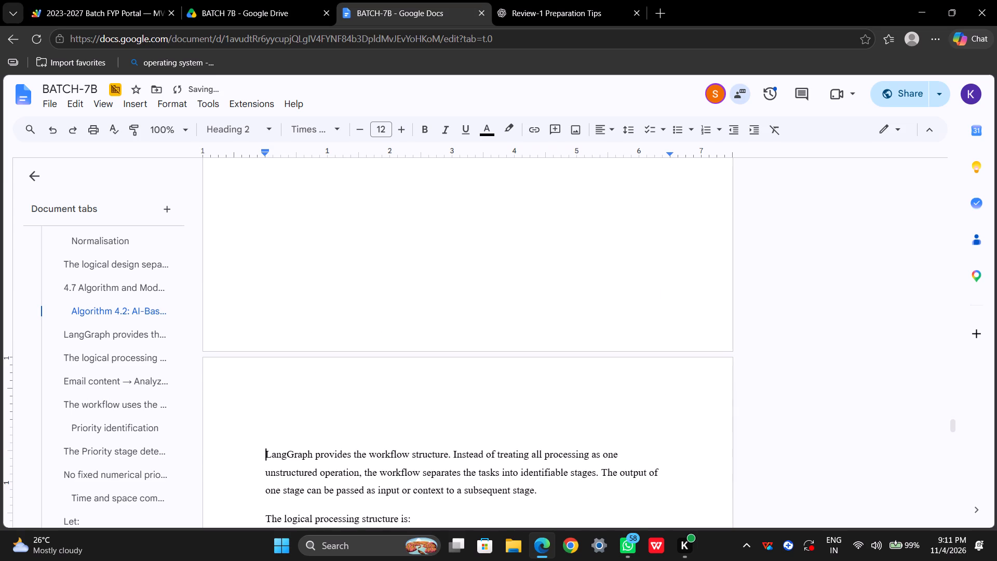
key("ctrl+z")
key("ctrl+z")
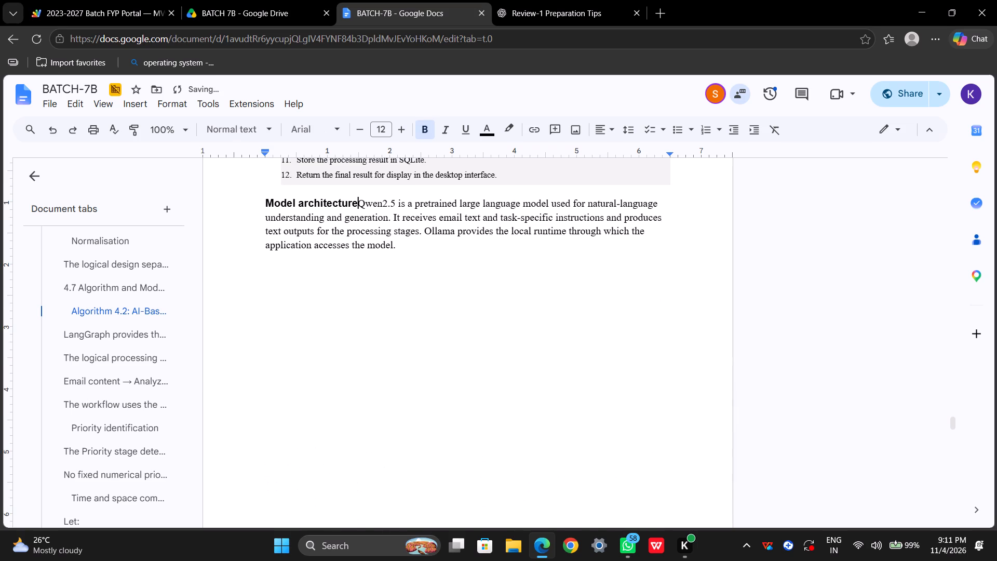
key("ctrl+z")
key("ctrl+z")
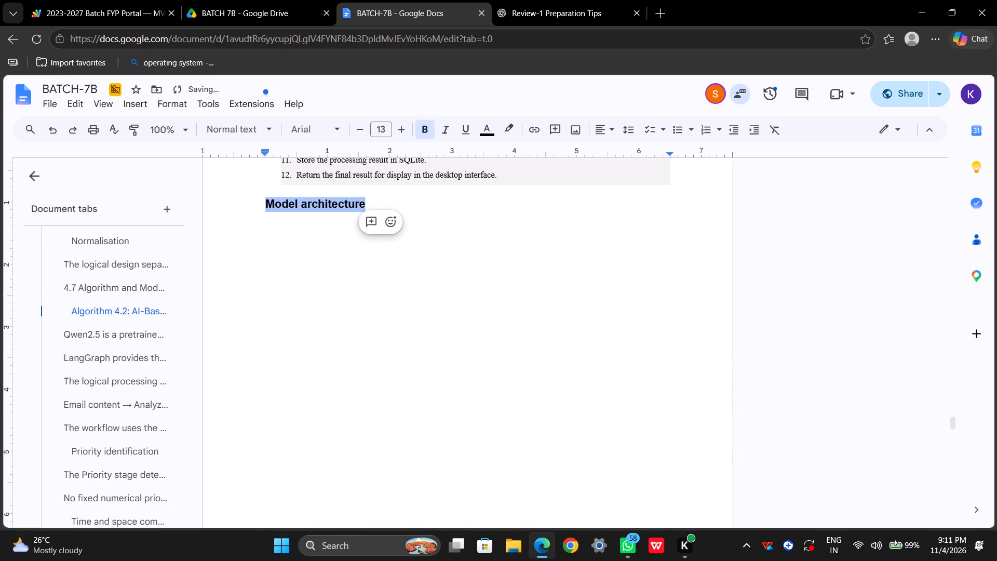
Cut the text from the "Qwen2.5 is a pretrained large language model" paragraph through the storage requirement paragraph before section 4.8.
left_click(313, 413)
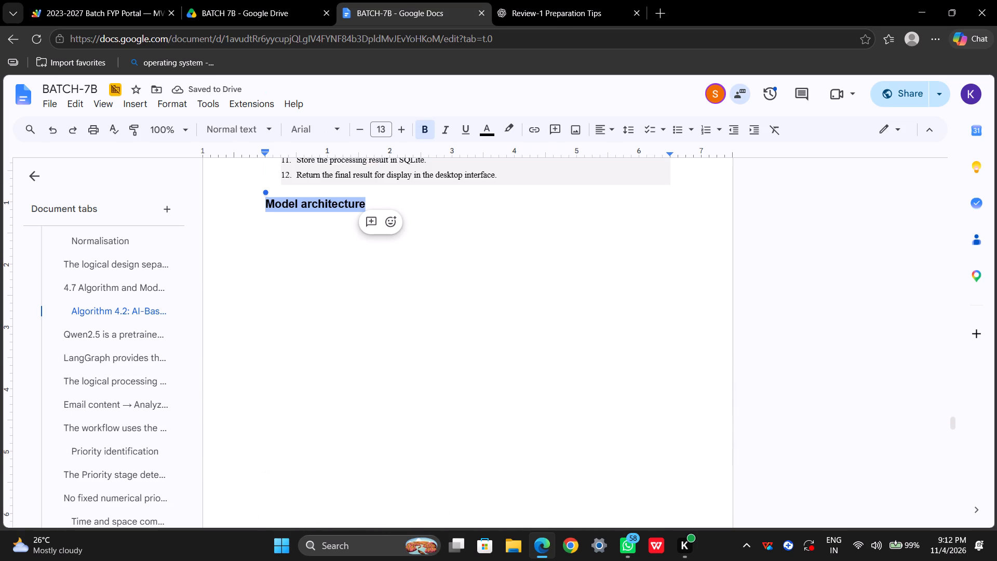
left_click(313, 413)
scroll(313, 413, "down", 5)
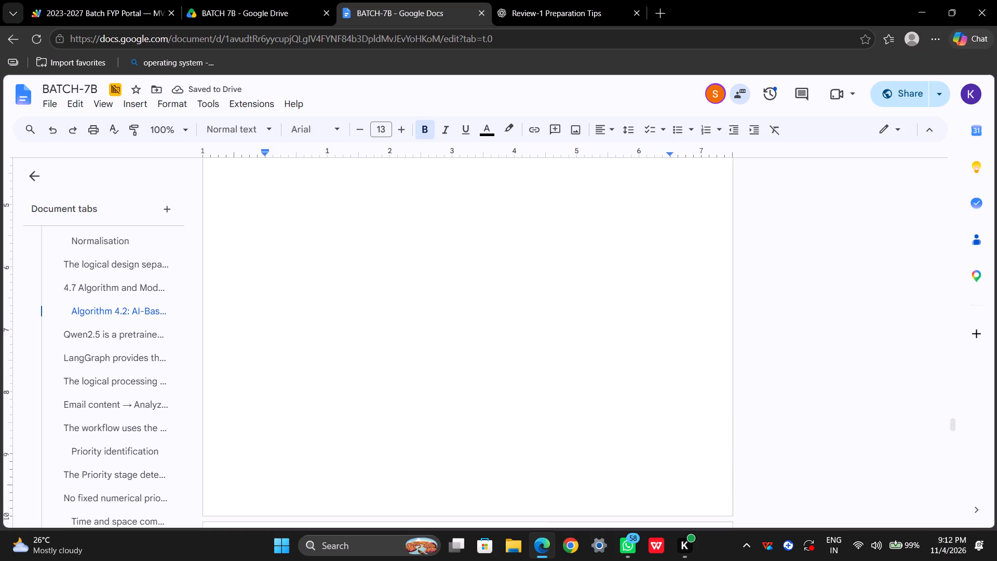
scroll(313, 413, "down", 2)
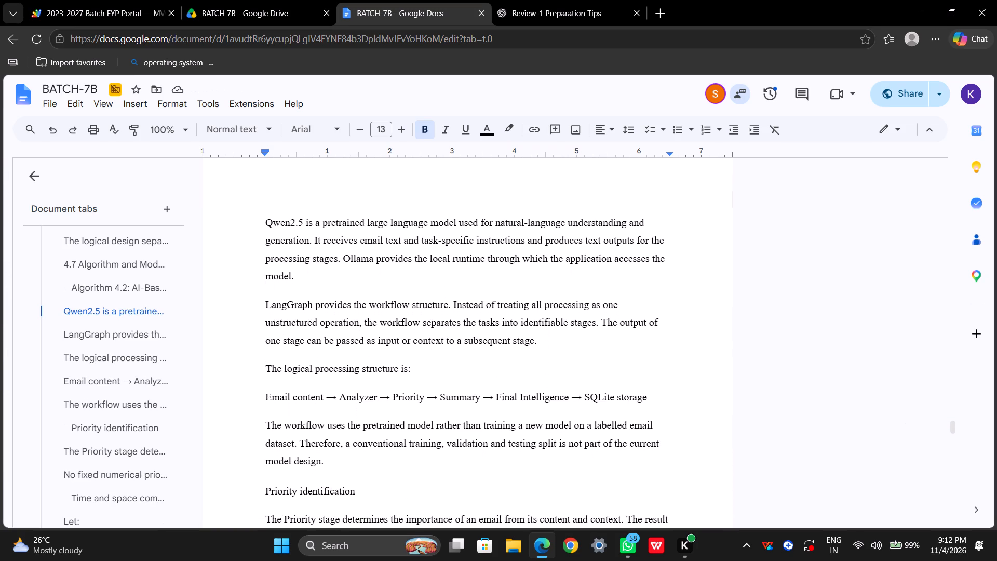
scroll(313, 413, "up", 3)
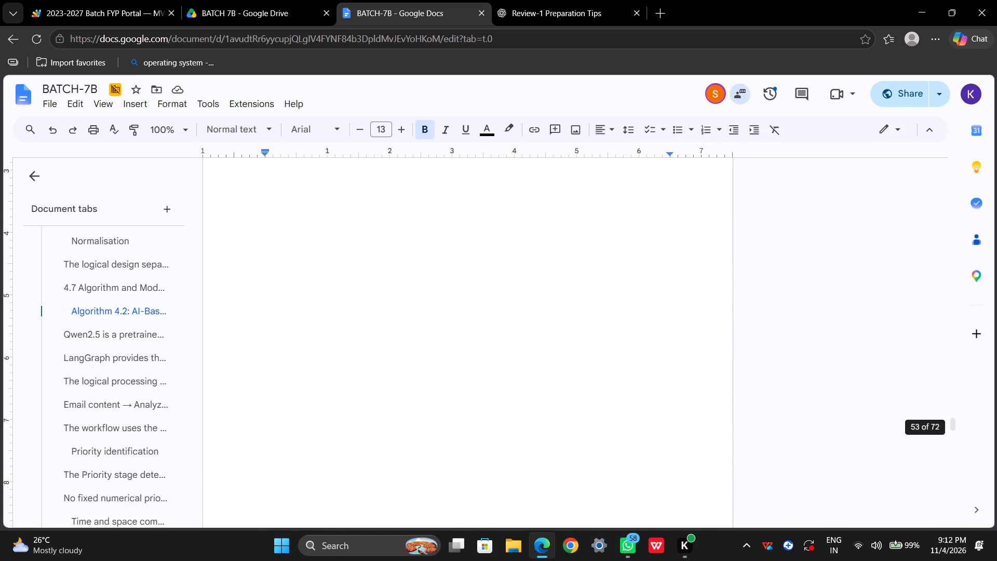
scroll(313, 413, "down", 6)
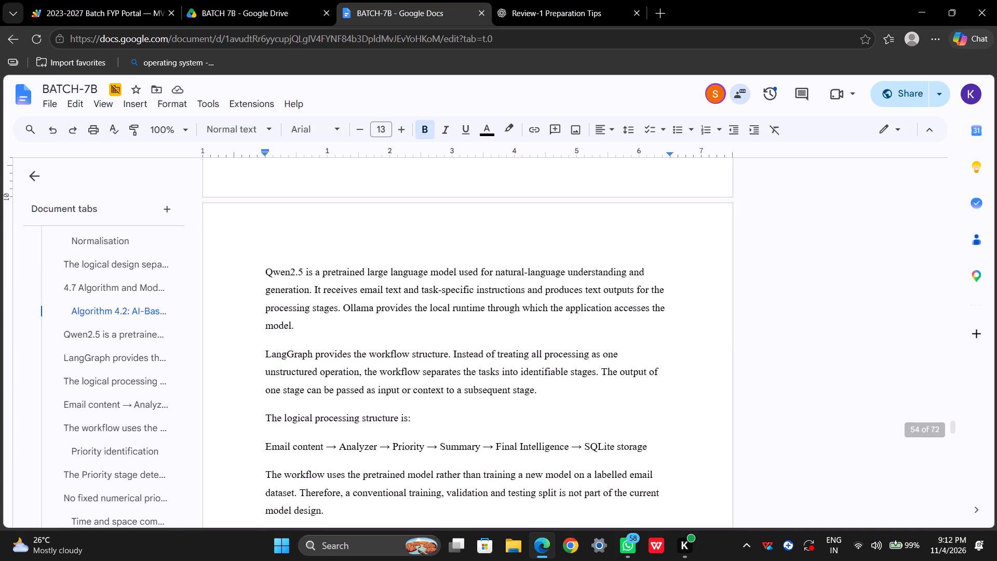
left_click_drag(258, 272, 457, 463)
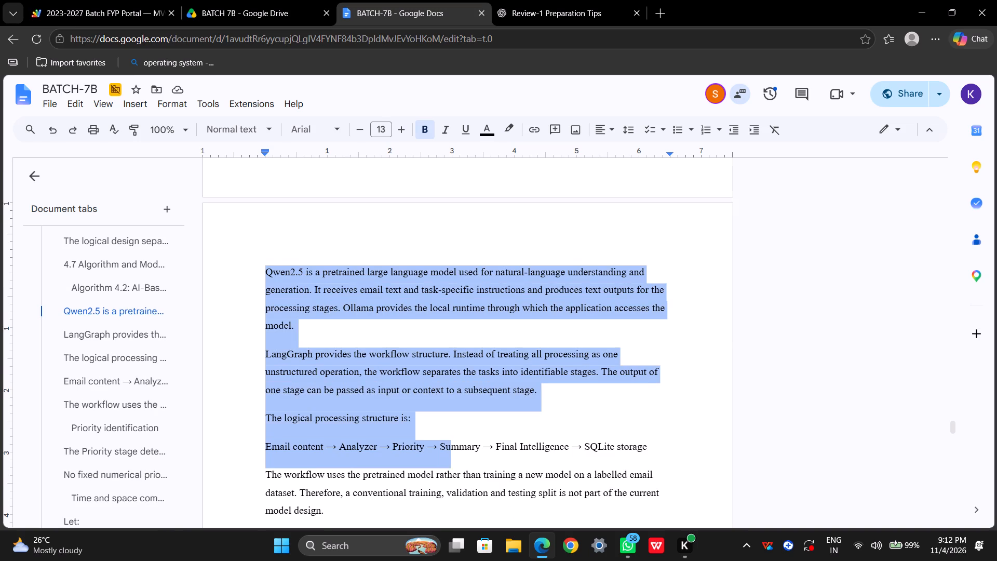
left_click_drag(457, 463, 526, 378)
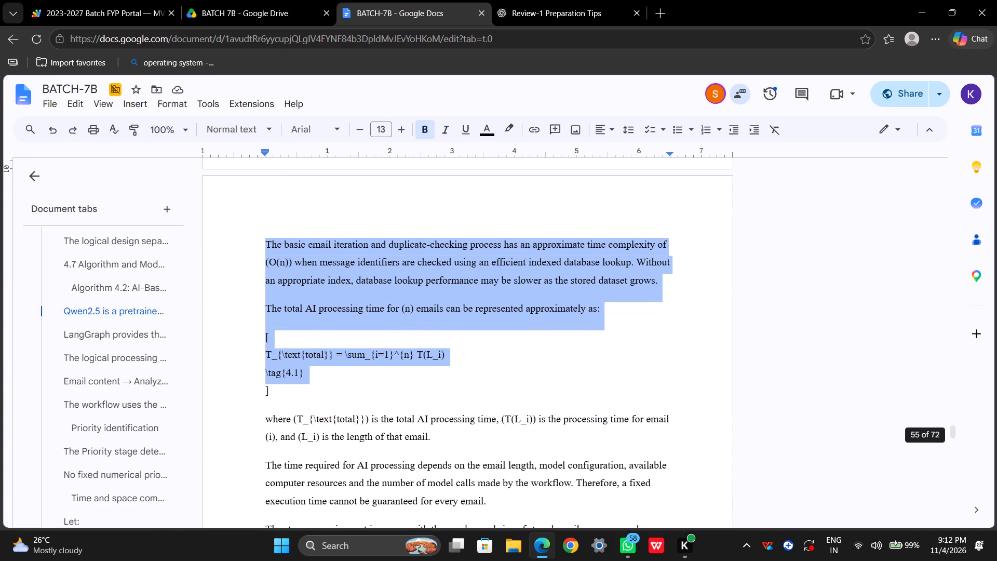
left_click_drag(526, 378, 561, 526)
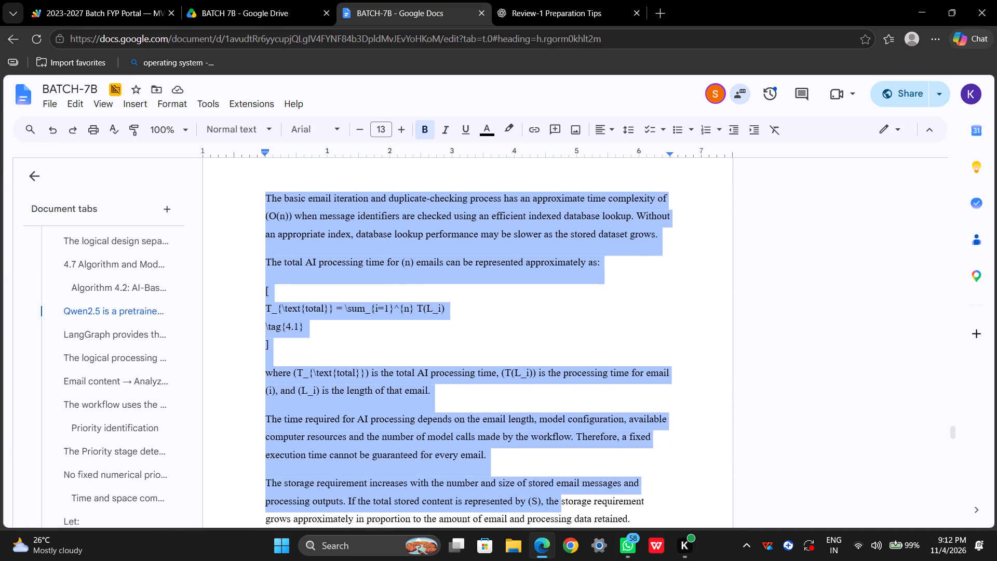
left_click_drag(561, 526, 559, 313)
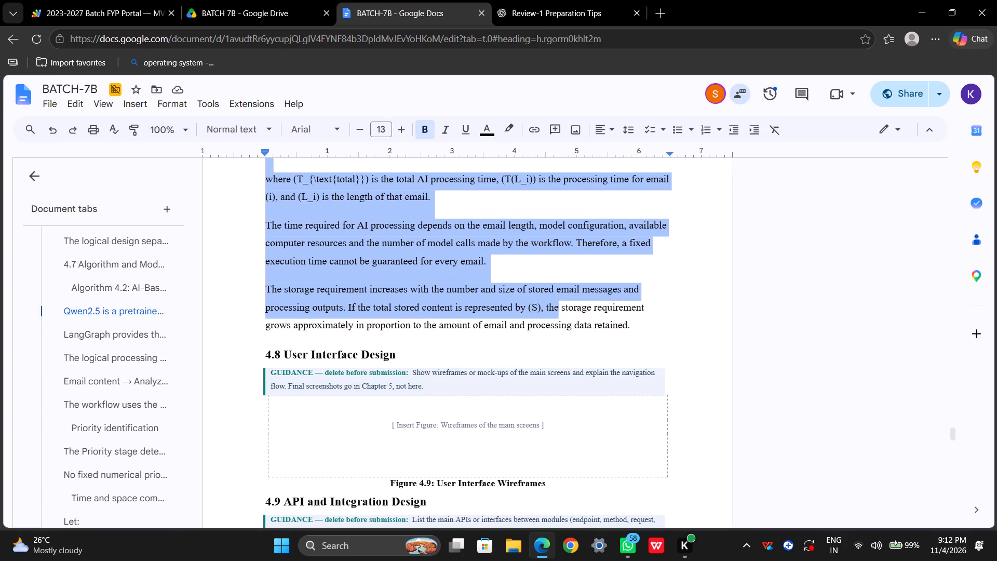
left_click_drag(559, 313, 637, 323)
scroll(637, 323, "up", 6)
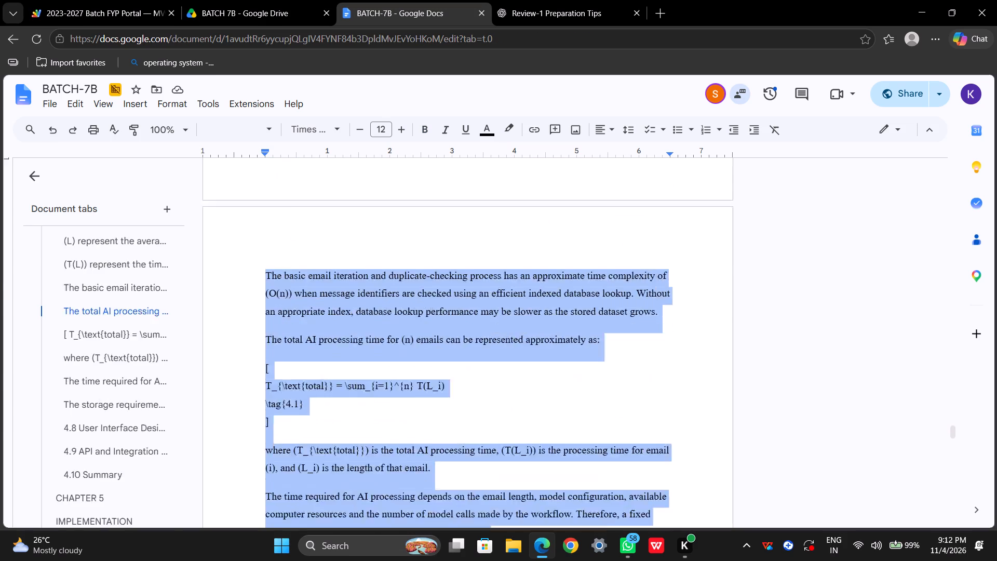
scroll(637, 323, "up", 7)
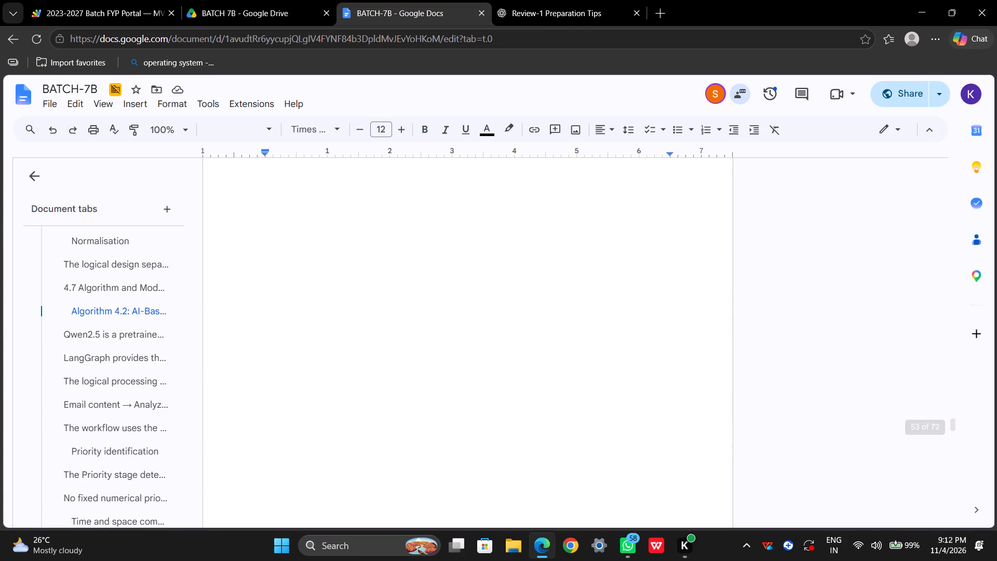
scroll(575, 389, "up", 5)
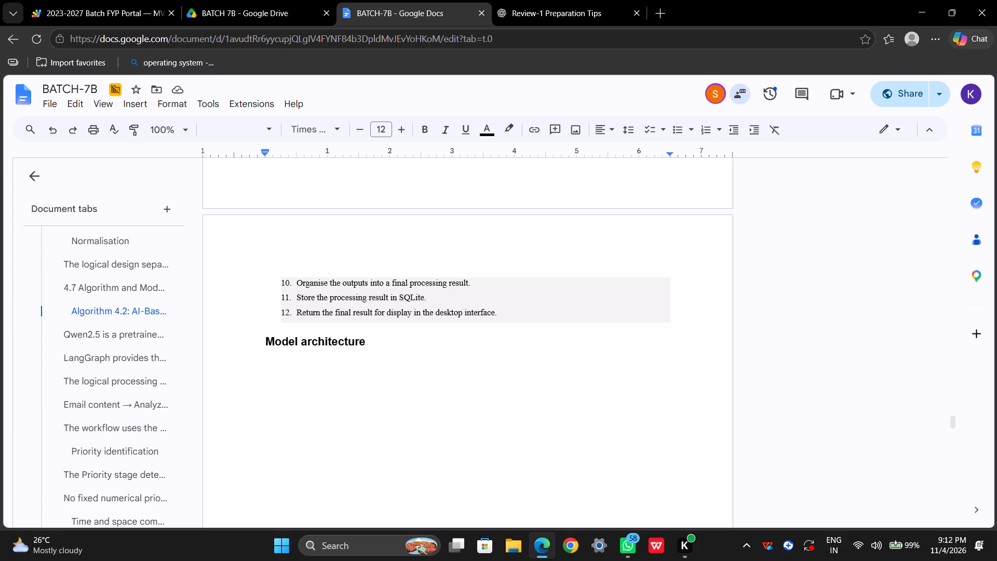
key("ctrl+x")
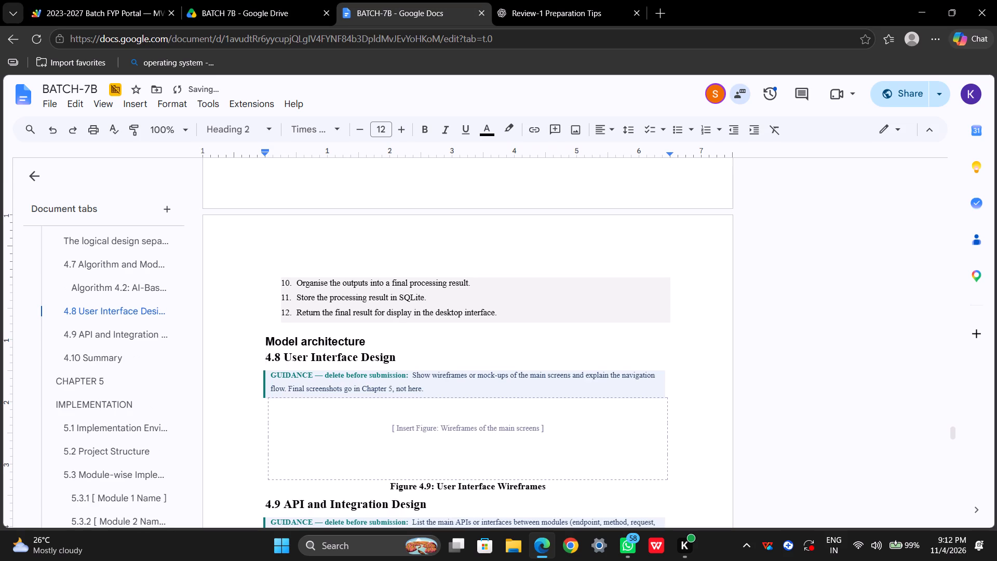
Add an empty line below "Model architecture" and set it to size 12 without bold.
left_click(370, 348)
key("Return")
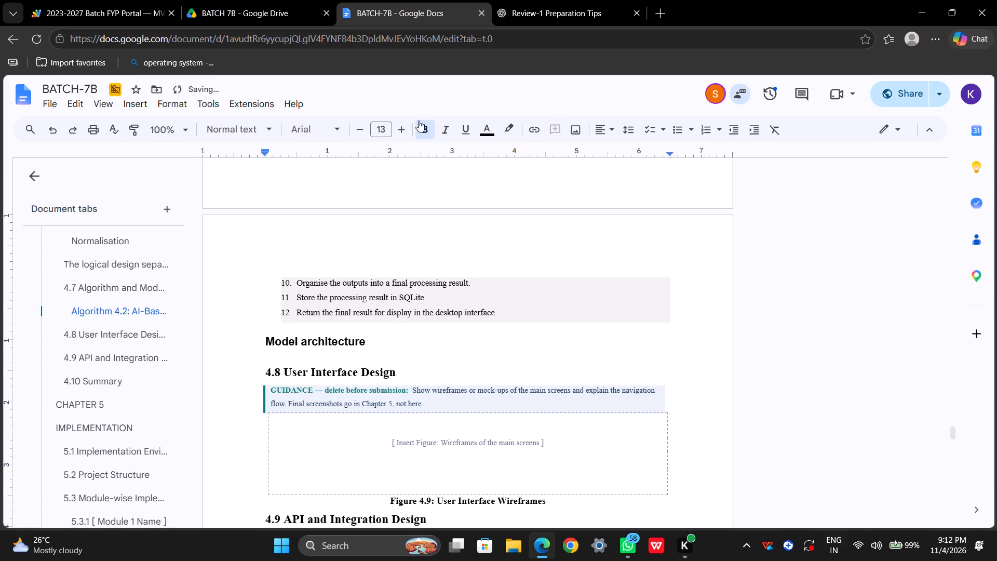
left_click(366, 125)
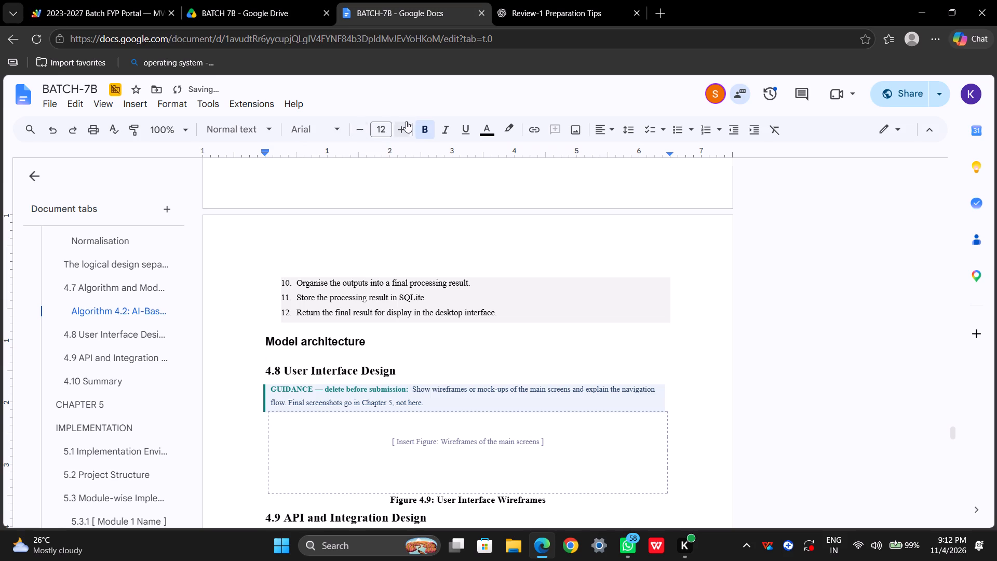
left_click(422, 124)
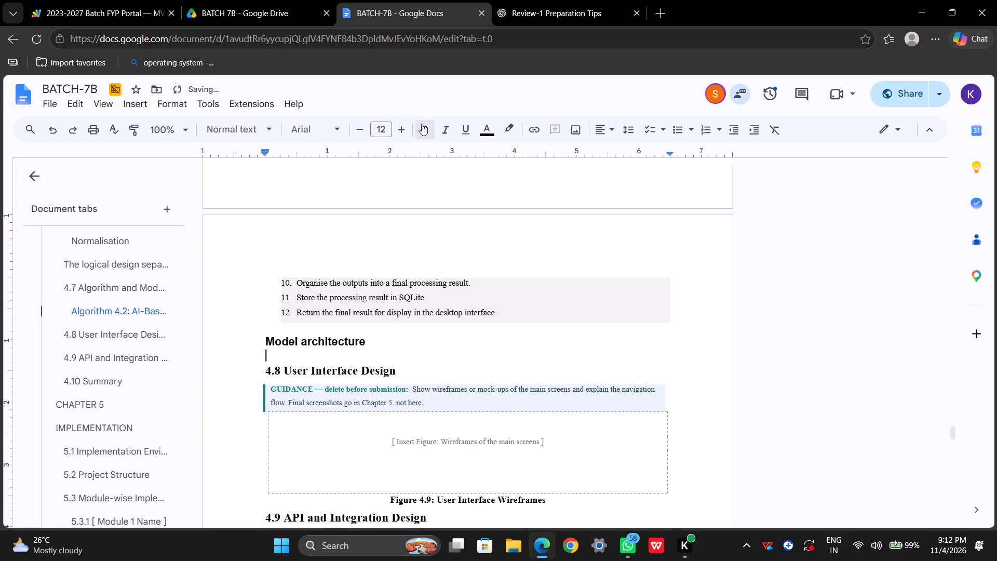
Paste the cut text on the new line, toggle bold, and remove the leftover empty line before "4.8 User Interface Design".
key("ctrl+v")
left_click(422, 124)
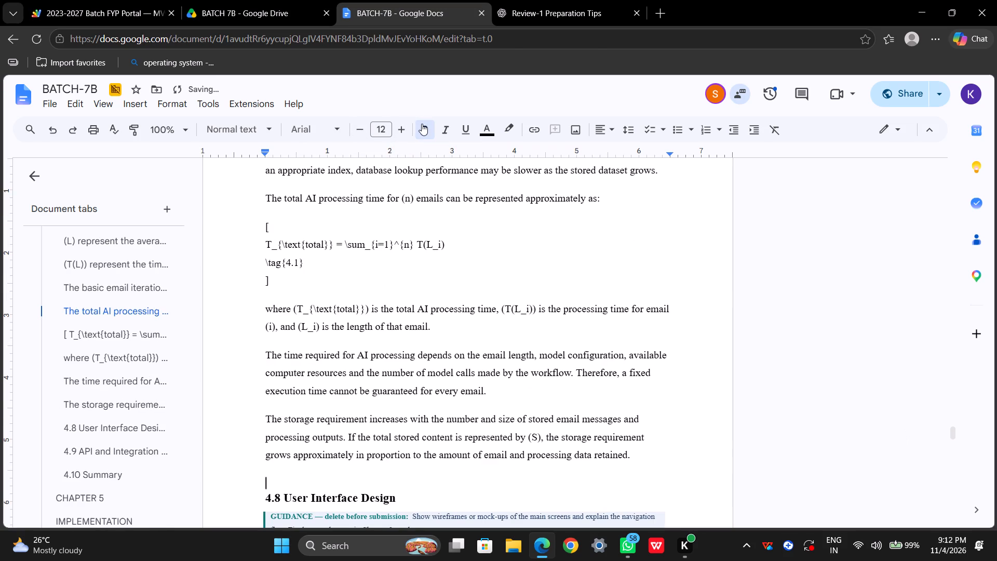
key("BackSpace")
Examine the page layout between "Model architecture" and the pasted Qwen2.5 paragraph.
scroll(414, 207, "up", 7)
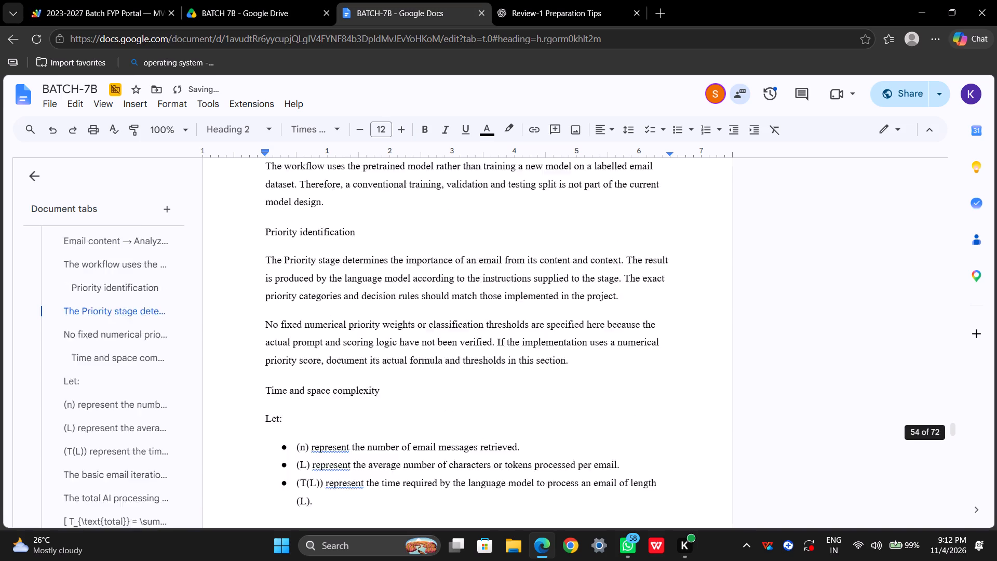
scroll(414, 207, "up", 10)
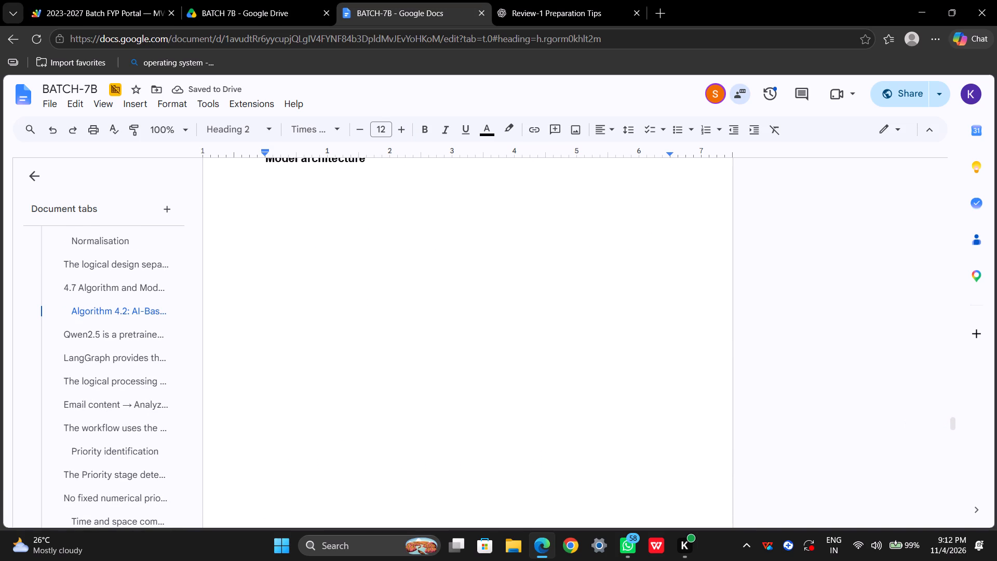
scroll(414, 207, "up", 1)
left_click(272, 384)
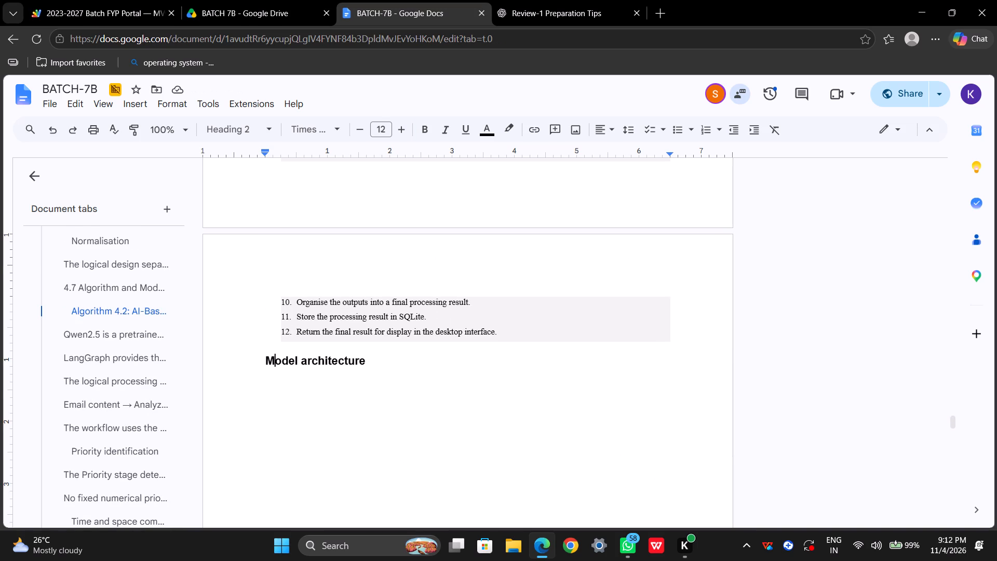
scroll(280, 419, "down", 7)
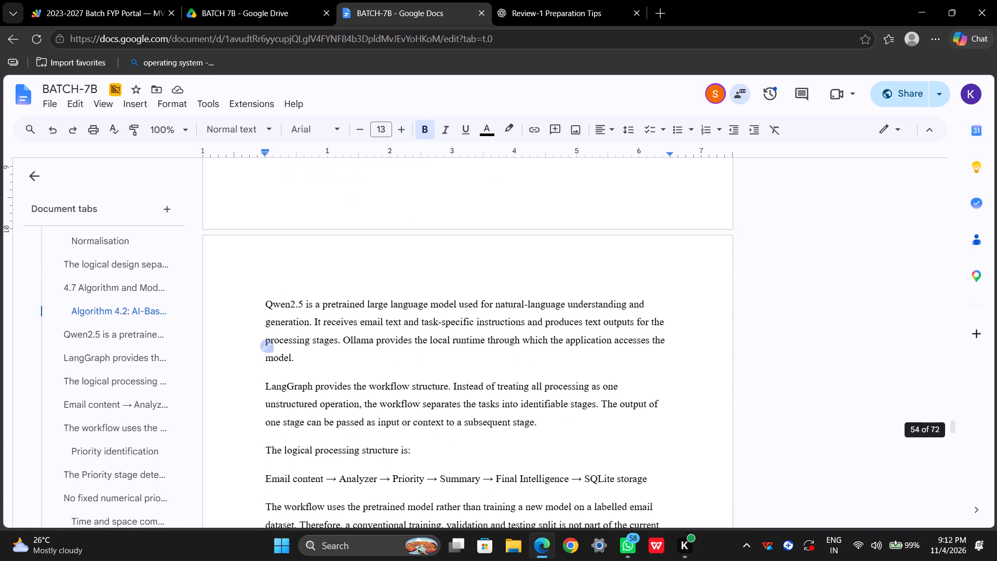
left_click(266, 300)
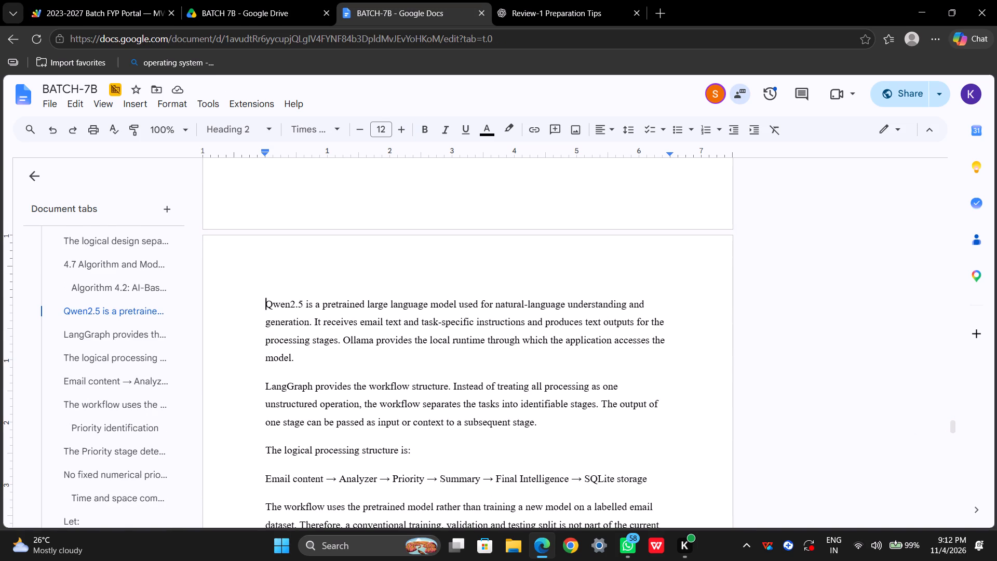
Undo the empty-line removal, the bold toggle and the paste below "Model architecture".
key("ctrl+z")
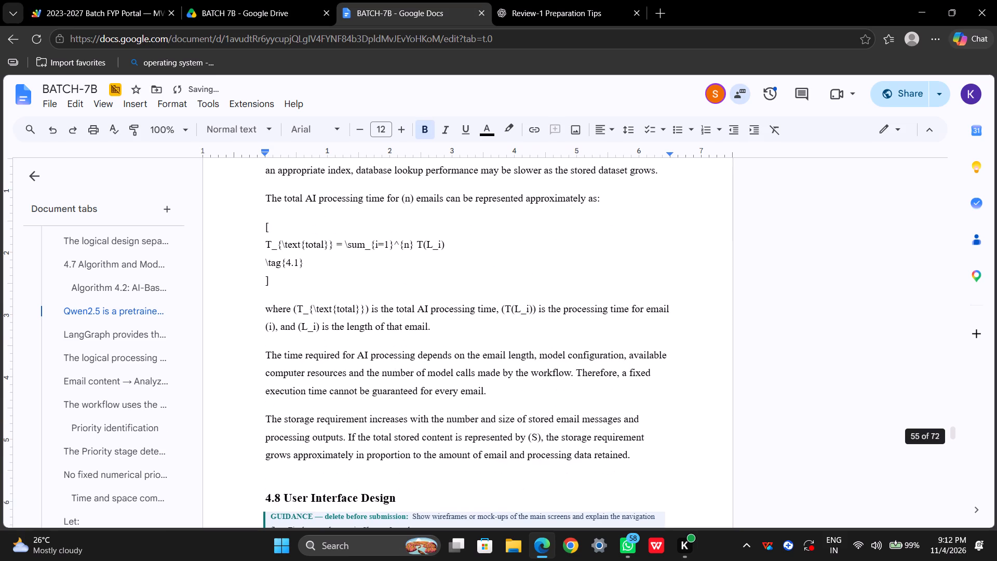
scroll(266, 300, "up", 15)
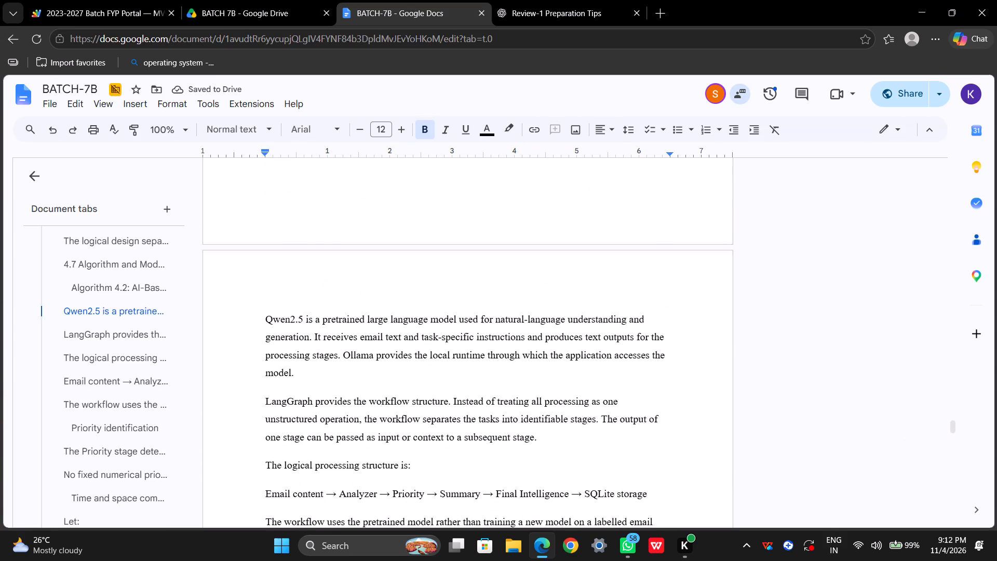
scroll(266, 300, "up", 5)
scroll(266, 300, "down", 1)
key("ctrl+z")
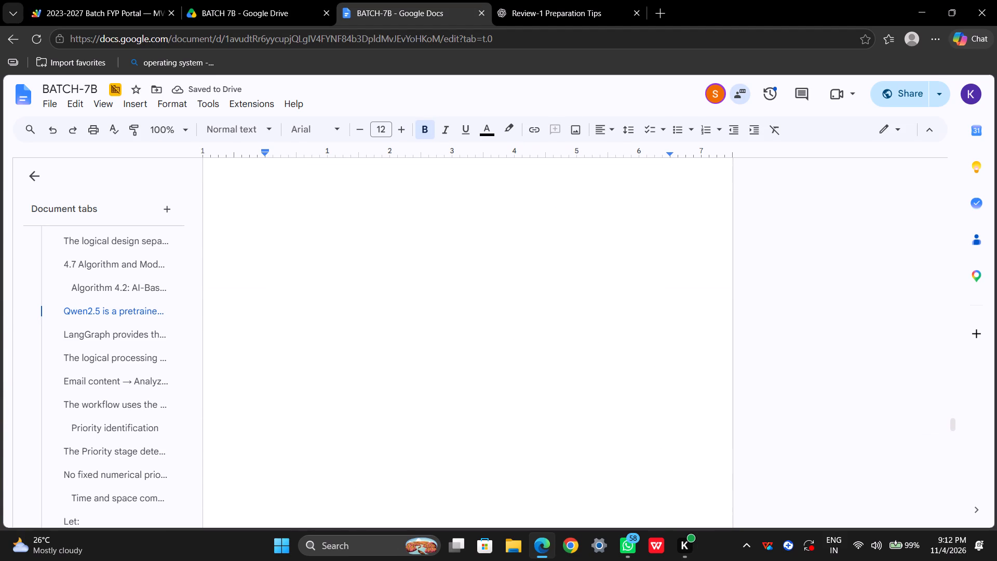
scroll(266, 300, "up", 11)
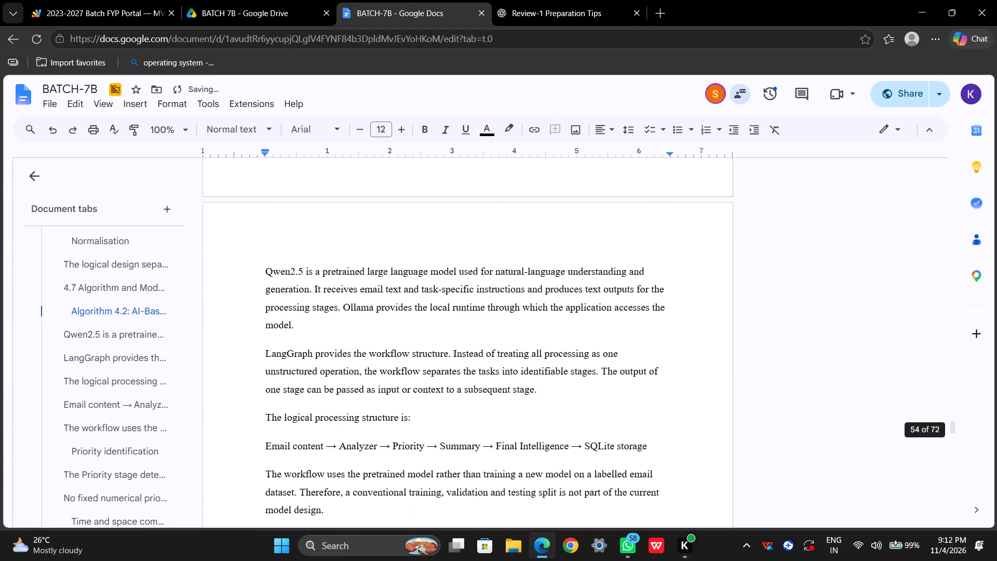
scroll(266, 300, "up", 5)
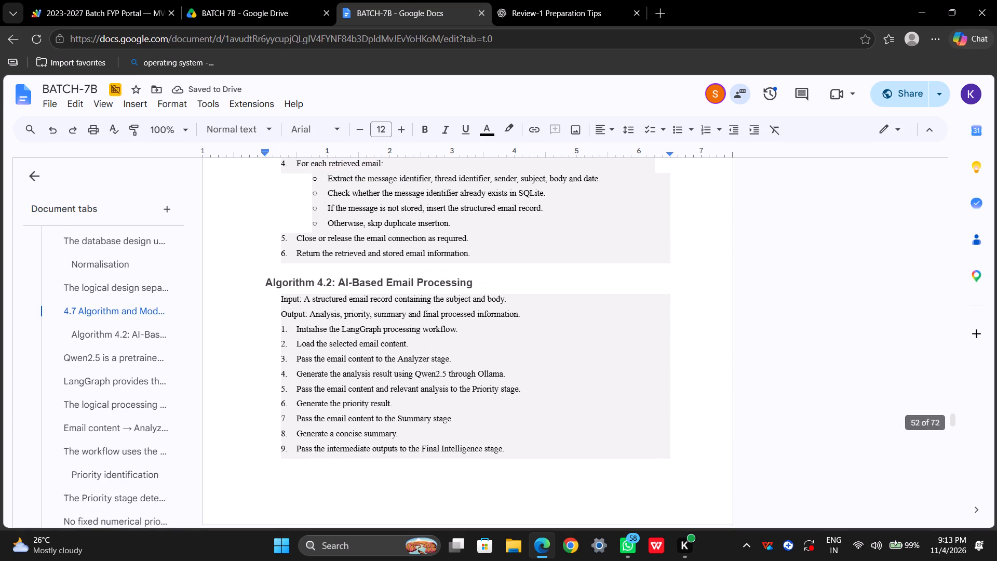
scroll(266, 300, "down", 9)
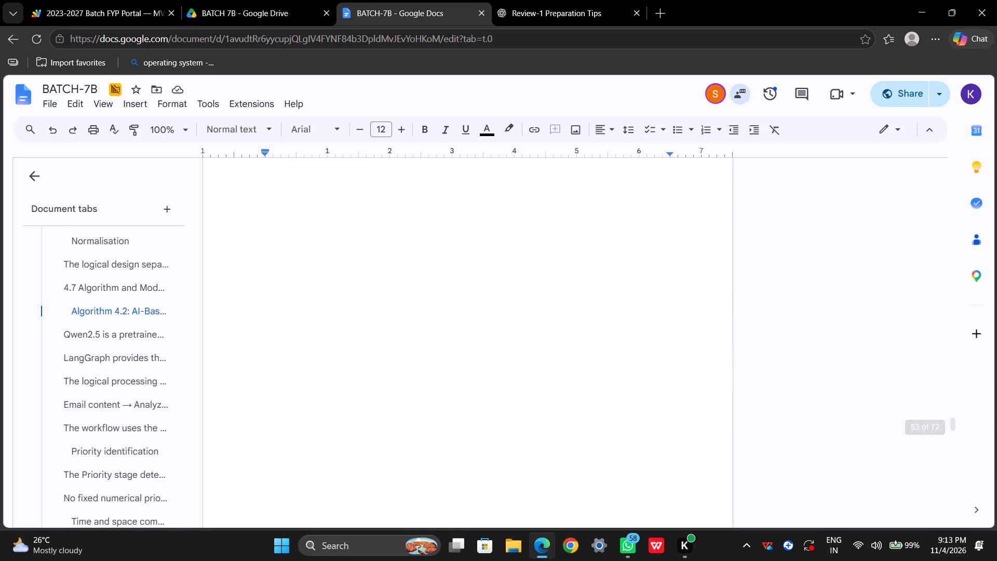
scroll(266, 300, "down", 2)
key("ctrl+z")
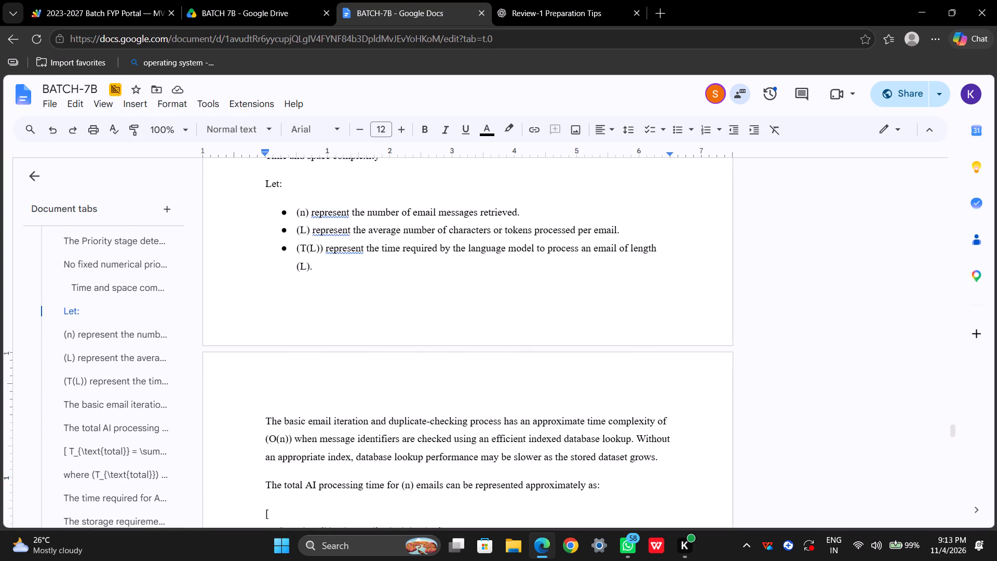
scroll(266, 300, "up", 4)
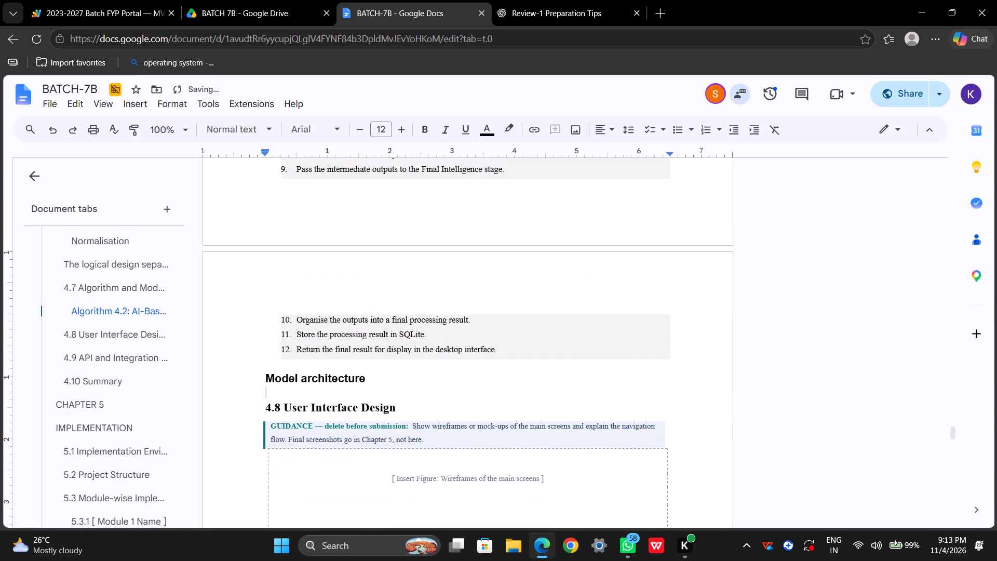
Add a second empty line below "Model architecture" and paste the cut section text there.
key("Return")
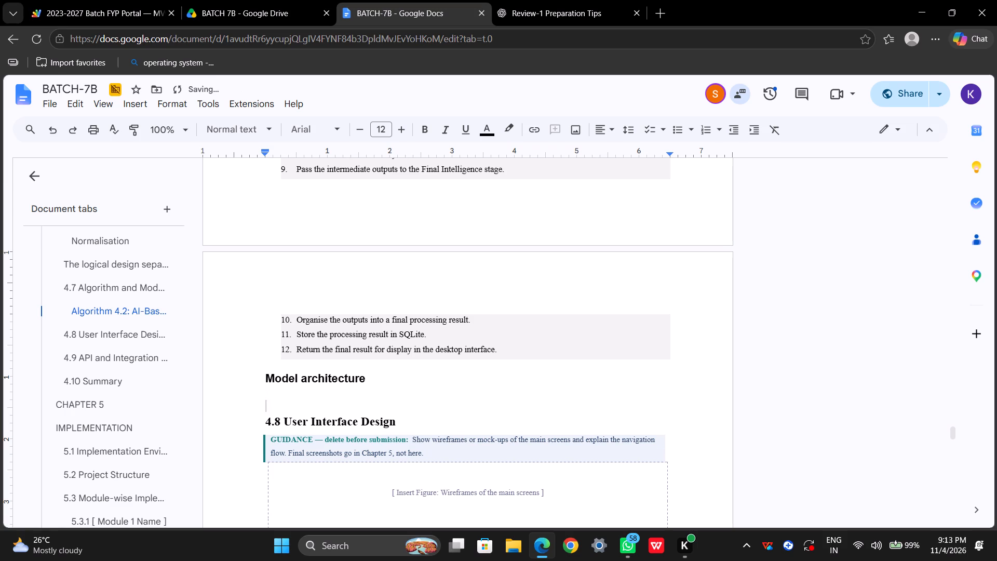
key("ctrl+v")
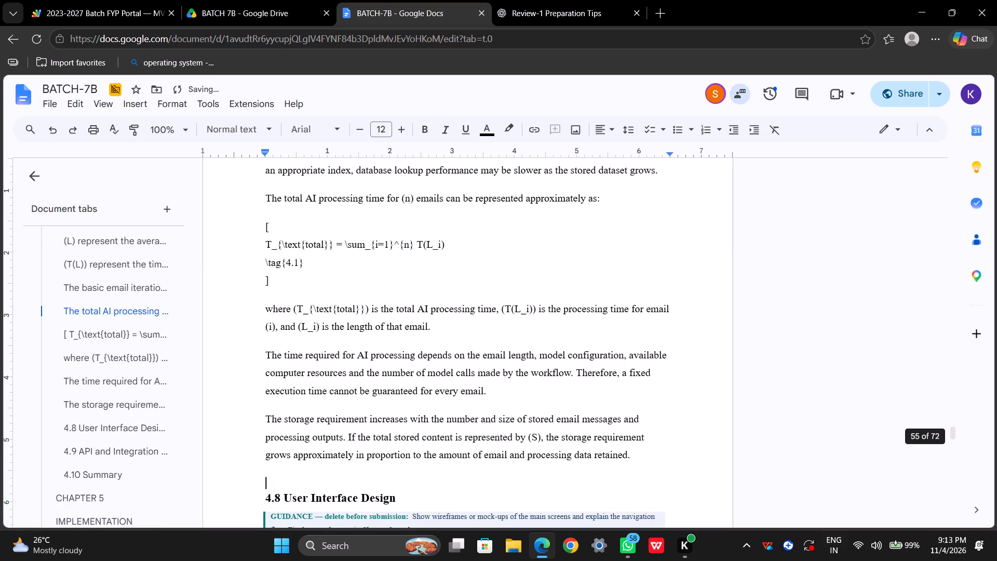
Examine the page layout between "Model architecture" and the newly pasted Qwen2.5 paragraph.
scroll(268, 420, "up", 13)
scroll(268, 420, "down", 1)
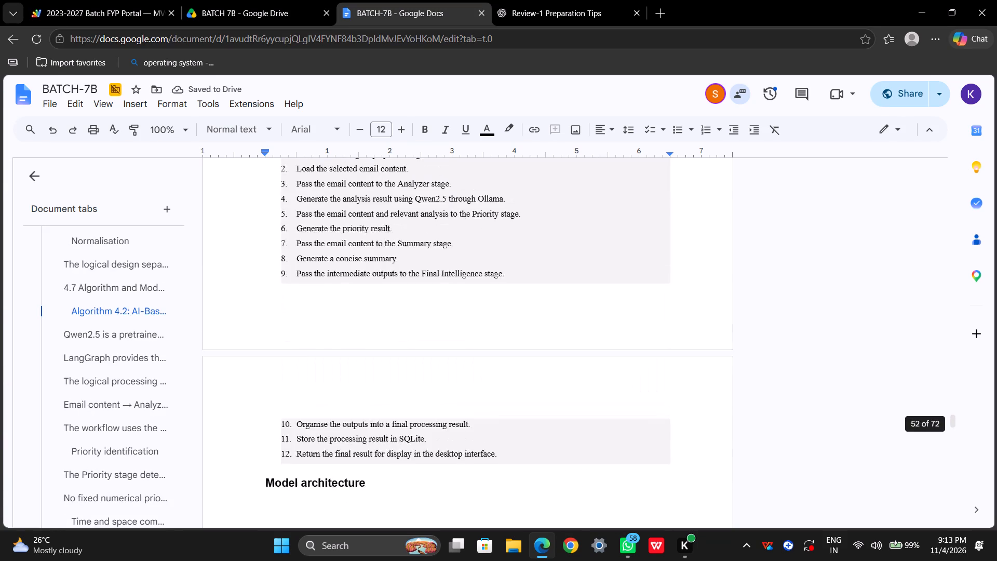
scroll(268, 420, "down", 1)
scroll(268, 420, "up", 8)
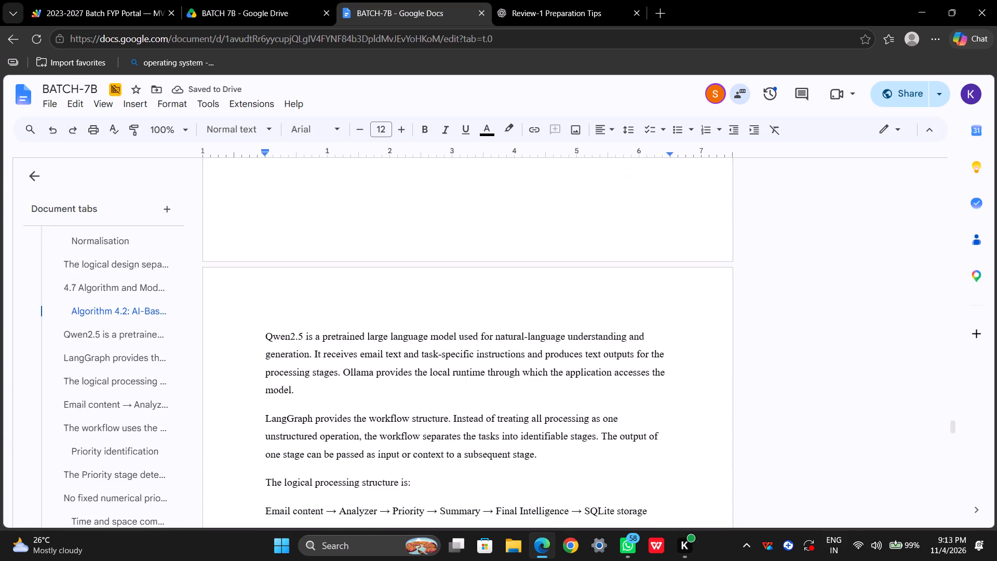
scroll(268, 420, "up", 2)
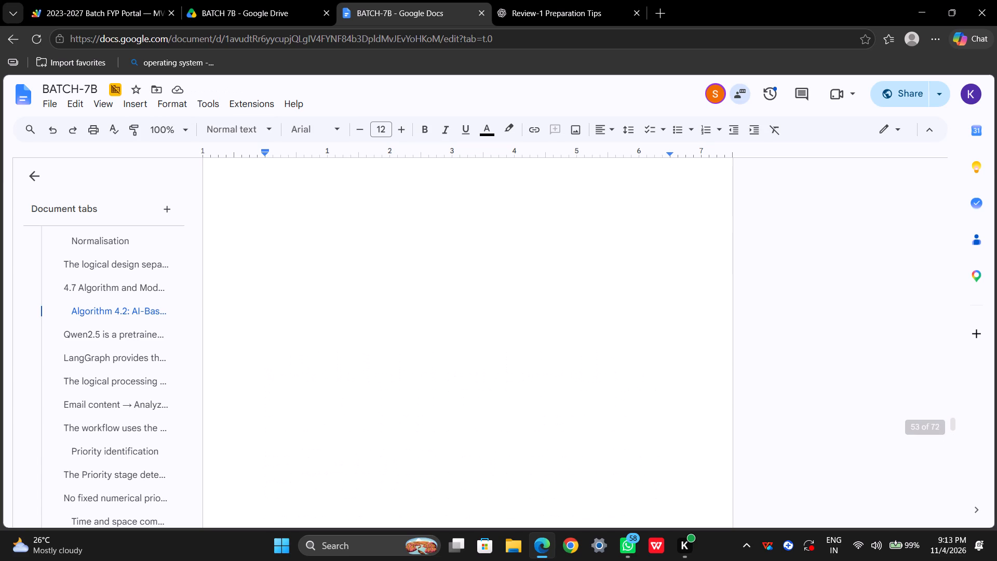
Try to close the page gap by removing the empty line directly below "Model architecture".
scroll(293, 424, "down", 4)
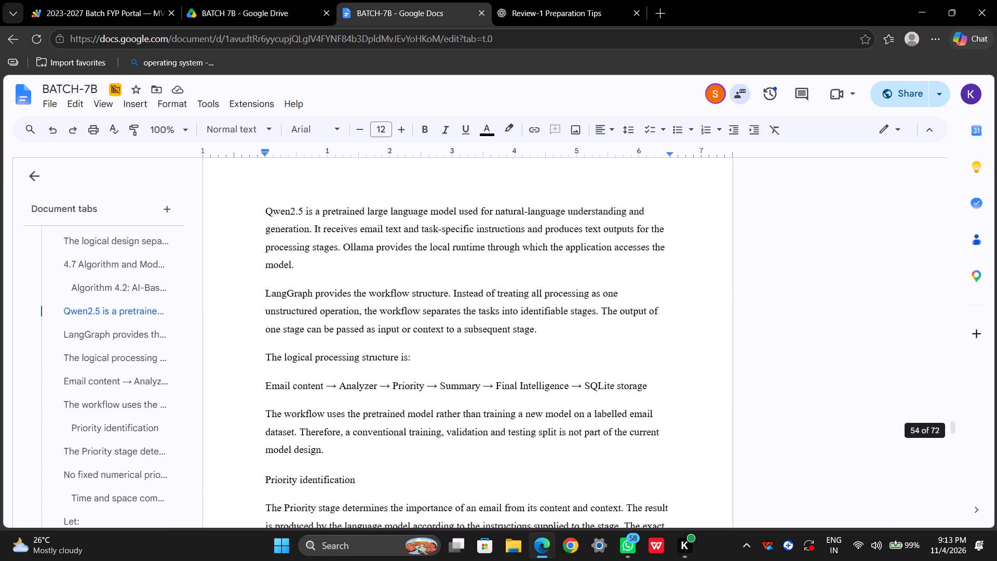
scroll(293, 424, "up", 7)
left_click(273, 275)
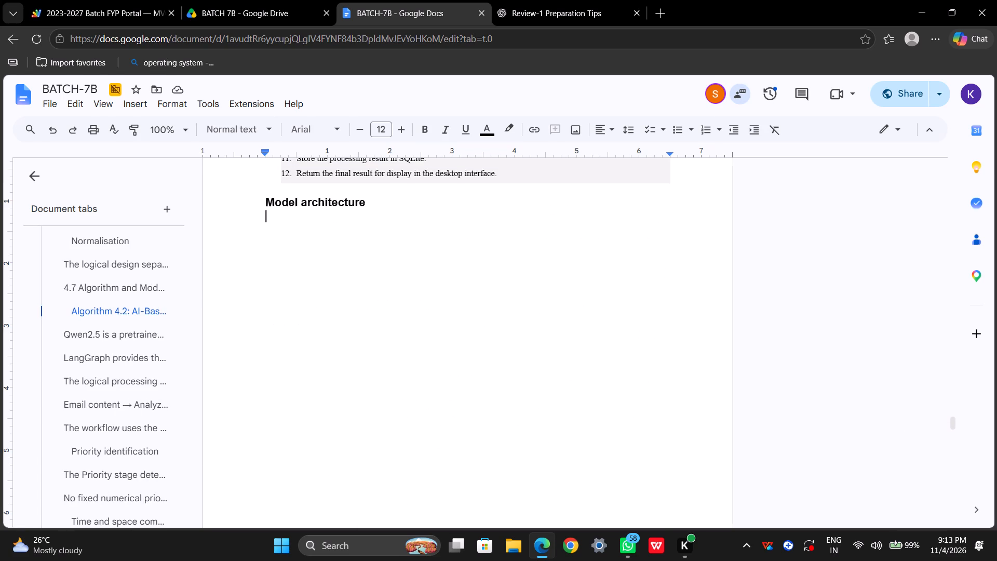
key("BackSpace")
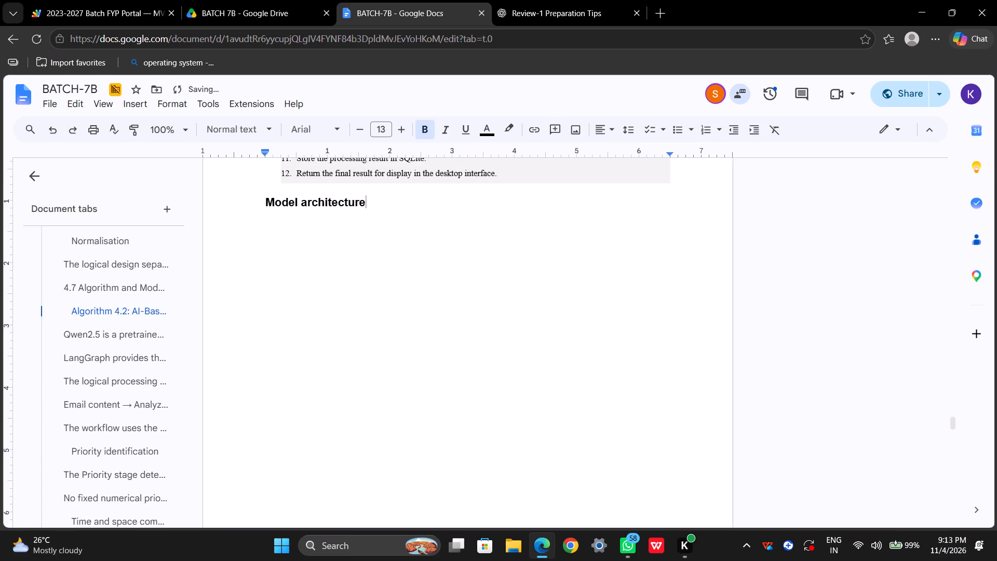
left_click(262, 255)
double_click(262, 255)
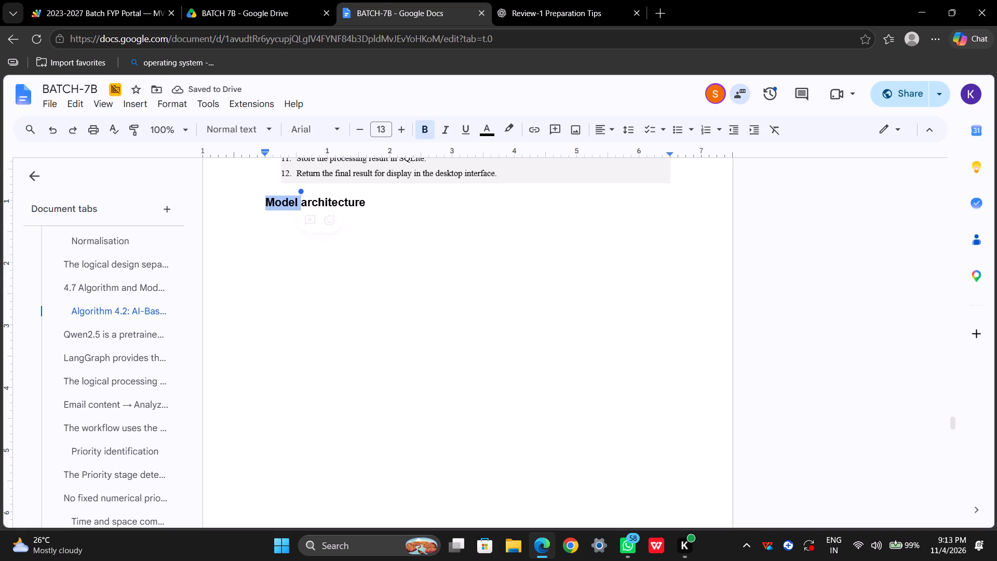
Undo the empty-line removal and the paste of the section text below "Model architecture".
key("ctrl+z")
key("ctrl+z")
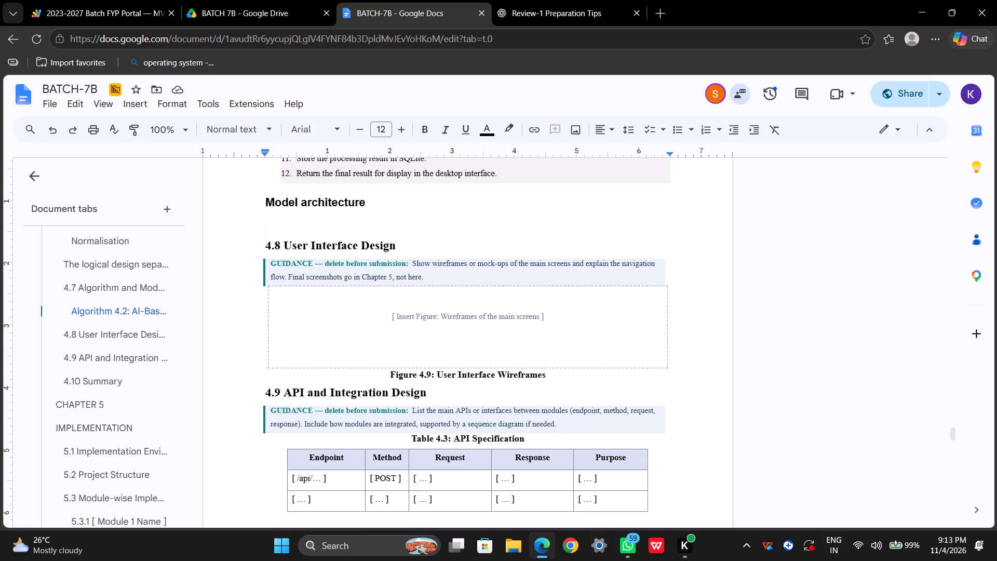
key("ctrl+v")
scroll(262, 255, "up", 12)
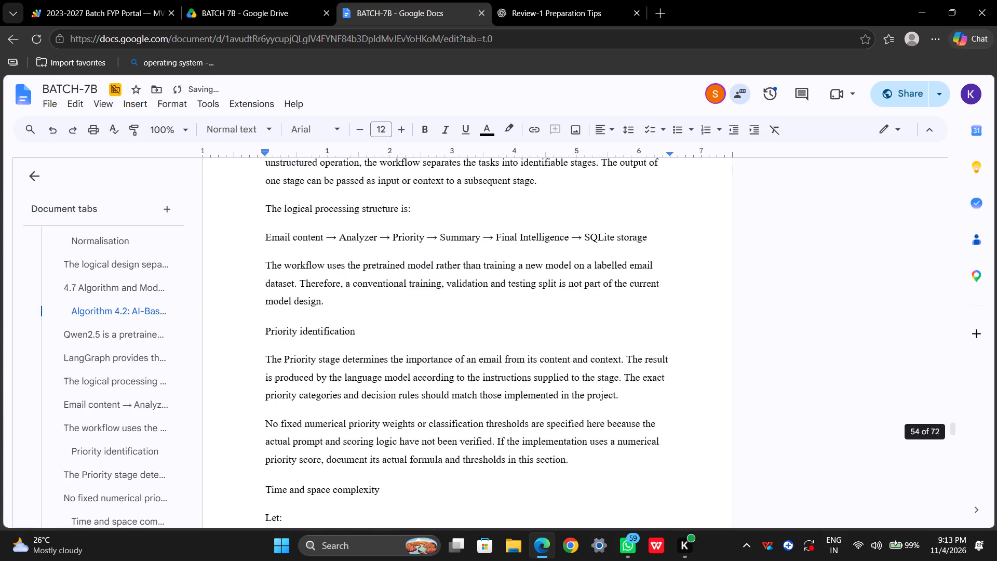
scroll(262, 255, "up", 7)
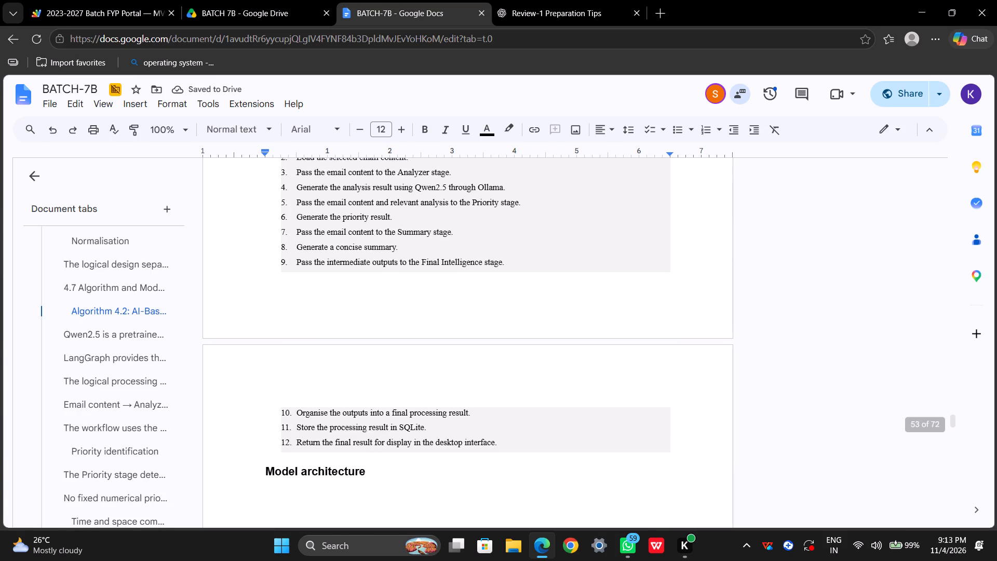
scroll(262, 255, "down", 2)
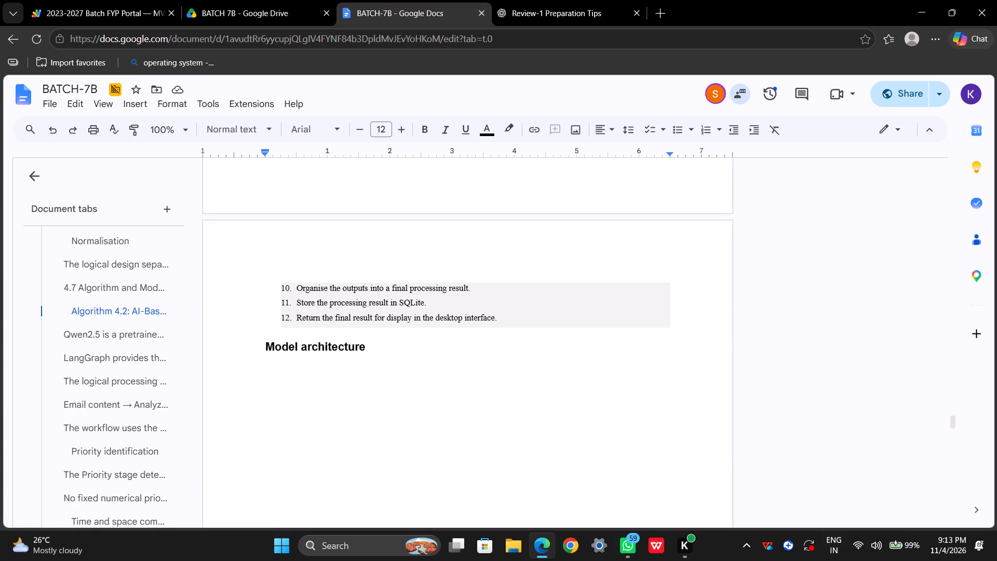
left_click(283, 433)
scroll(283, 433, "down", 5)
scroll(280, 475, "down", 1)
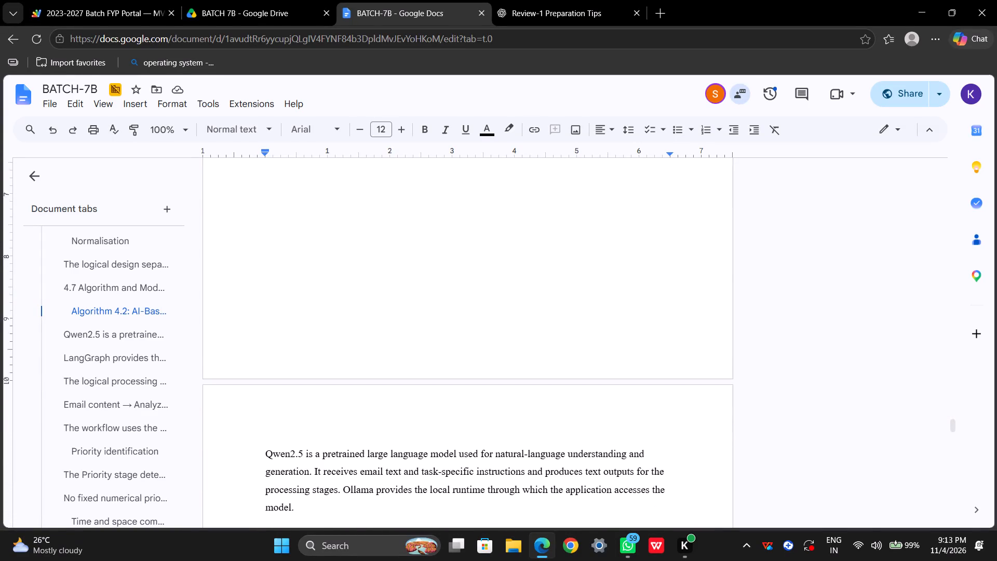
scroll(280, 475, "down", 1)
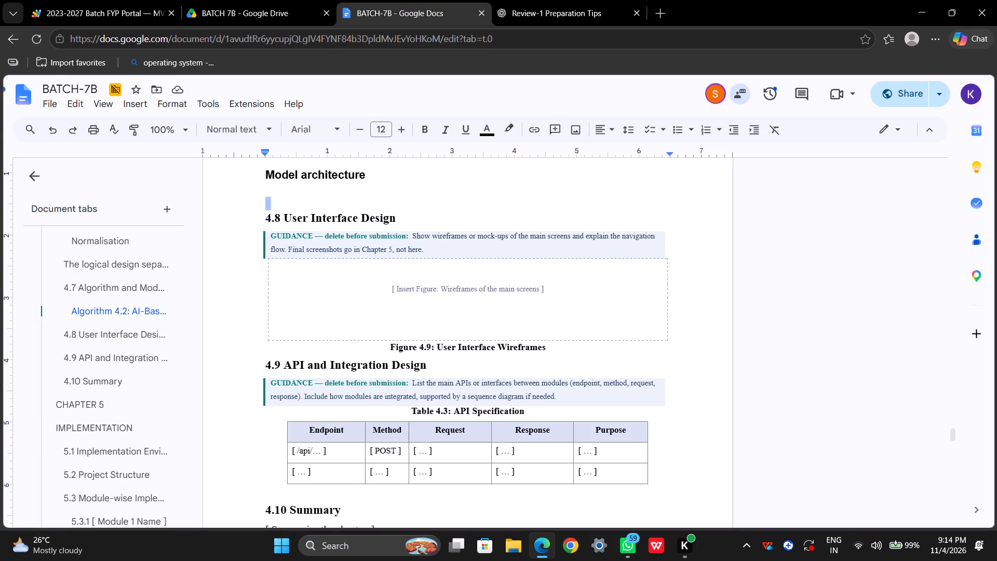
key("ctrl+v")
Delete the duplicate pasted "Model architecture" heading and the empty lines between the original heading and the Qwen2.5 paragraph.
scroll(275, 203, "up", 6)
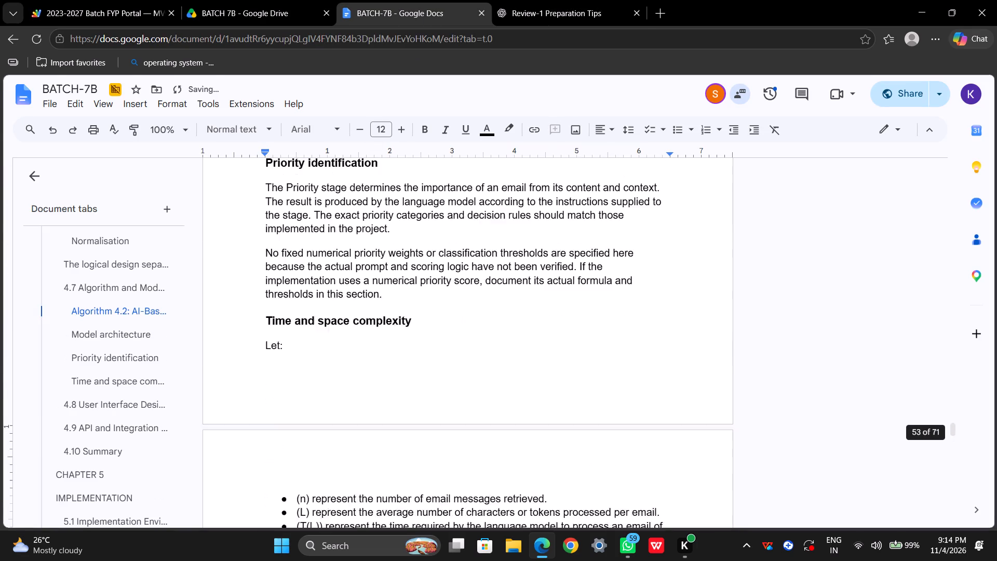
scroll(275, 203, "up", 3)
scroll(275, 203, "down", 1)
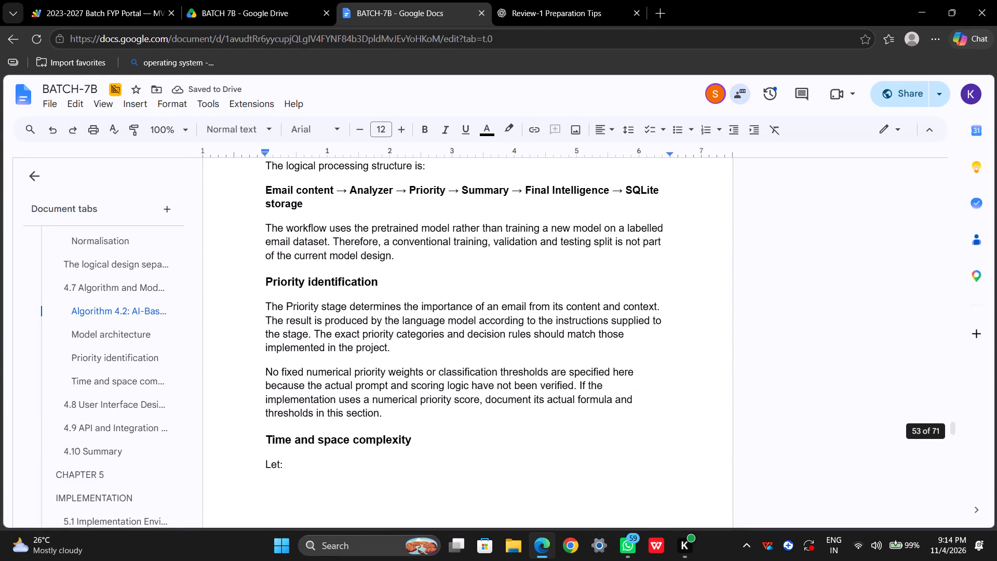
scroll(275, 209, "up", 4)
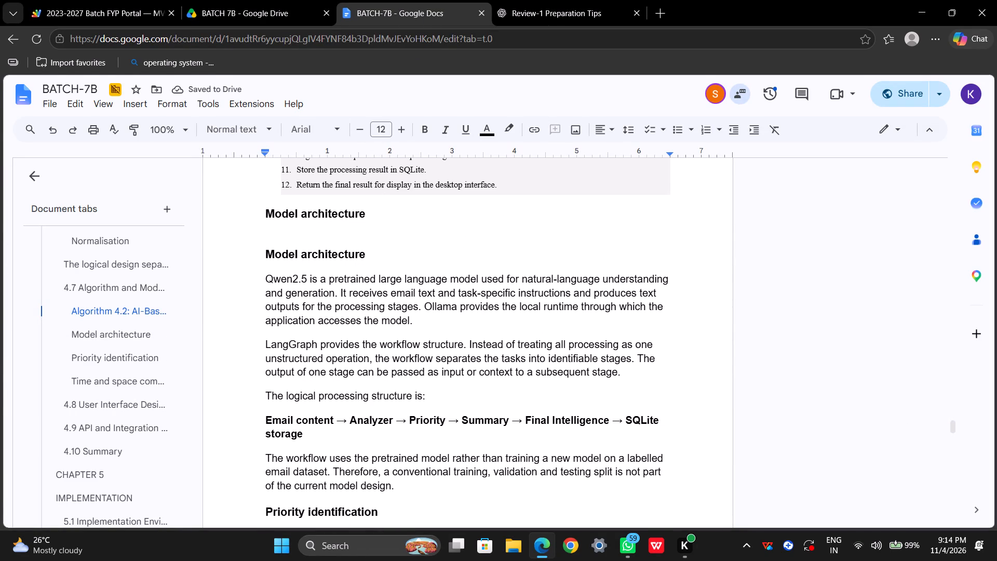
left_click(372, 252)
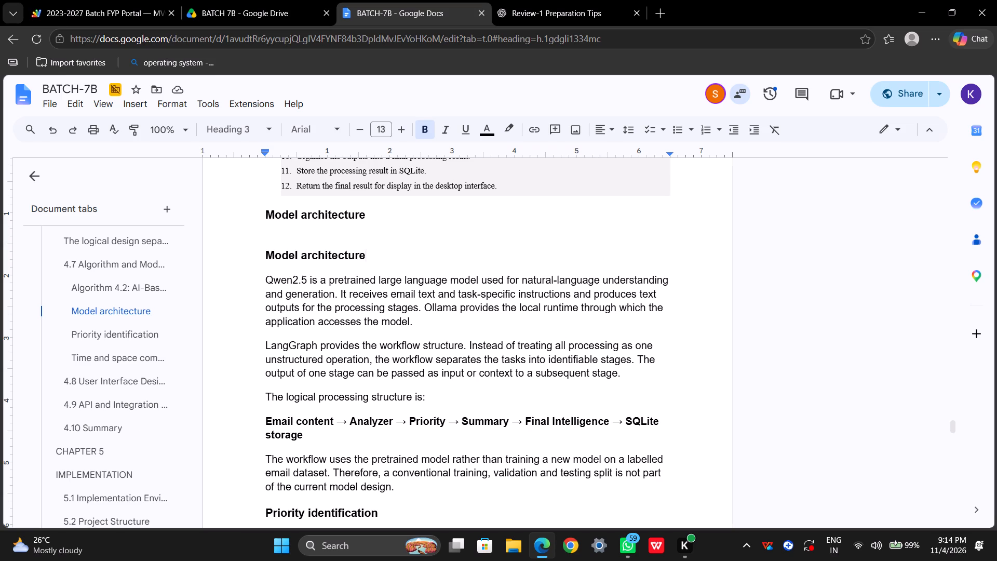
key("ctrl+BackSpace")
key("ctrl+BackSpace")
key("ctrl+BackSpace")
key("ctrl+BackSpace")
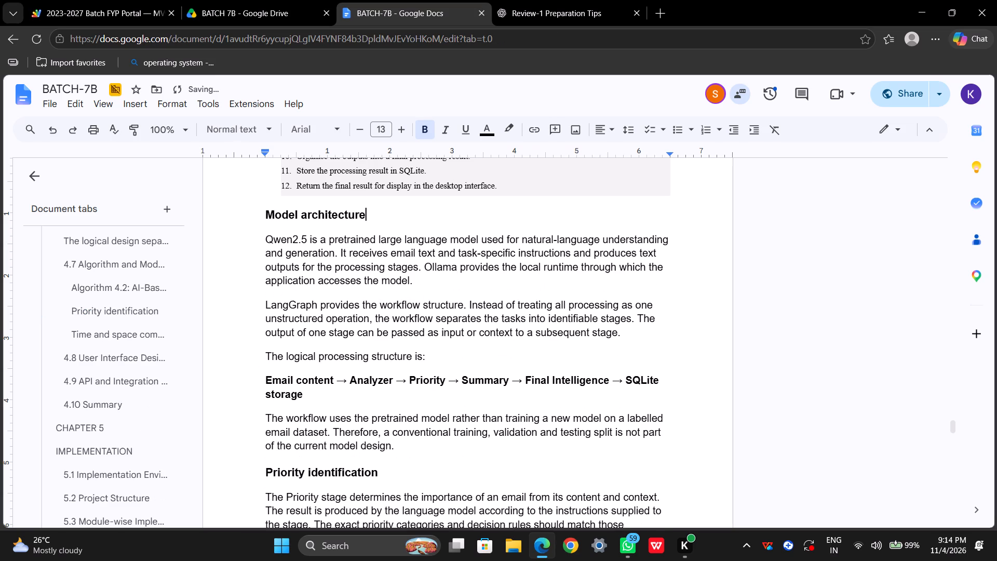
Set the font size to 12 for the pasted text from the Qwen2.5 paragraph through the storage requirement paragraph.
left_click_drag(262, 232, 315, 303)
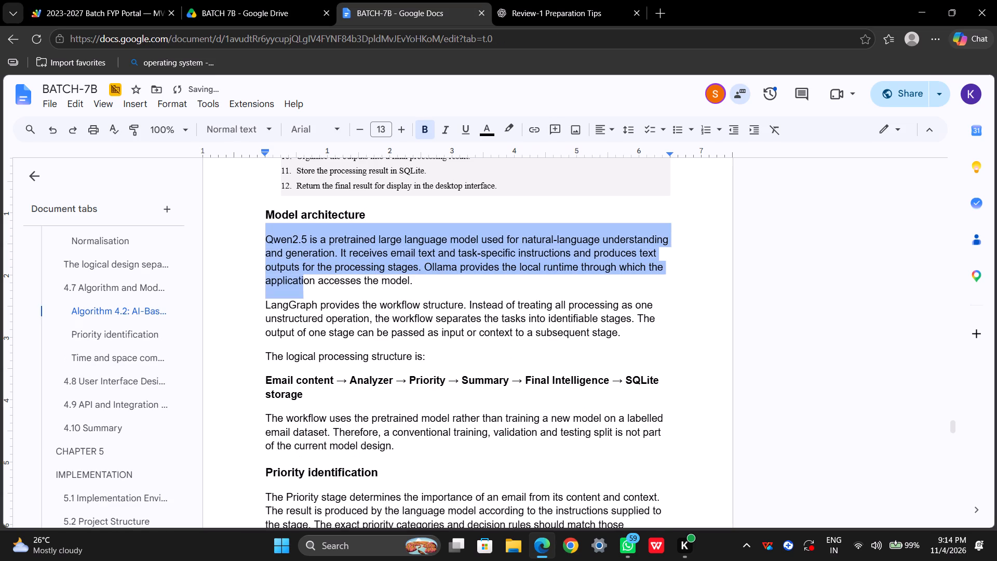
left_click_drag(315, 303, 456, 507)
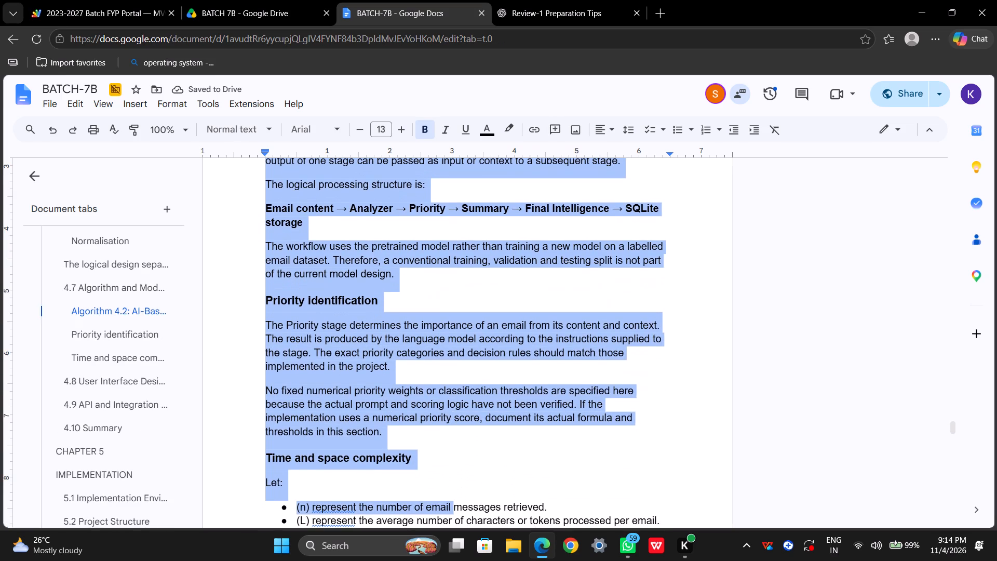
left_click_drag(456, 507, 475, 535)
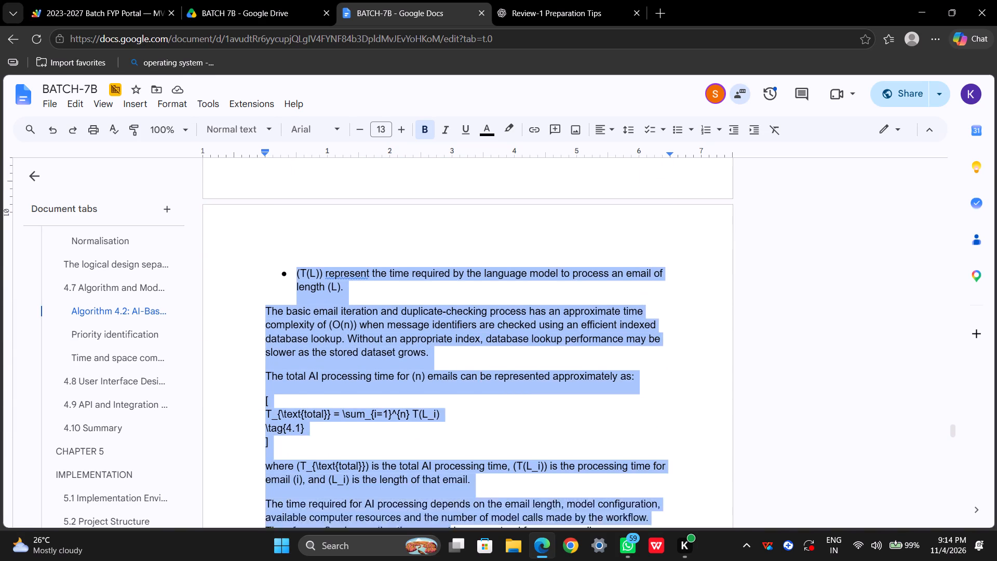
left_click_drag(475, 535, 509, 374)
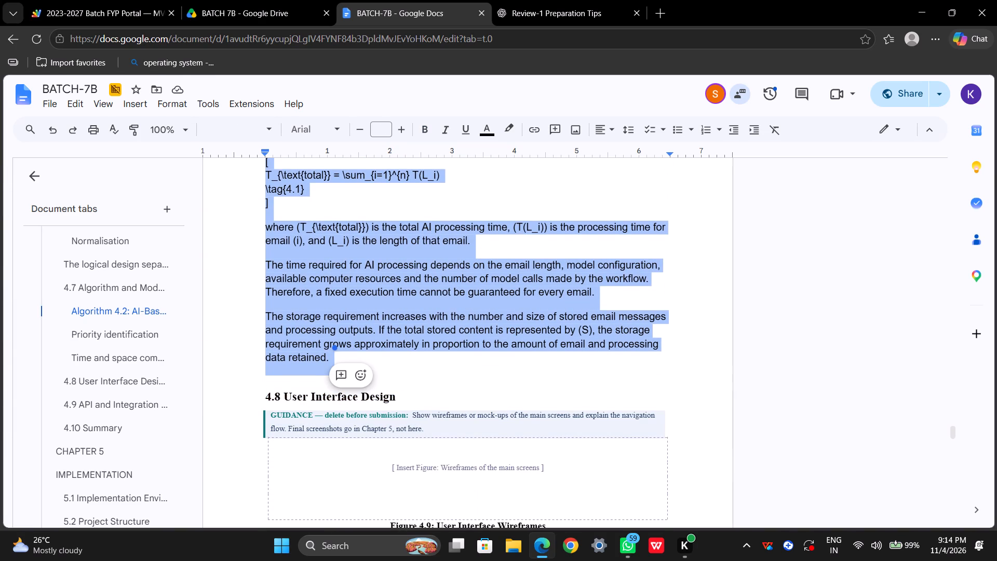
left_click(386, 130)
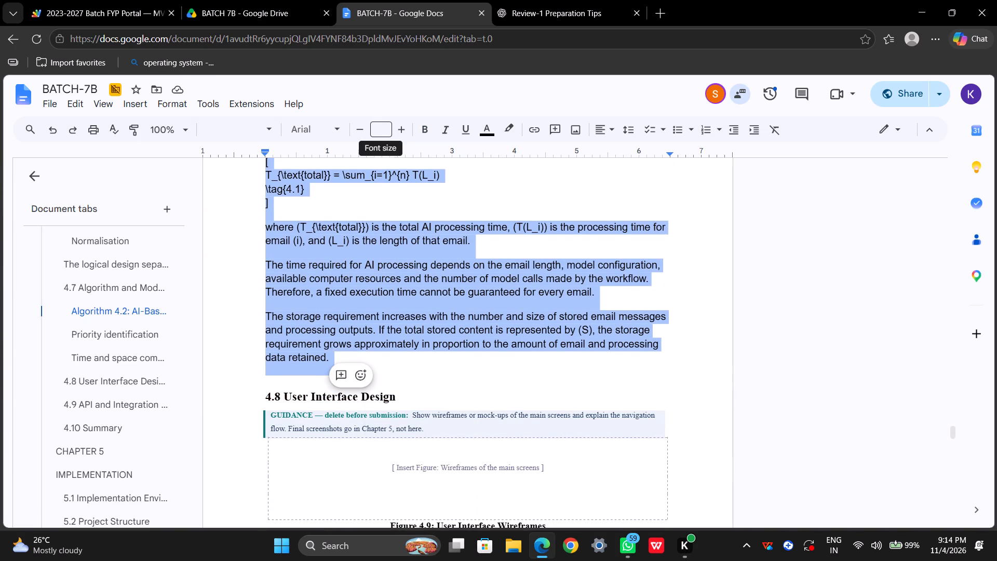
type("12")
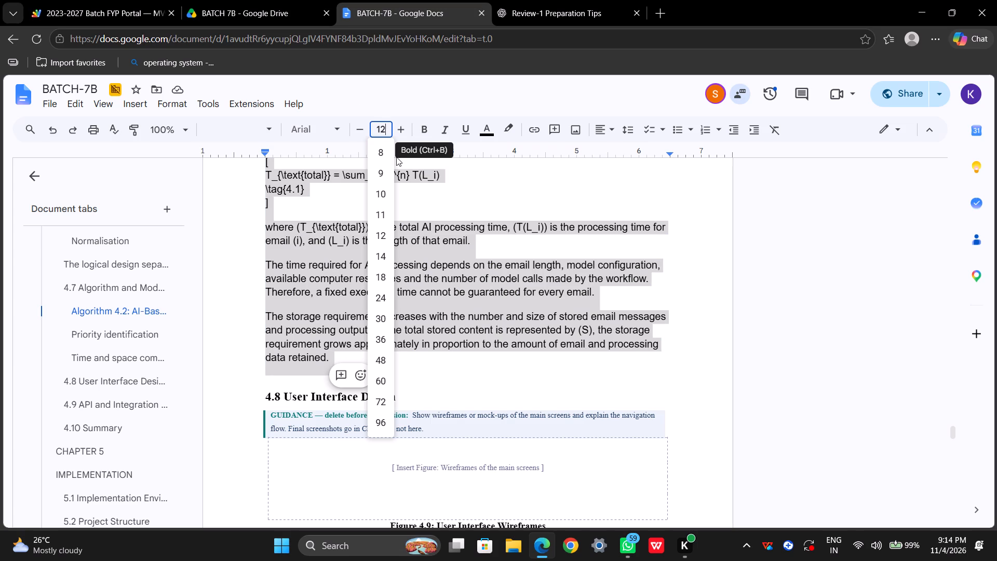
key("Return")
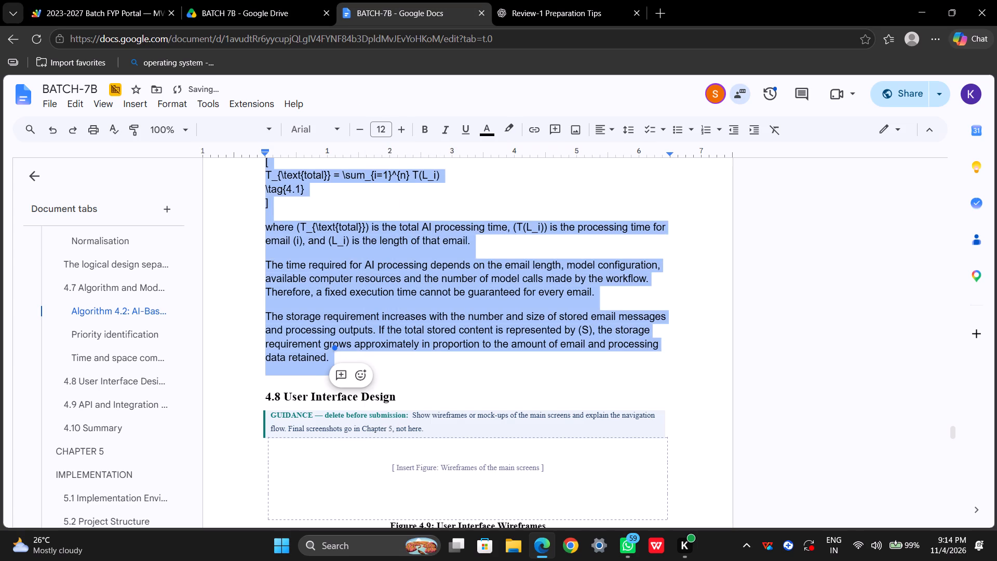
scroll(396, 210, "up", 8)
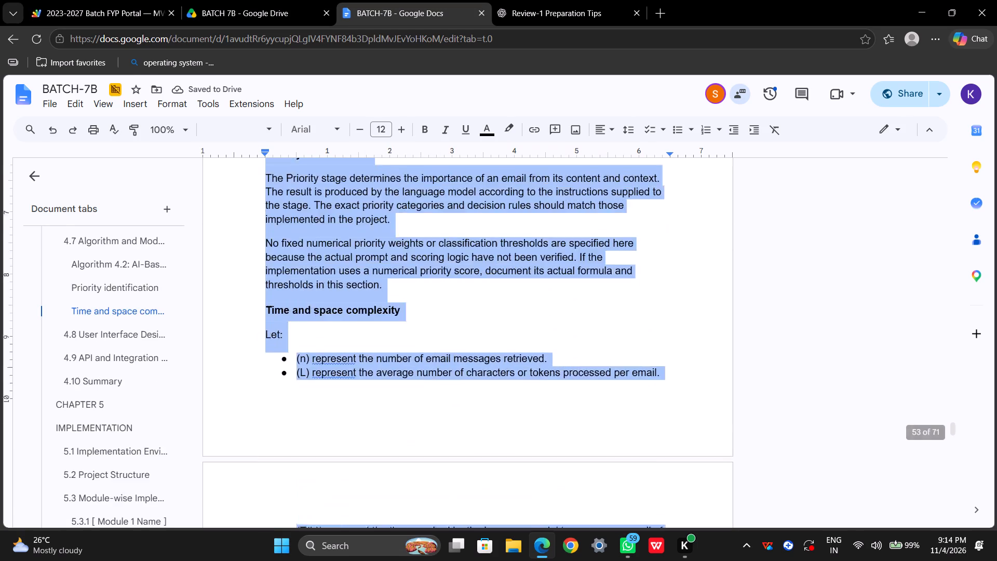
scroll(396, 210, "up", 2)
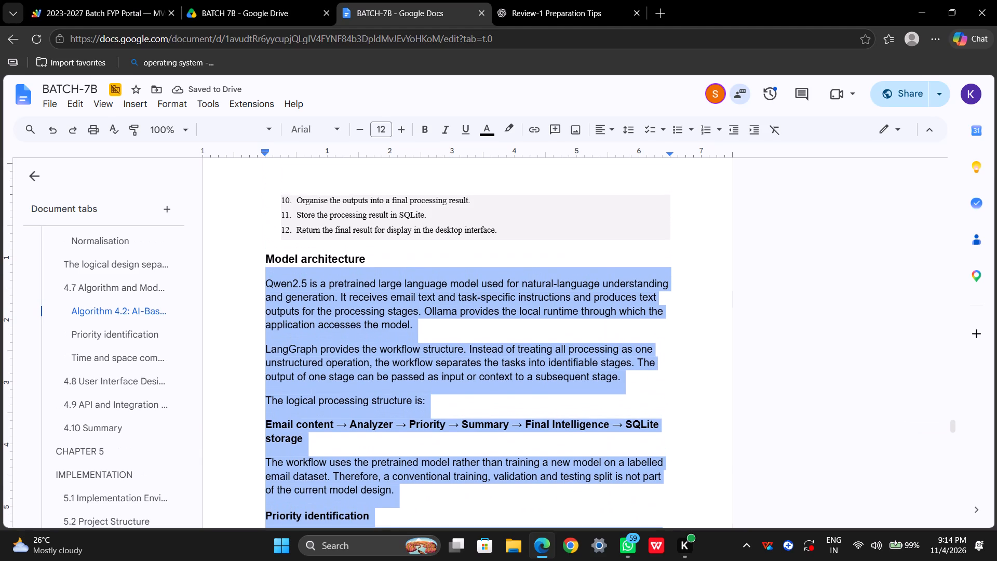
left_click(388, 126)
key("BackSpace")
key("BackSpace")
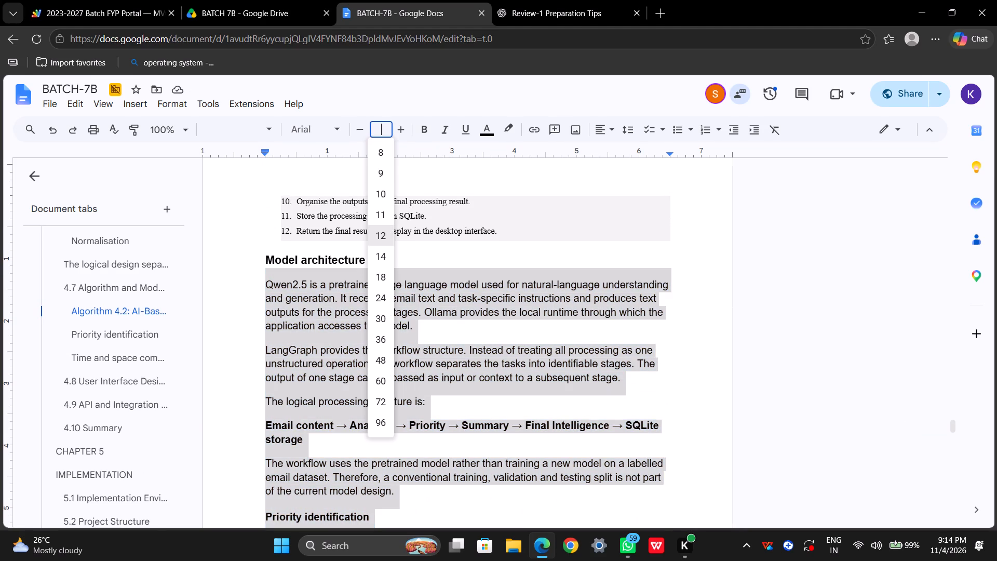
type("12")
key("Return")
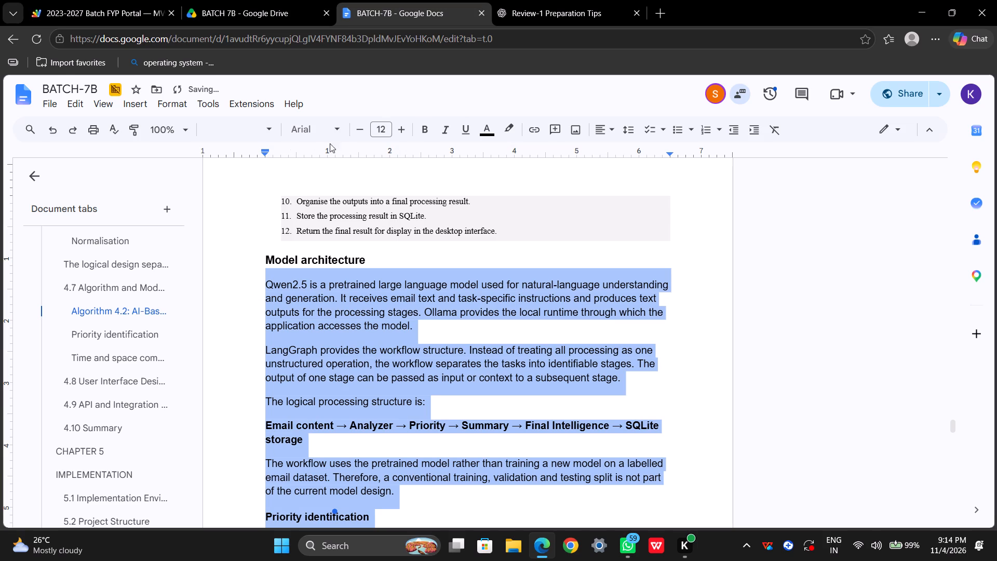
Add the Times font from the font library and apply it to the selected text below "Model architecture".
left_click(262, 133)
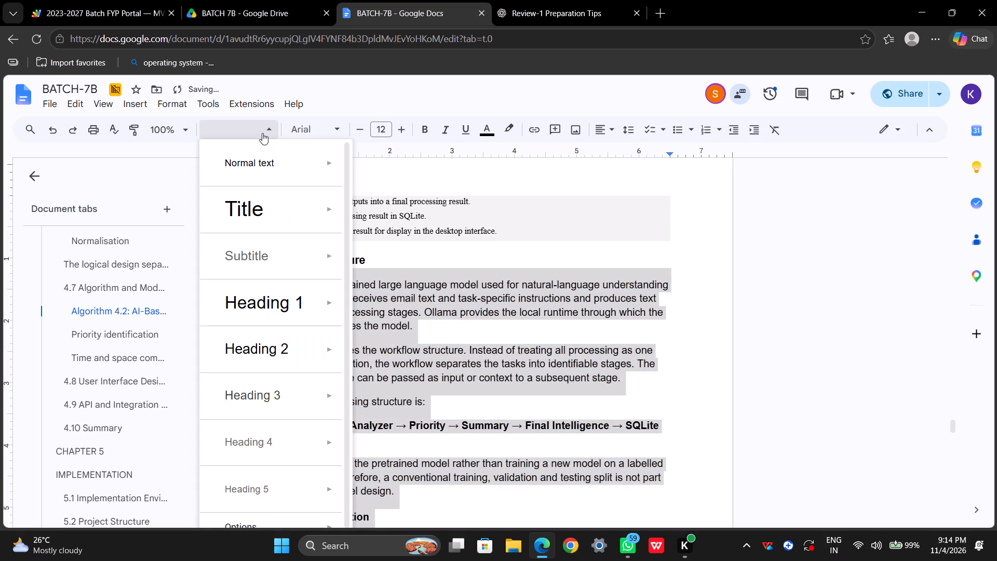
left_click(262, 133)
left_click(309, 129)
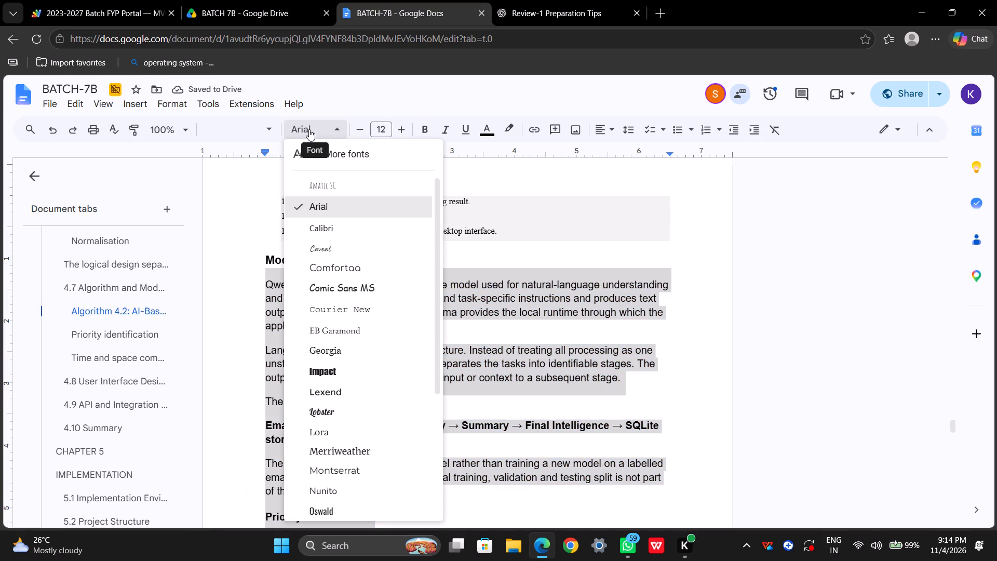
type("ti")
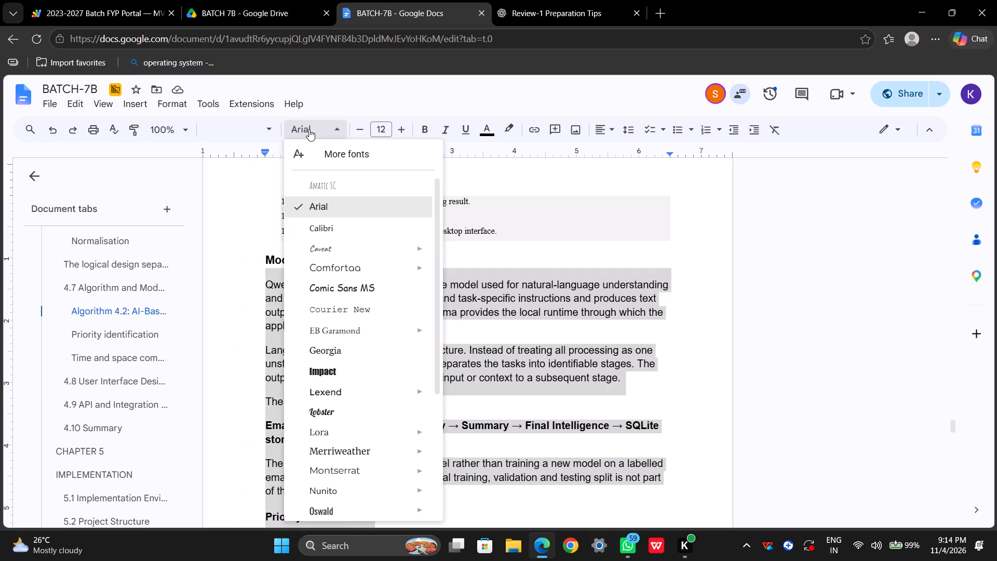
left_click(309, 129)
left_click(309, 129)
left_click(348, 150)
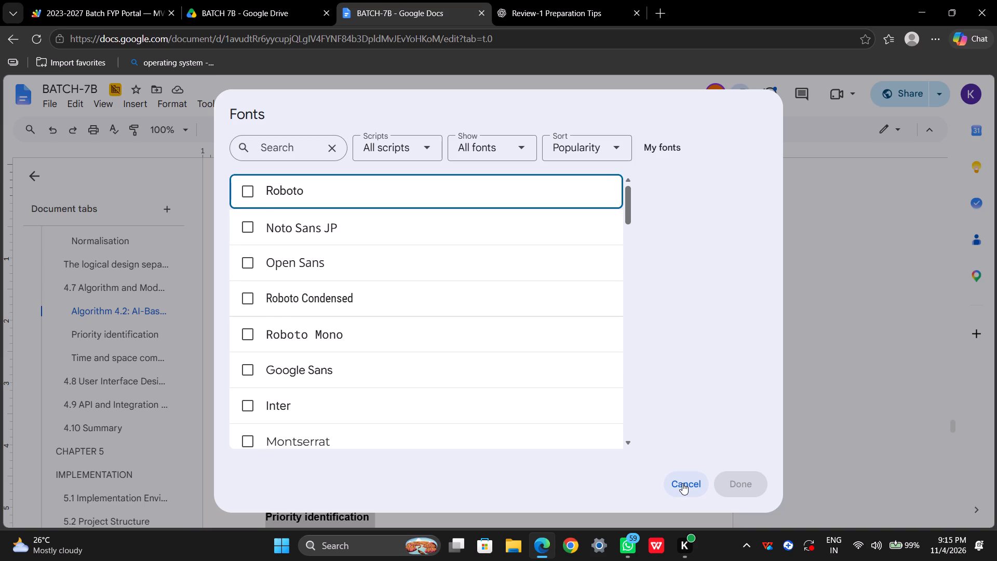
type("ti")
left_click(311, 157)
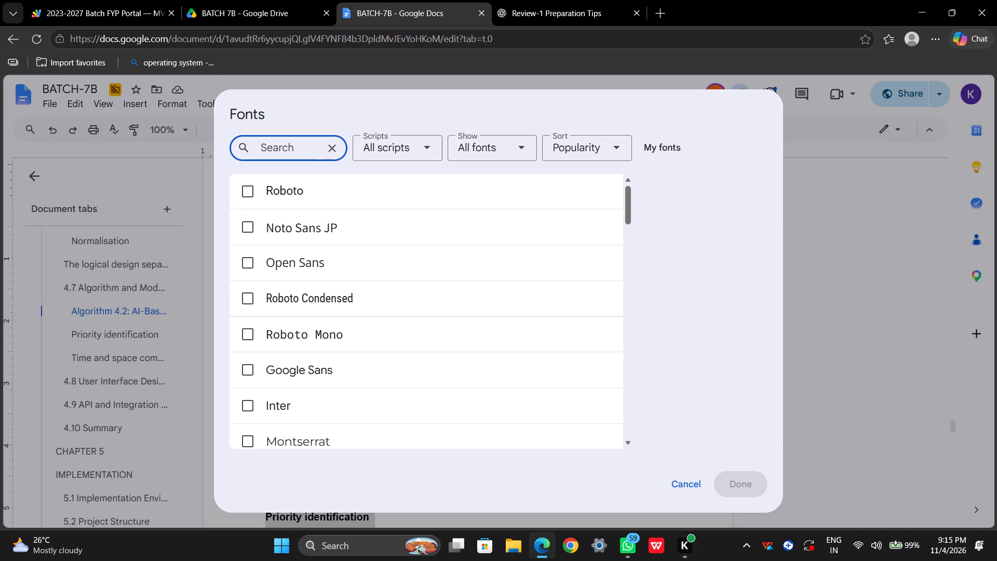
type("tu")
key("BackSpace")
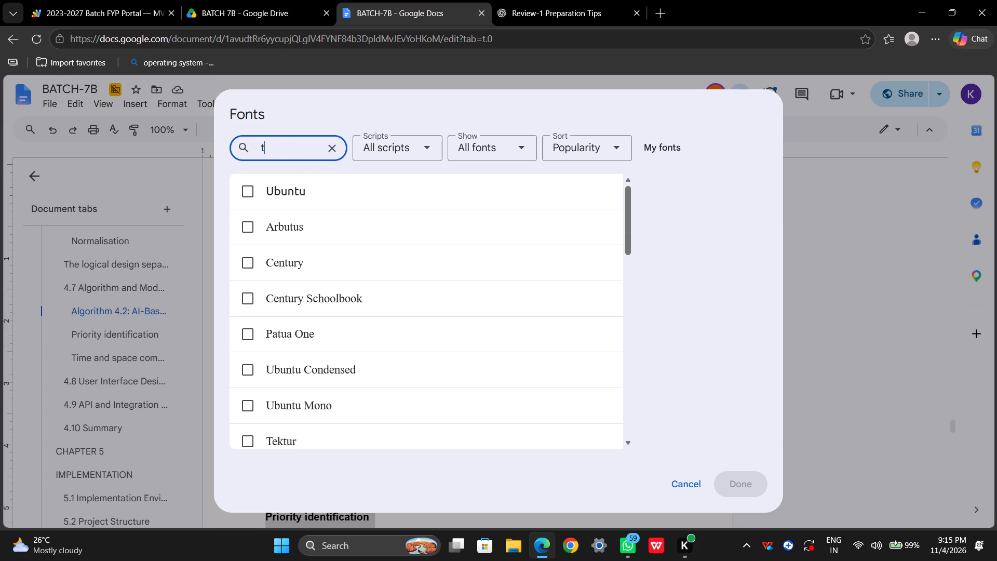
type("imes")
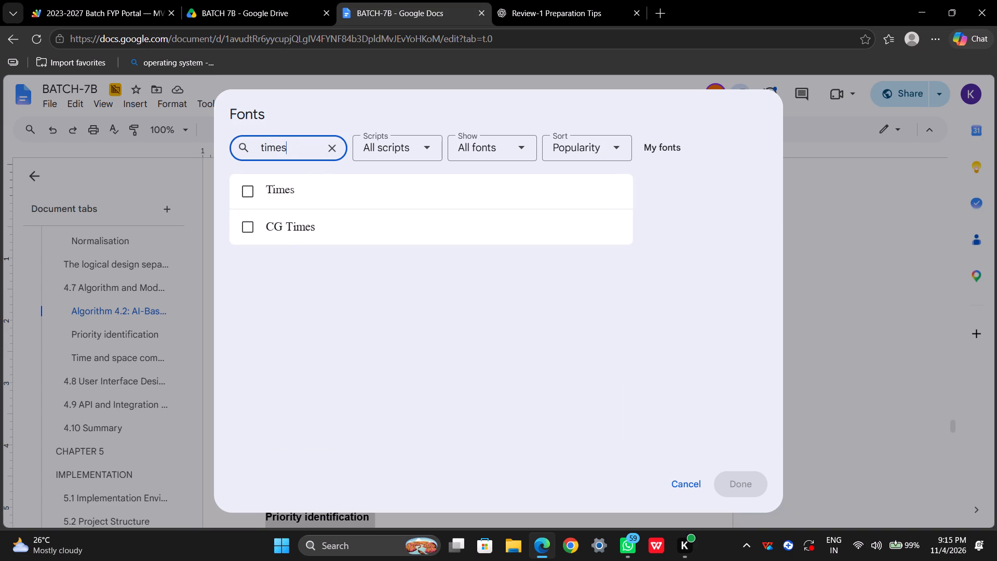
key("space")
type("ne")
key("BackSpace")
key("BackSpace")
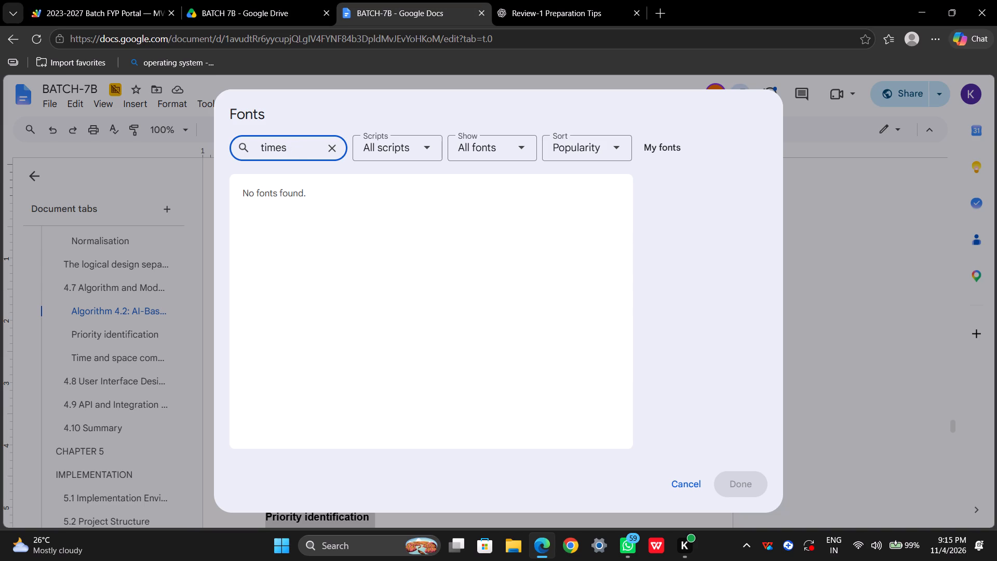
key("BackSpace")
key("BackSpace")
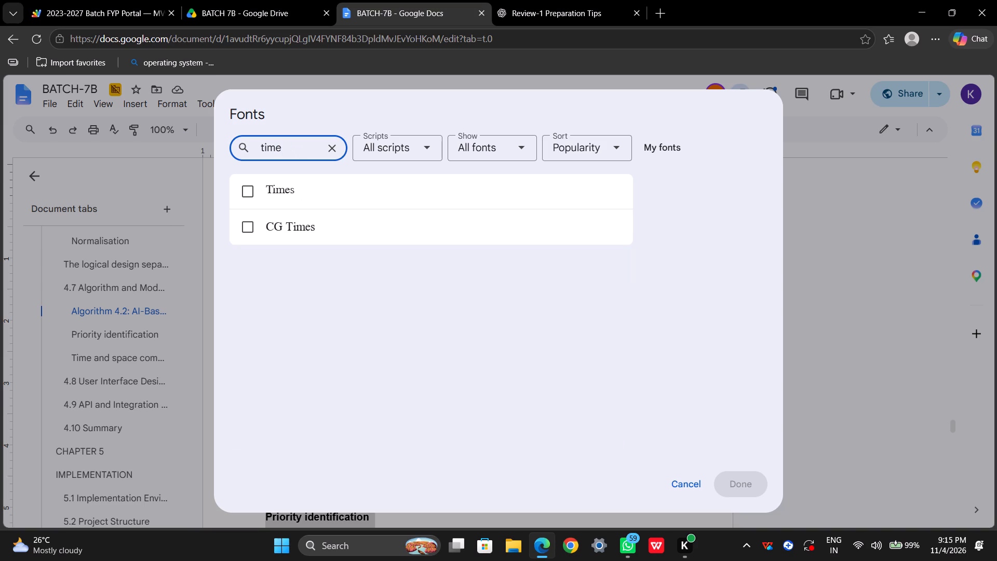
left_click(284, 192)
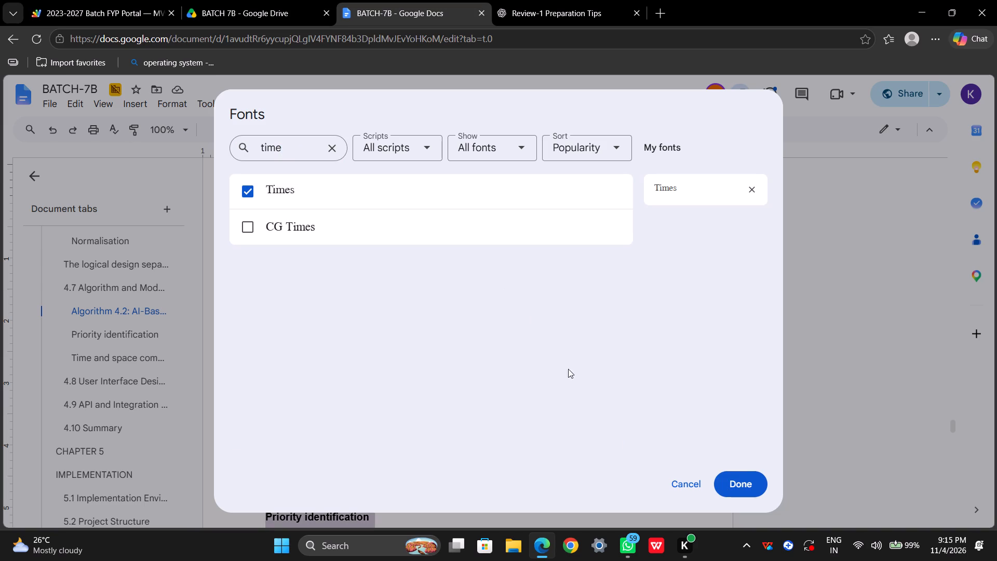
left_click(749, 484)
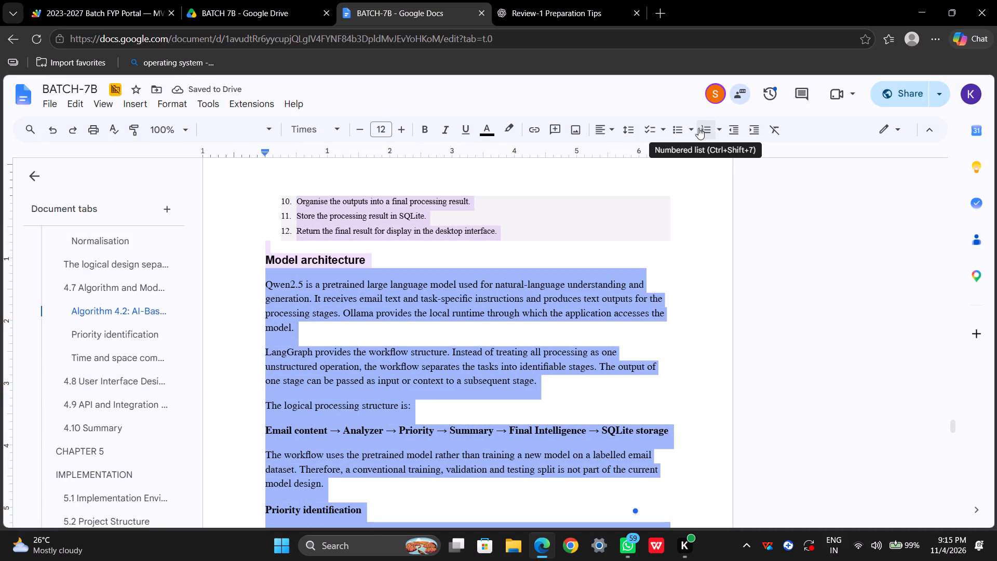
Set the line spacing of the selected text below "Model architecture" to 1.5.
left_click(635, 129)
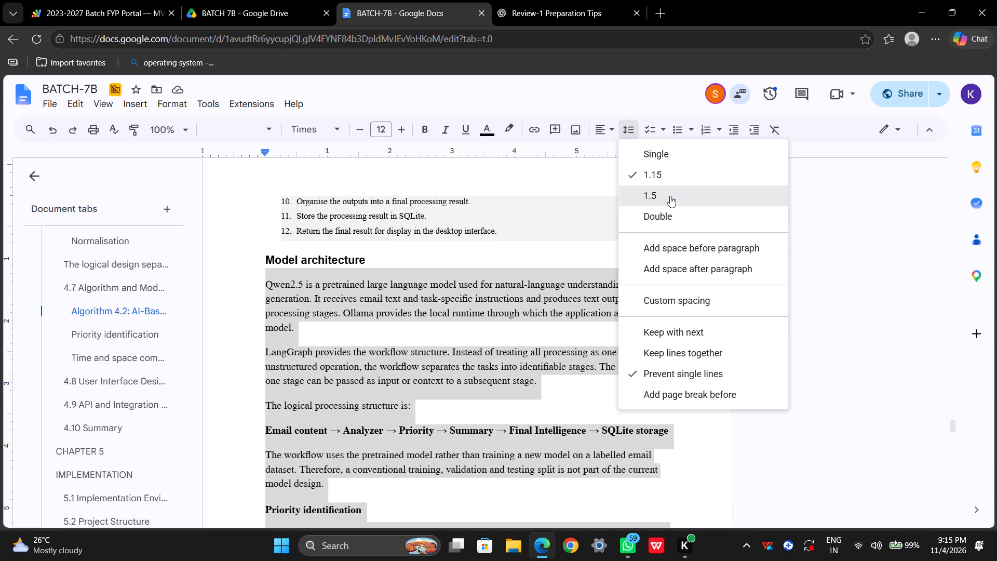
left_click(670, 196)
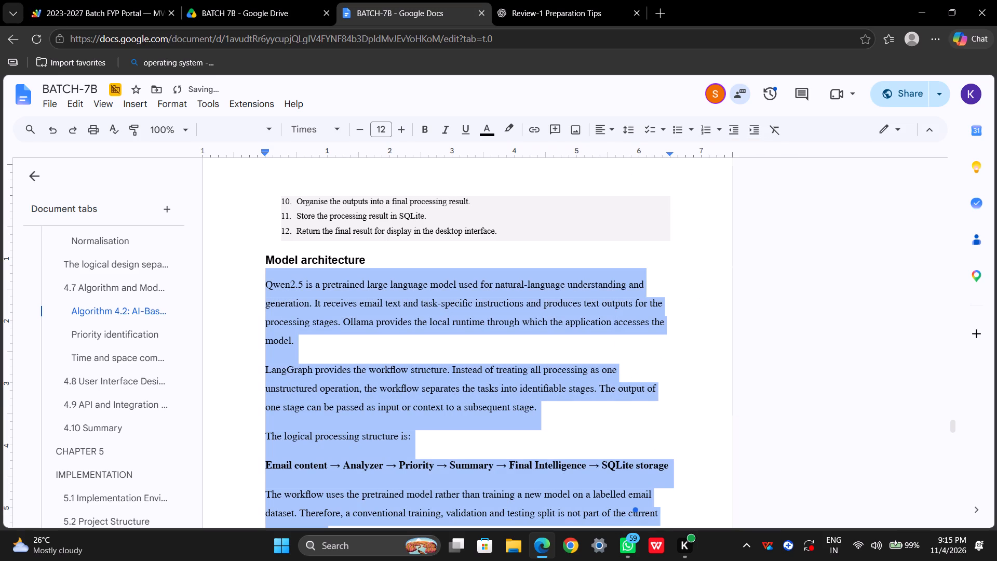
left_click(499, 289)
Check the font formatting of the paragraph above "Table 4.2: Schema of Email" for comparison with the pasted text.
scroll(499, 289, "up", 13)
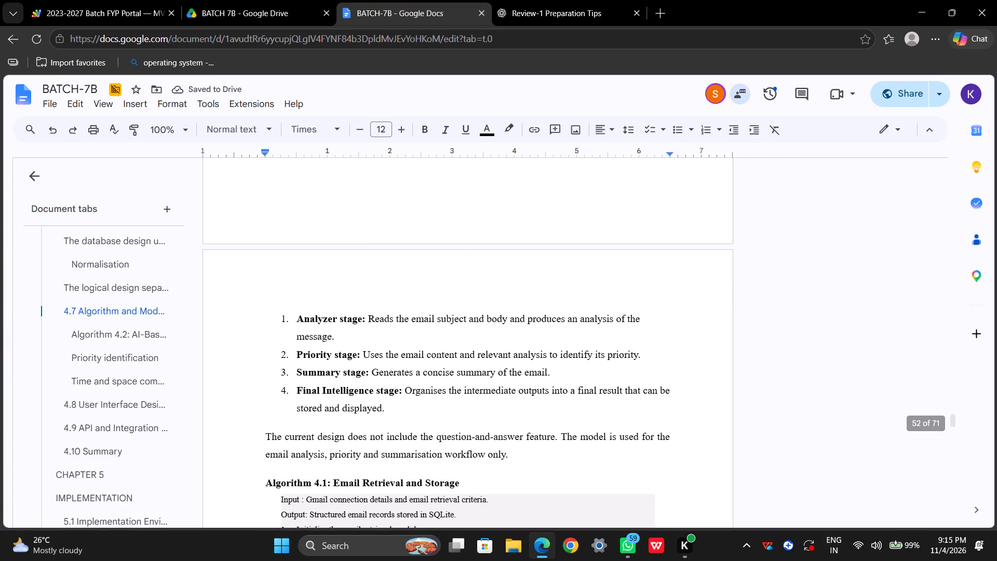
scroll(499, 289, "up", 6)
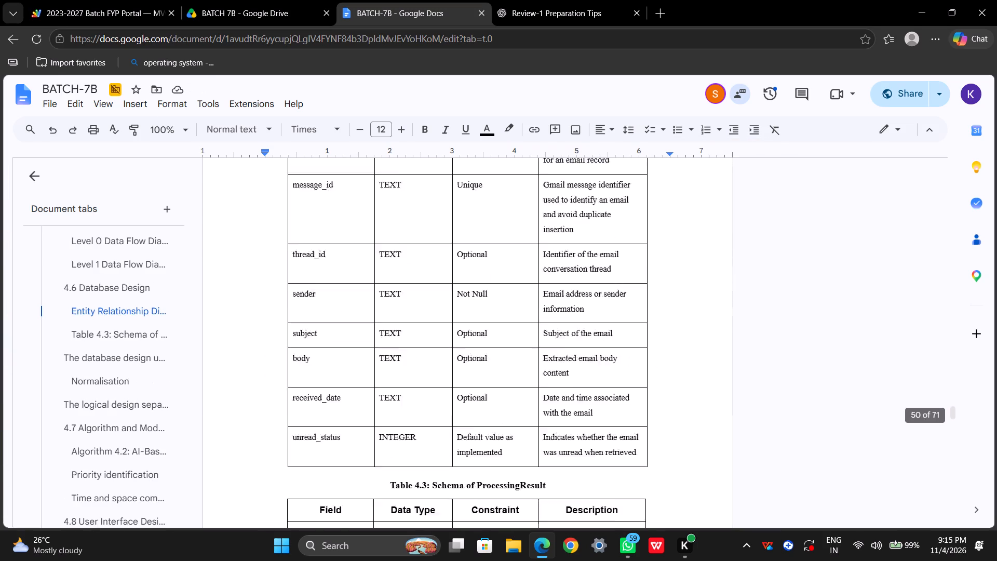
left_click_drag(269, 376, 290, 383)
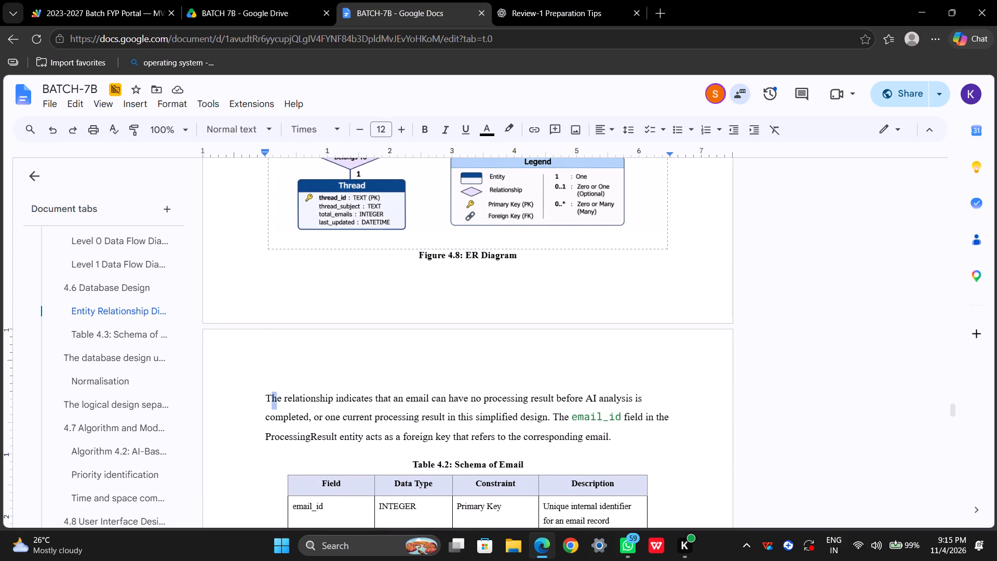
left_click_drag(290, 383, 455, 408)
left_click(328, 401)
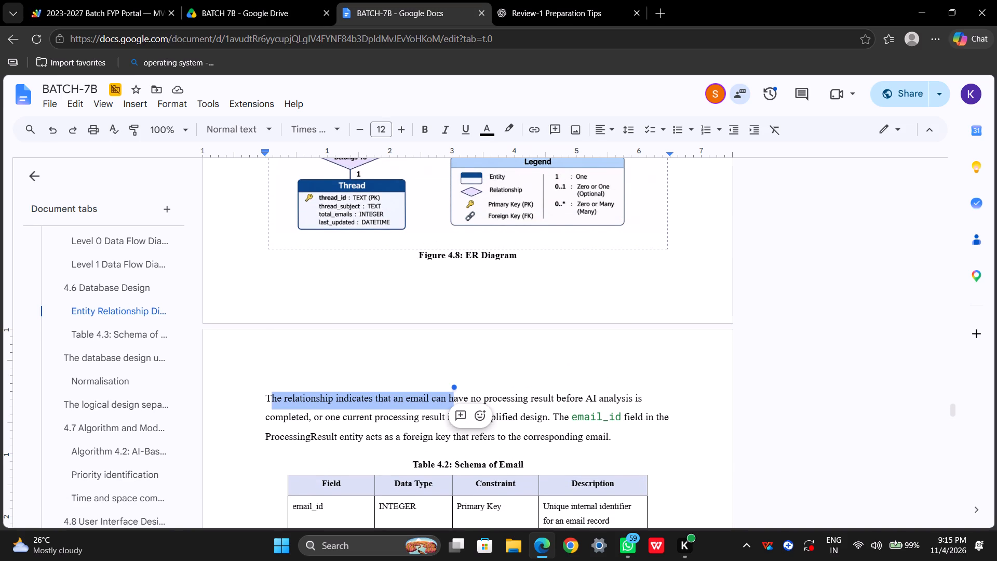
left_click_drag(254, 397, 657, 446)
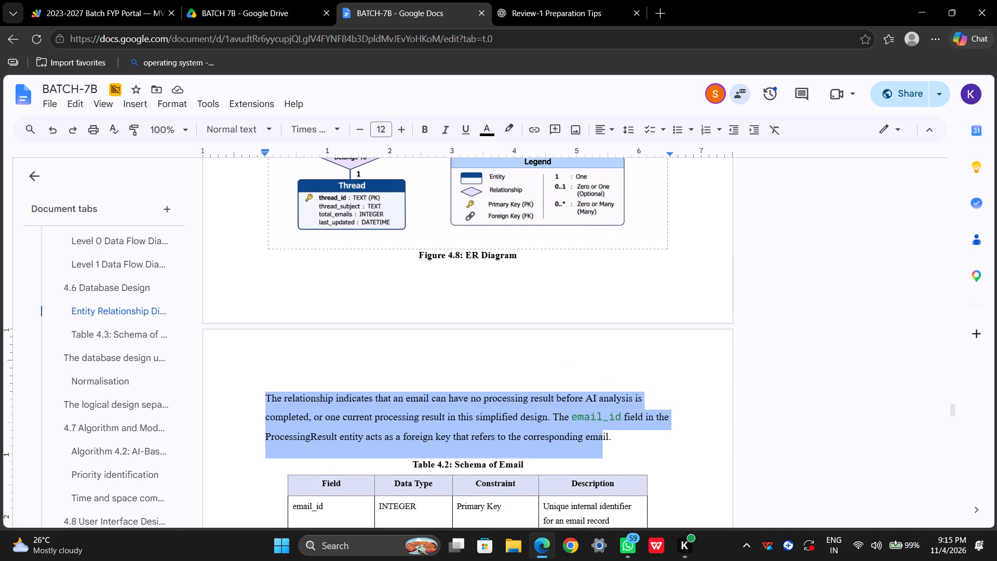
left_click_drag(657, 446, 660, 447)
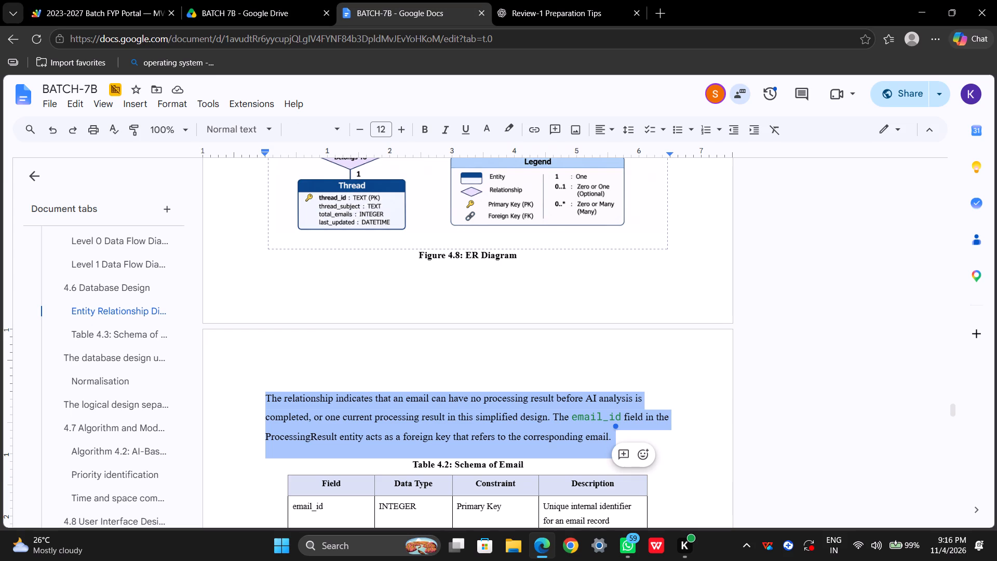
key("Escape")
key("Escape")
key("Escape")
key("Escape")
key("Escape")
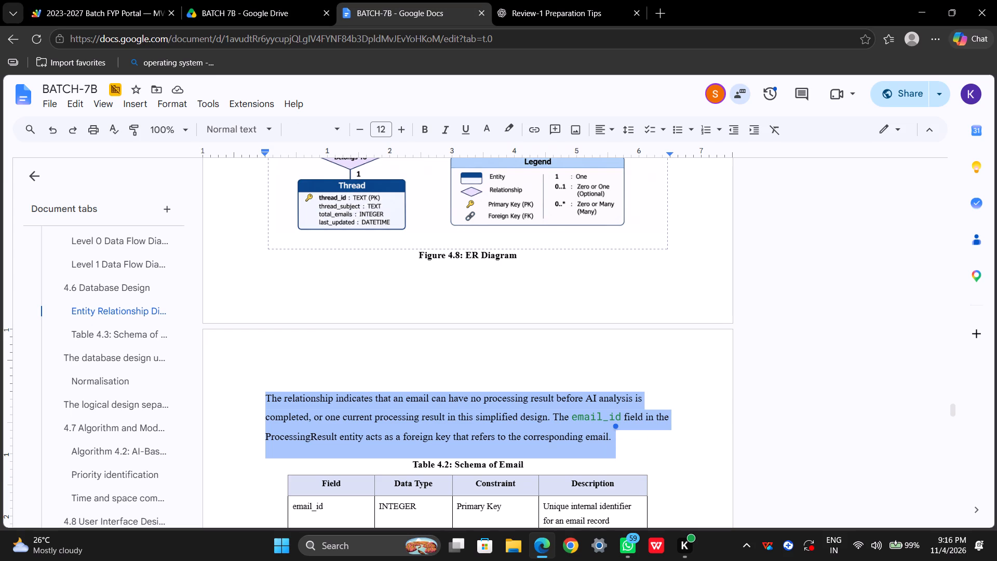
key("Escape")
key("Escape")
key("Escape")
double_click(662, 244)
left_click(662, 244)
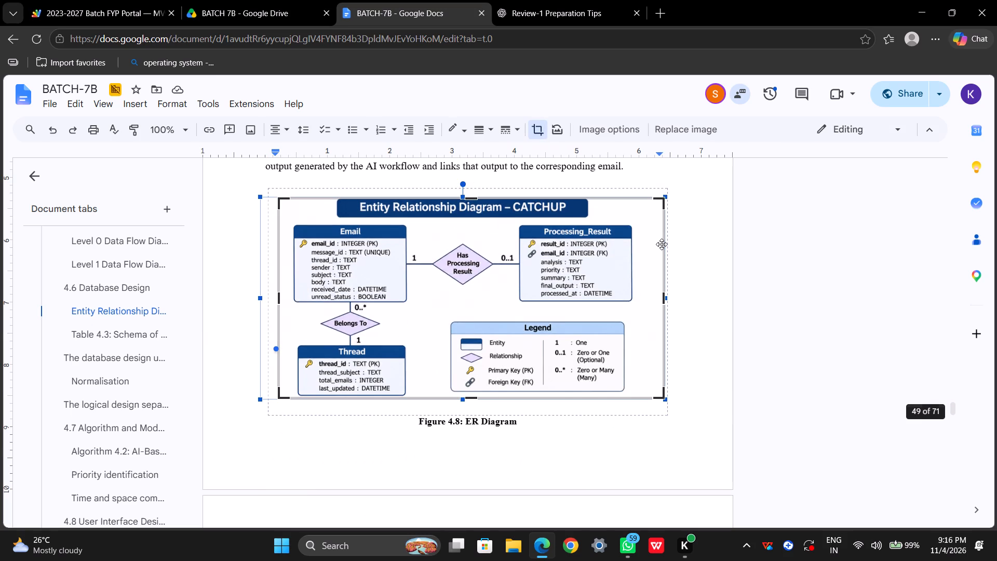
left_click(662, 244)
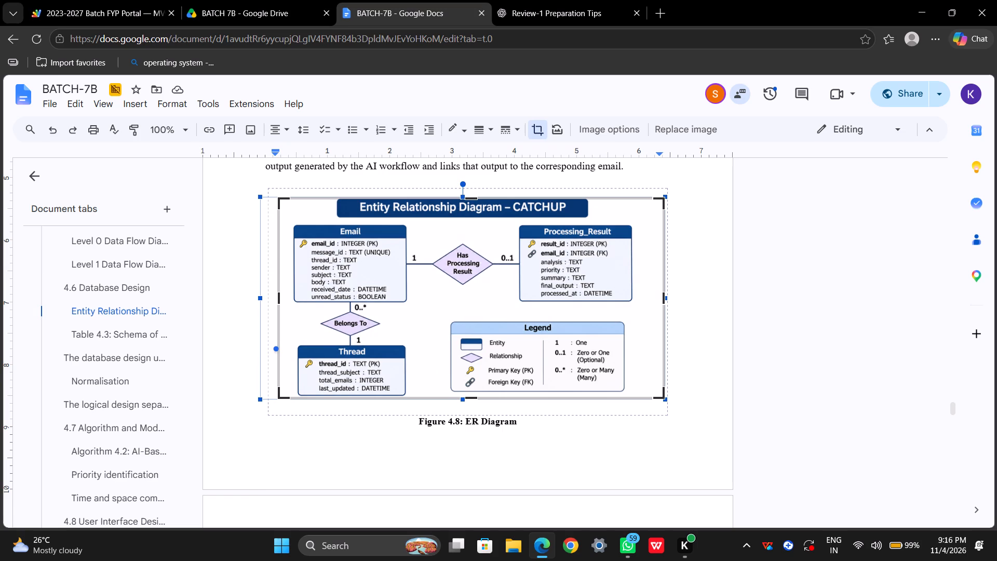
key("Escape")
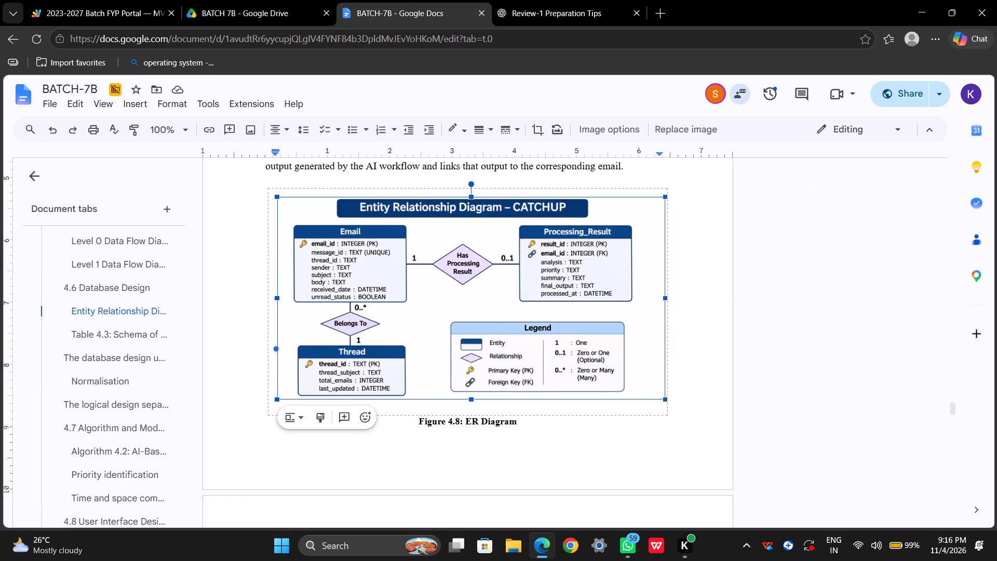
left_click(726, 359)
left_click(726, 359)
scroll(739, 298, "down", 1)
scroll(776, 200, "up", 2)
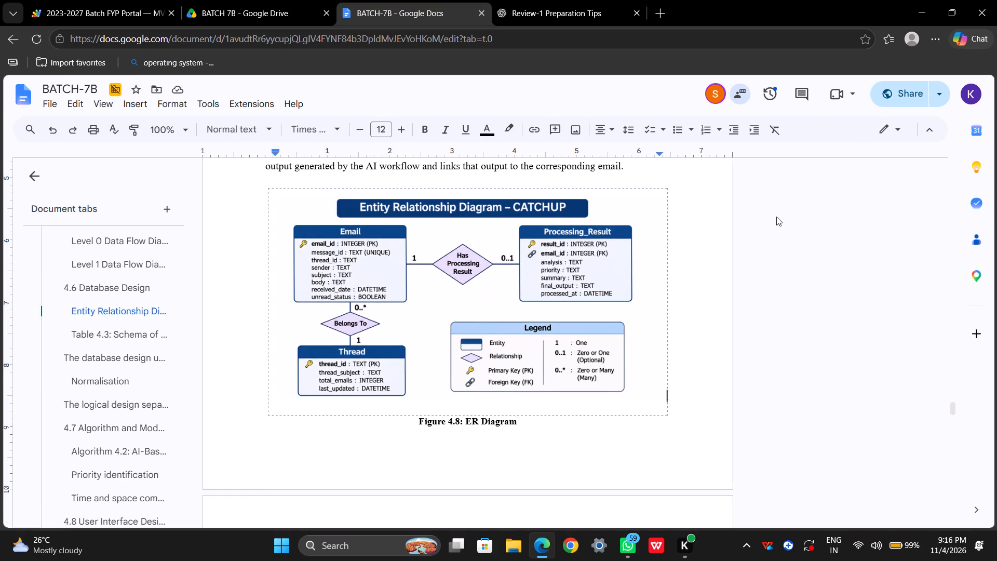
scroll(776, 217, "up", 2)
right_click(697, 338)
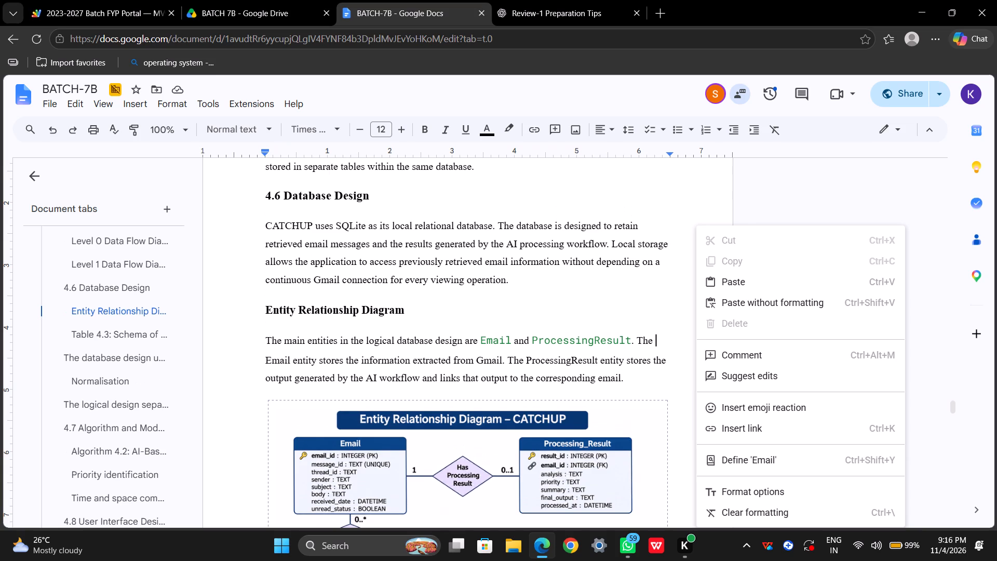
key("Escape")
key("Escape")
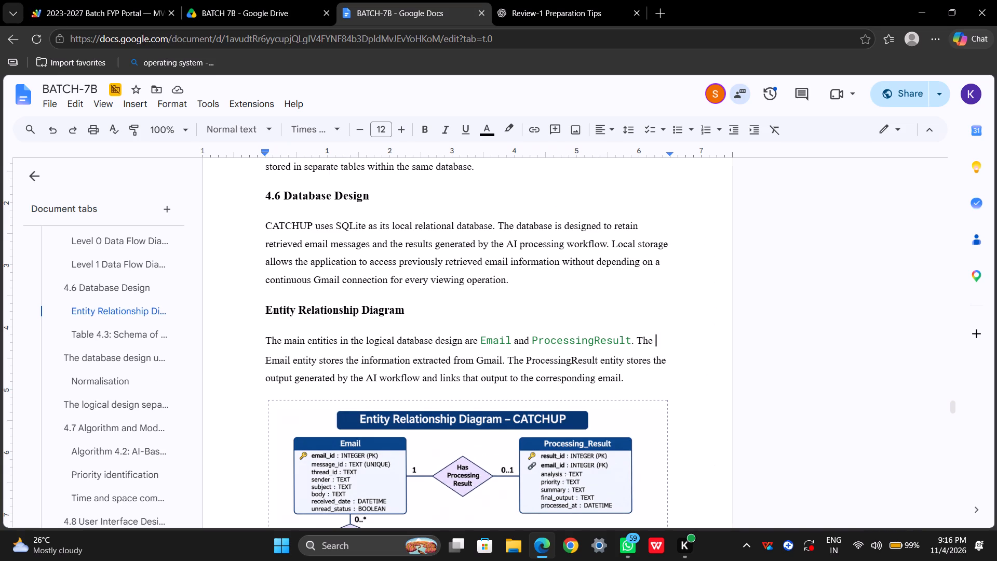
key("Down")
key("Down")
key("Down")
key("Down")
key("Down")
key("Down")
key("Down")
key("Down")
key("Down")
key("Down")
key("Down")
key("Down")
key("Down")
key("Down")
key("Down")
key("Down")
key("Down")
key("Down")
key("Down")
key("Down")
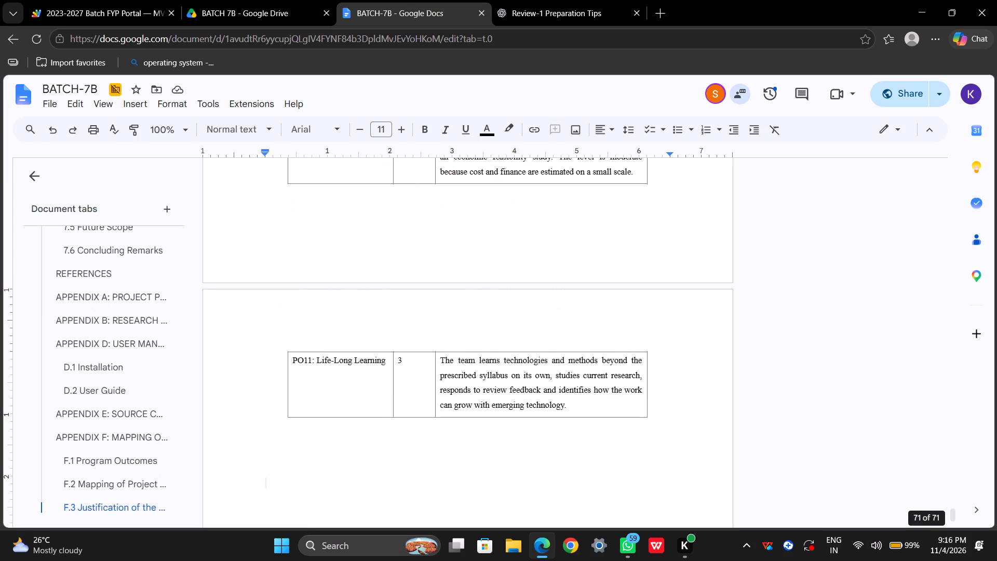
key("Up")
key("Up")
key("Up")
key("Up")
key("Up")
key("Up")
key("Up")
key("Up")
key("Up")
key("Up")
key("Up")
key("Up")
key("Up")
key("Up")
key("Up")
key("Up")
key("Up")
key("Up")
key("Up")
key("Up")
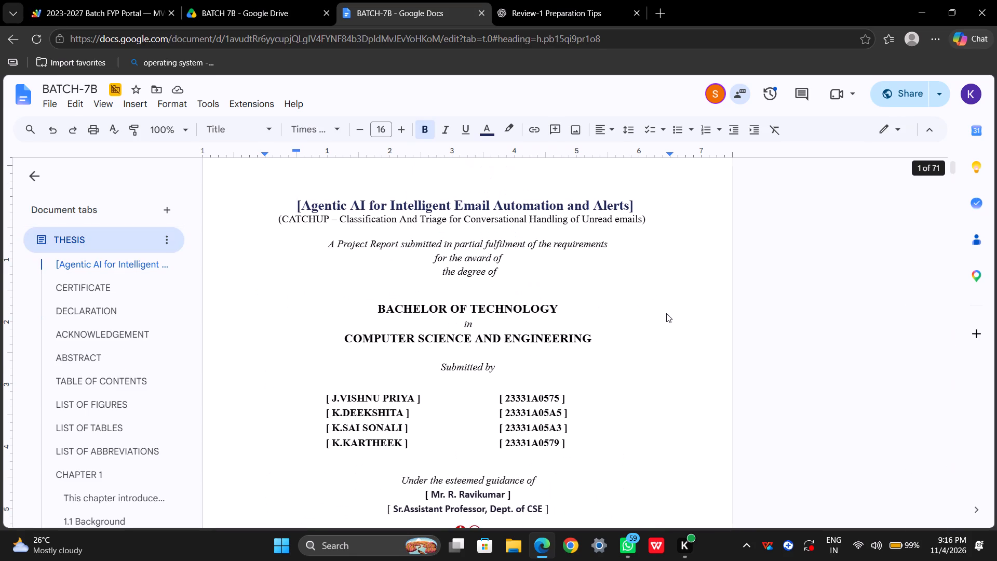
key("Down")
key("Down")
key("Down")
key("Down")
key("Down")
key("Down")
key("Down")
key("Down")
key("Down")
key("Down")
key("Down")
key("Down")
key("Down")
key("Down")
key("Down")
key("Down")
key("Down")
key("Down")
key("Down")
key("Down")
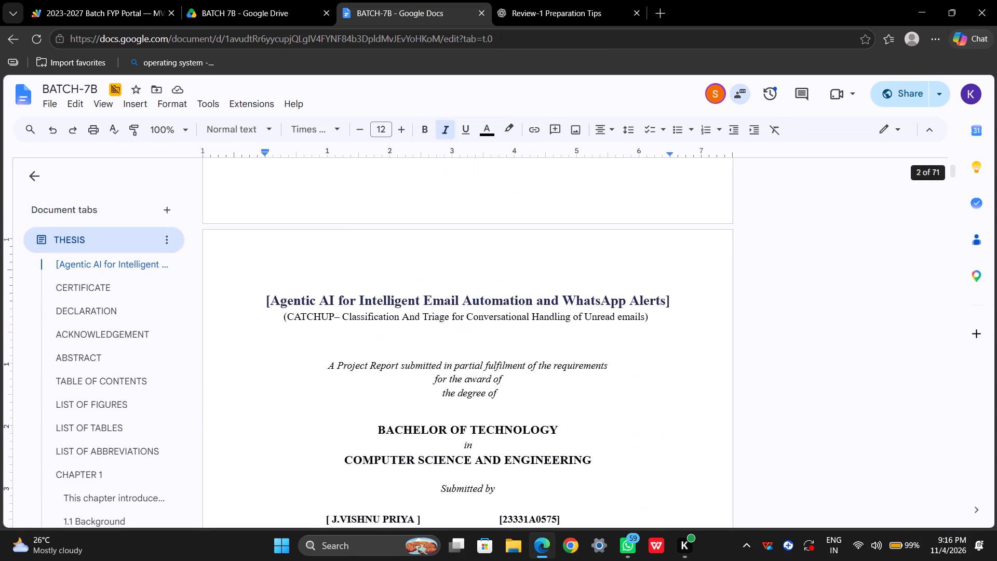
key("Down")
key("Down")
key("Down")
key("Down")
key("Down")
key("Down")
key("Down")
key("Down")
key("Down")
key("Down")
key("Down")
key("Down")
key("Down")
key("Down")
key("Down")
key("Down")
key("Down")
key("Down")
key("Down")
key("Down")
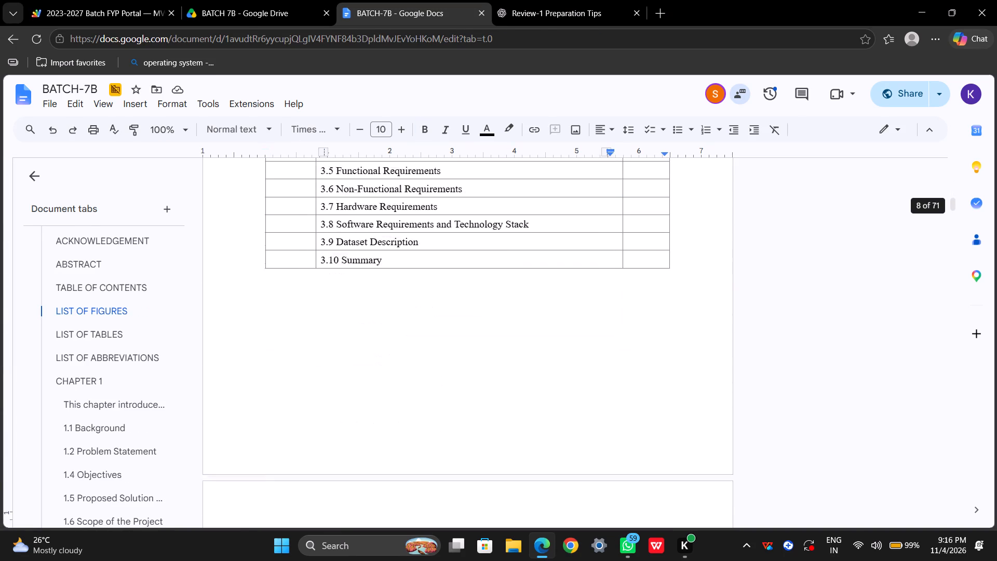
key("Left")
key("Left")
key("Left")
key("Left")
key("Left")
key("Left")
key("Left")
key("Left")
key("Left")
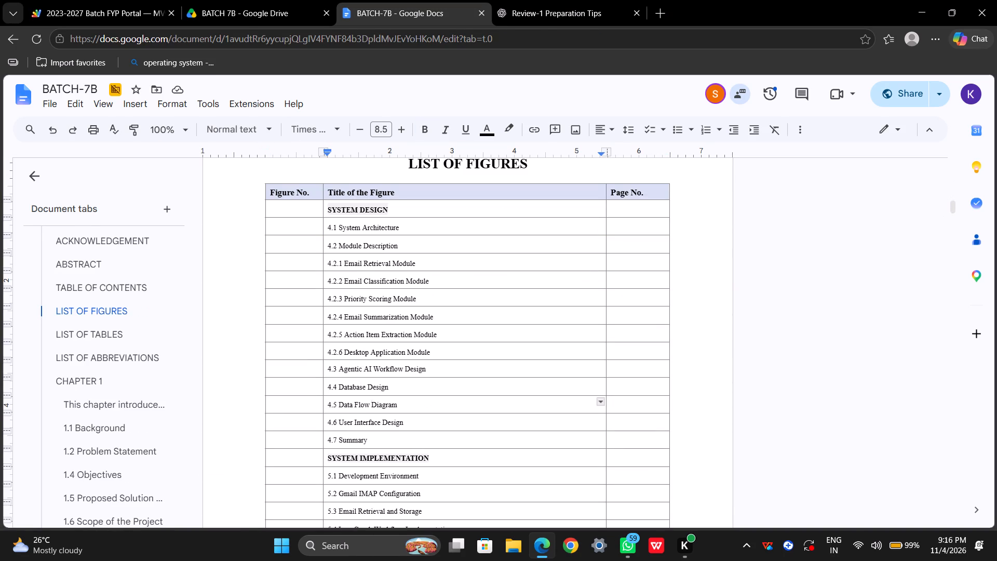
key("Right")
Check the custom line and paragraph spacing of the paragraph above "Table 4.2: Schema of Email" without changing it.
scroll(819, 306, "down", 20)
scroll(819, 306, "down", 14)
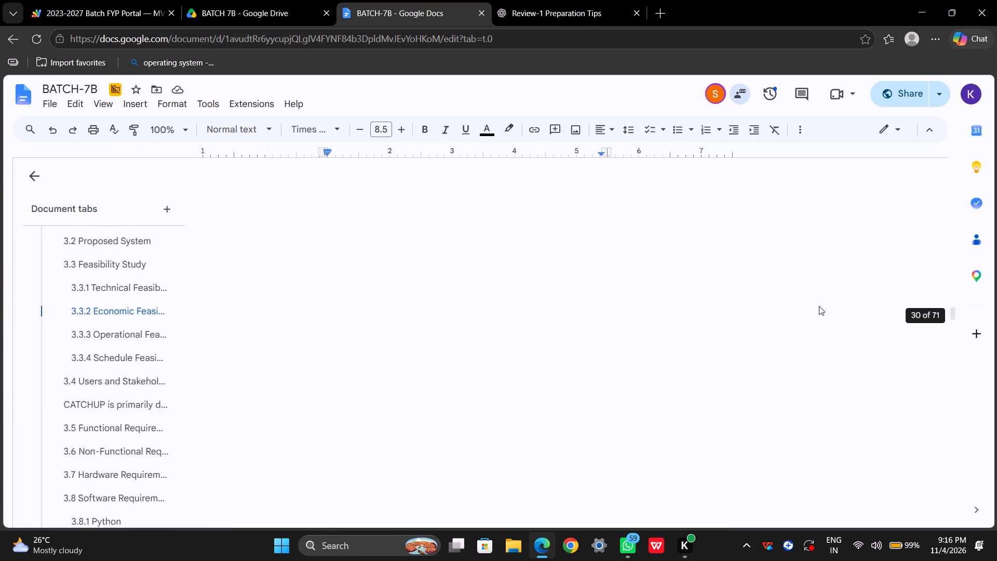
scroll(819, 306, "down", 20)
scroll(819, 306, "down", 19)
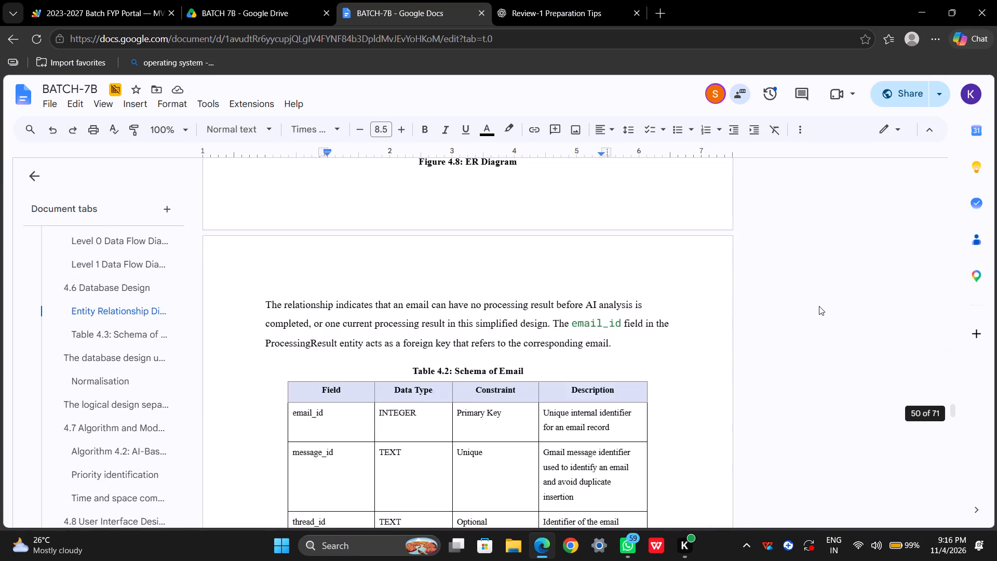
scroll(819, 306, "down", 18)
scroll(819, 306, "up", 8)
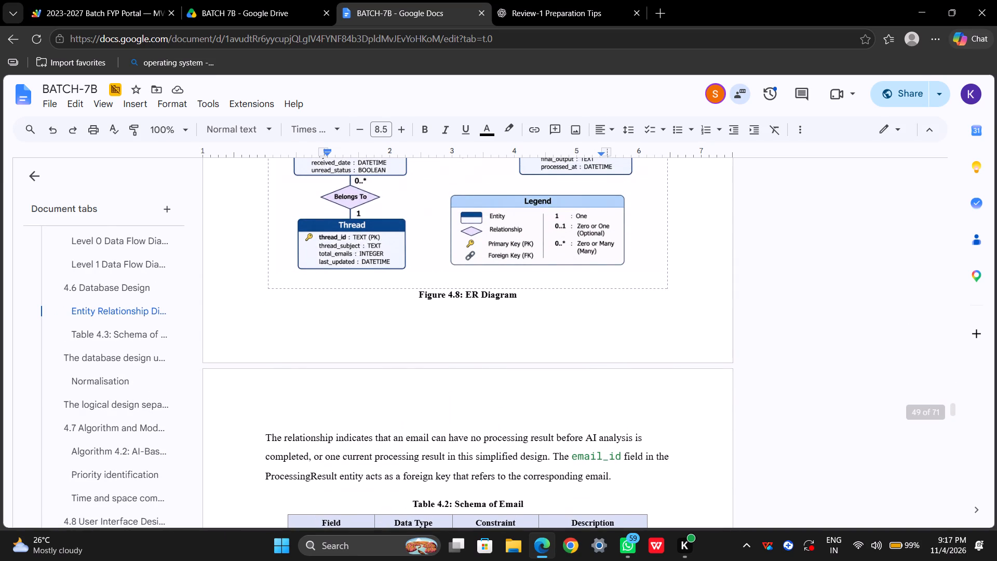
left_click_drag(265, 433, 620, 477)
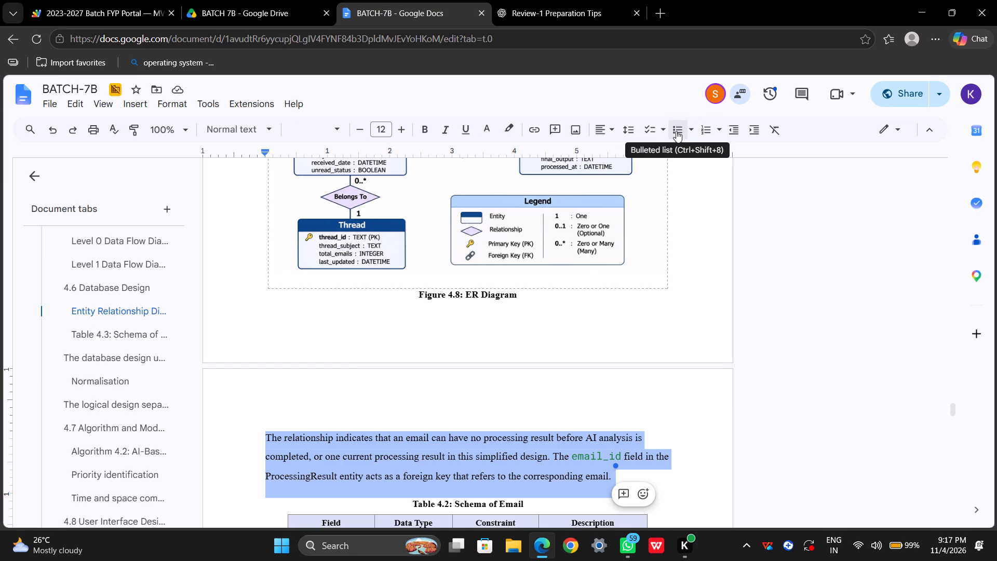
left_click(628, 128)
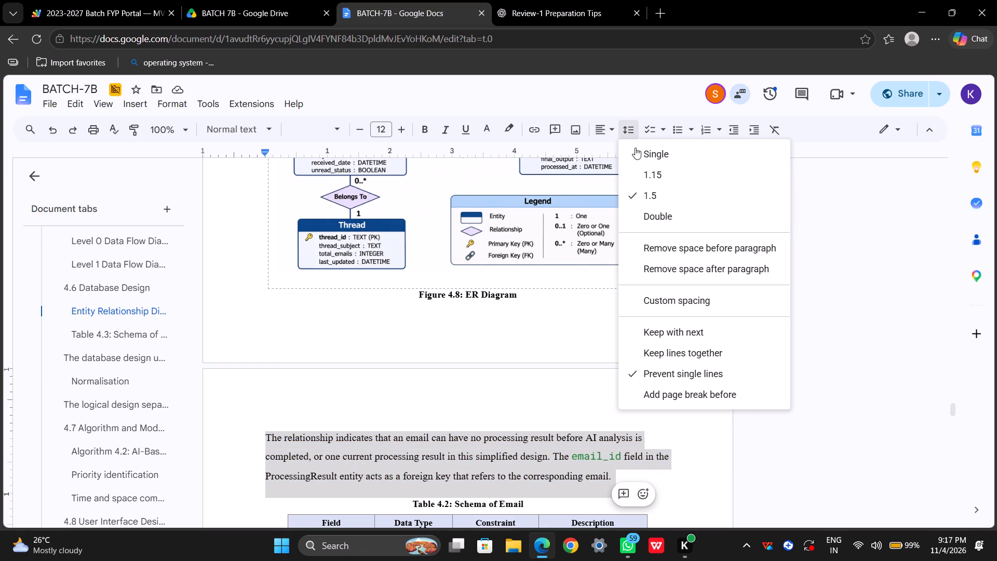
left_click(663, 294)
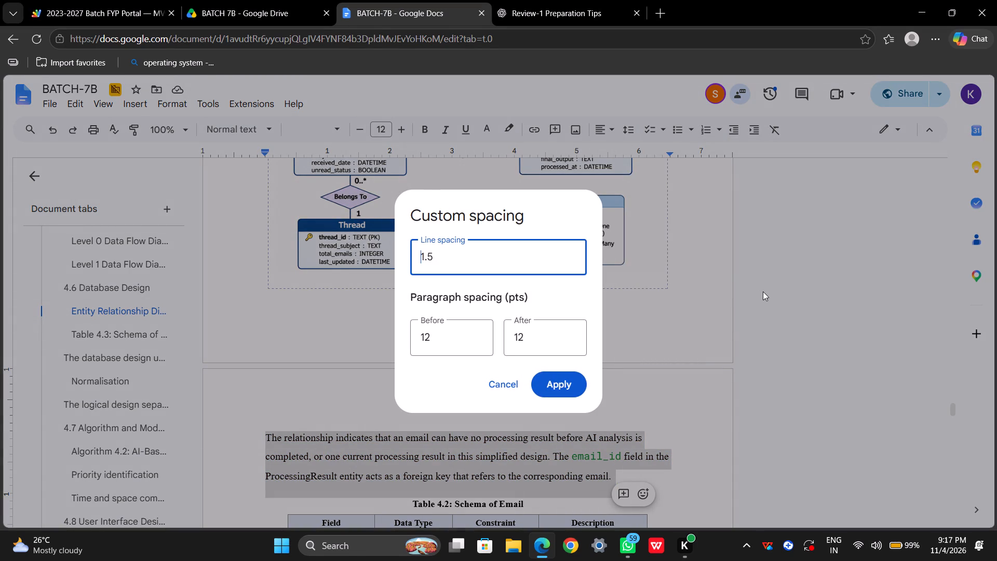
left_click(504, 385)
scroll(504, 385, "down", 19)
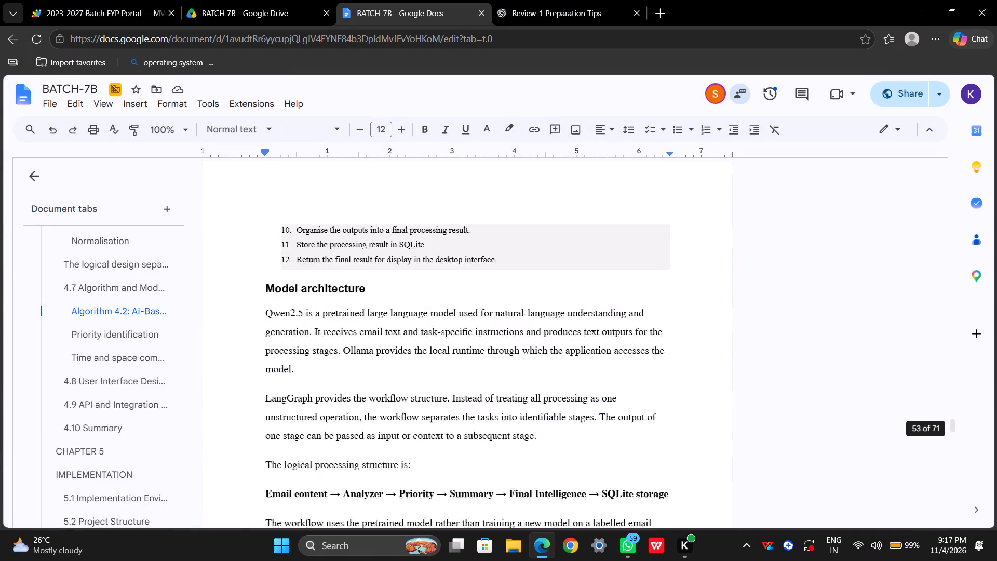
scroll(504, 385, "down", 13)
scroll(504, 385, "down", 10)
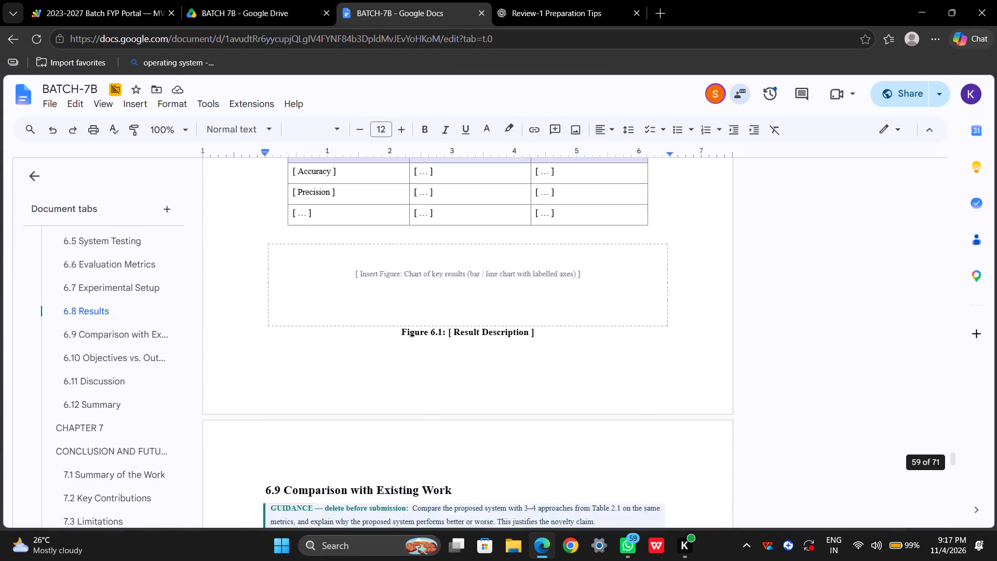
scroll(504, 385, "down", 4)
scroll(504, 385, "up", 19)
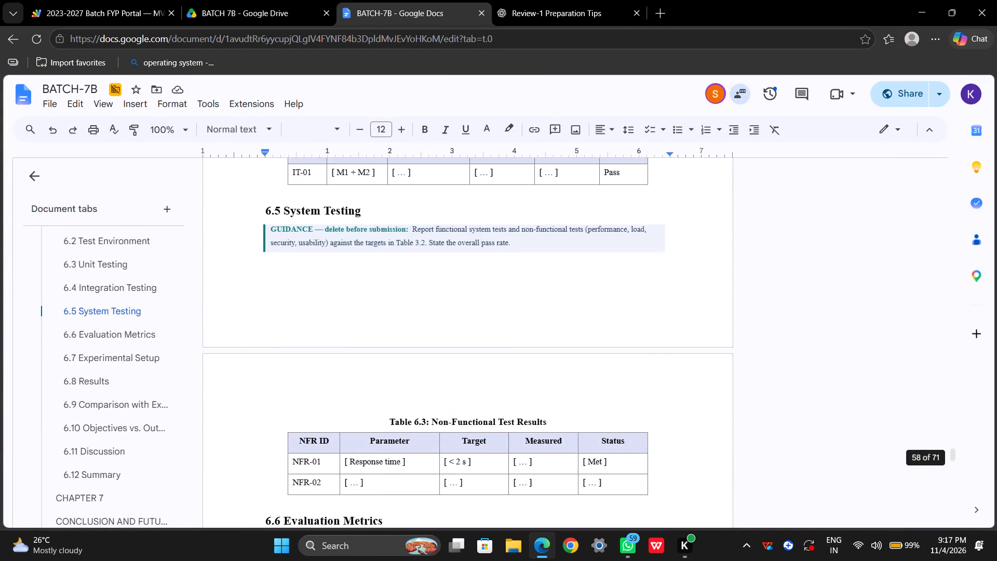
scroll(504, 385, "up", 7)
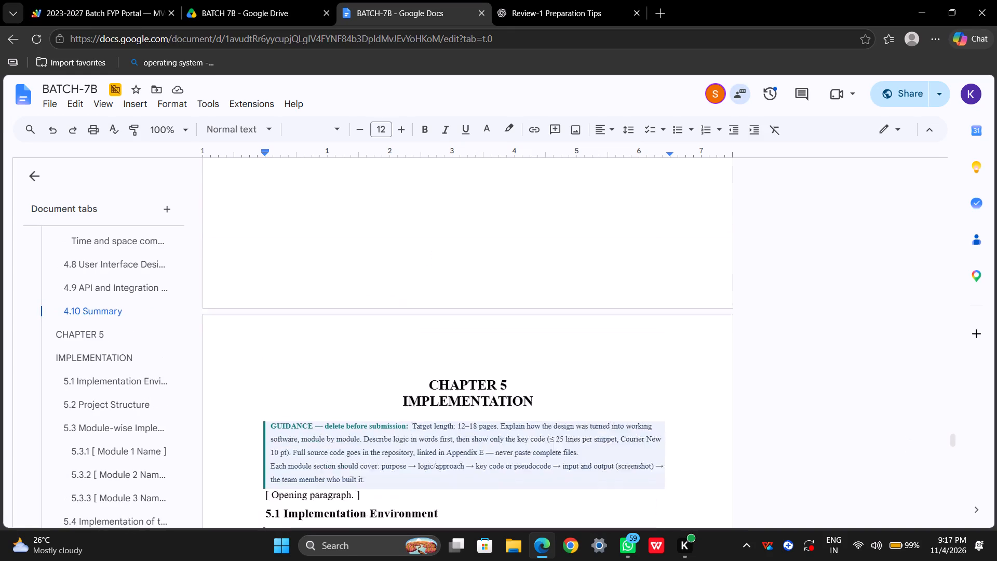
scroll(504, 385, "up", 7)
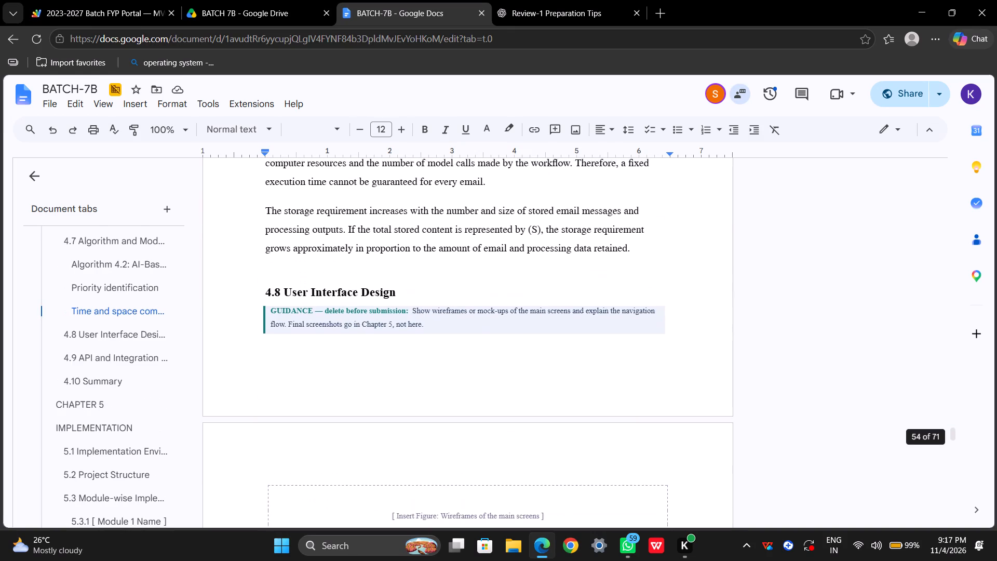
scroll(504, 385, "up", 6)
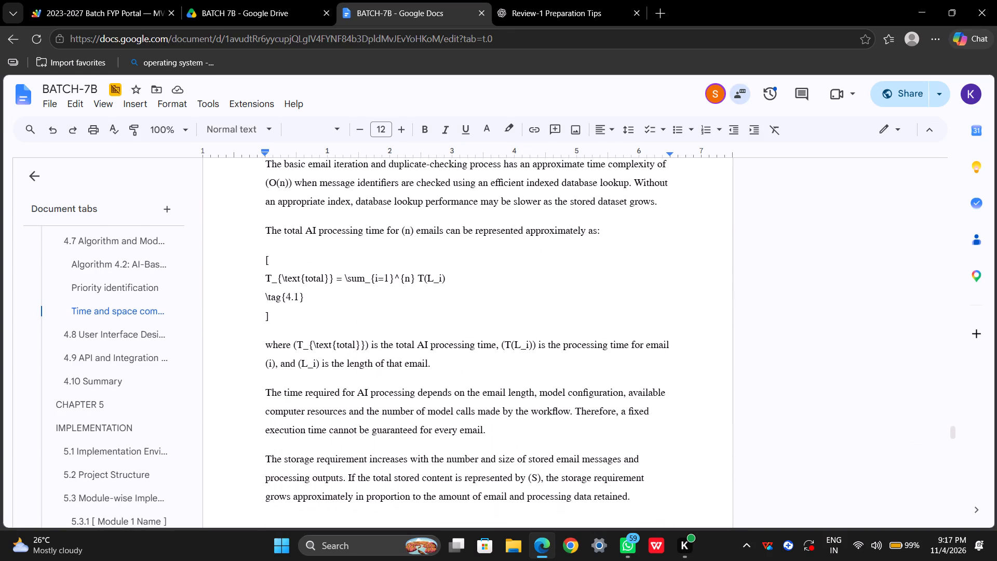
scroll(504, 385, "up", 9)
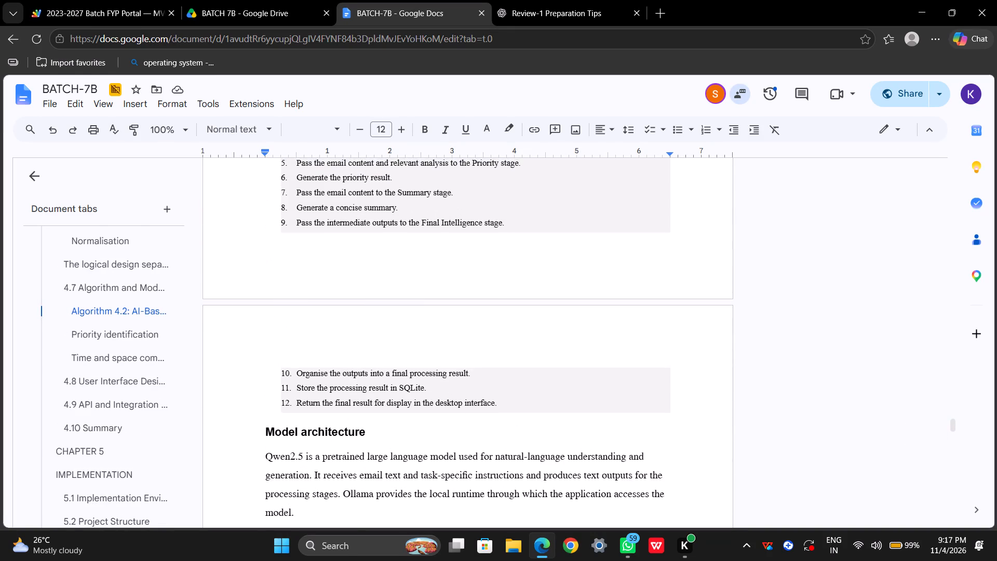
scroll(504, 385, "down", 9)
scroll(504, 385, "up", 1)
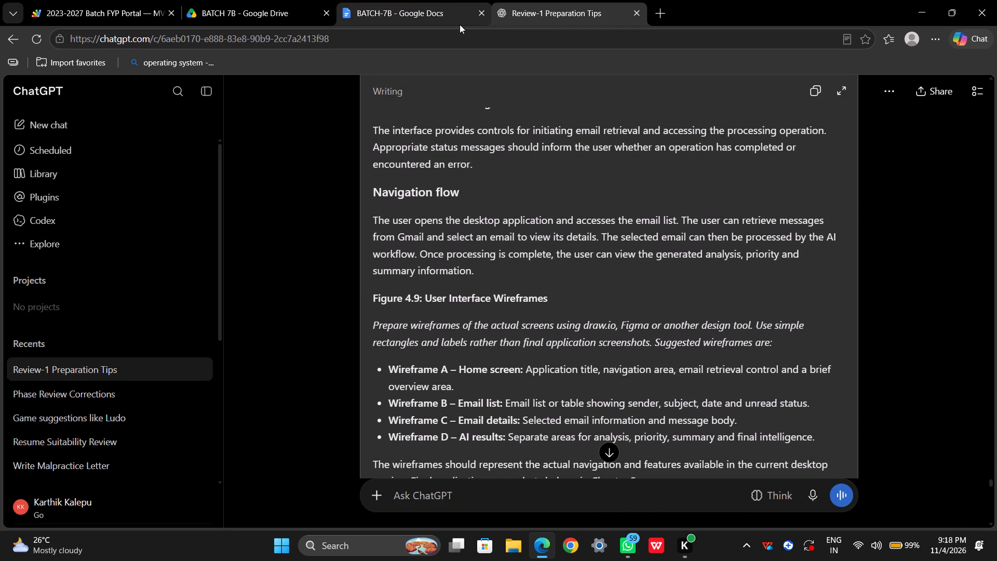
In the BATCH-7B report, delete the guidance note and its empty paragraph under the heading "4.8 User Interface Design".
left_click(422, 8)
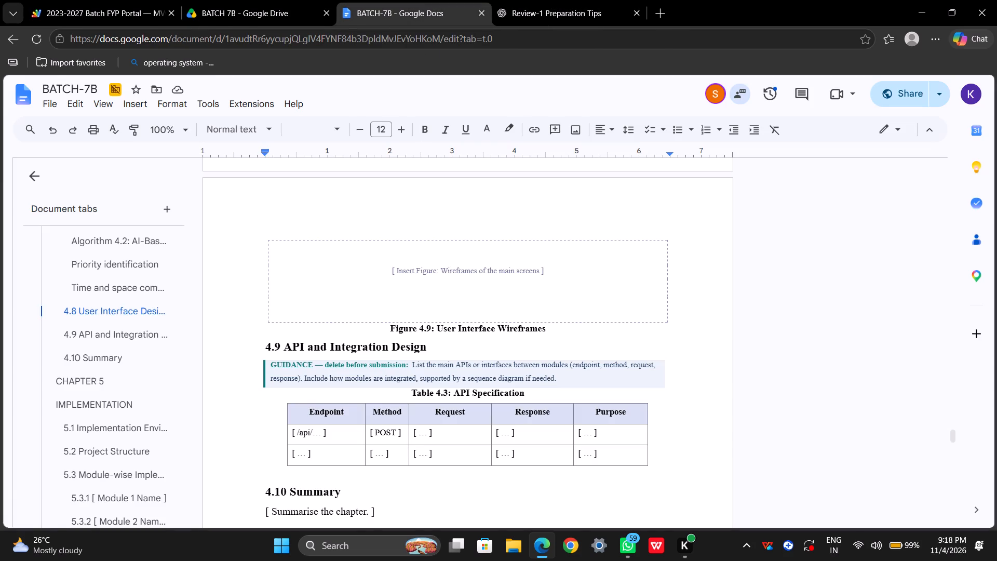
scroll(393, 295, "up", 2)
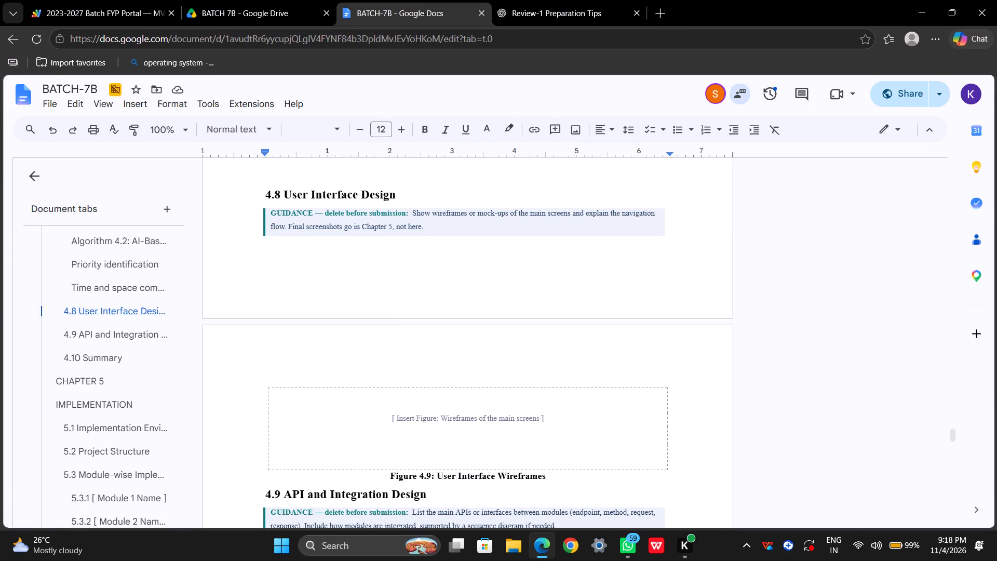
left_click_drag(425, 231, 273, 215)
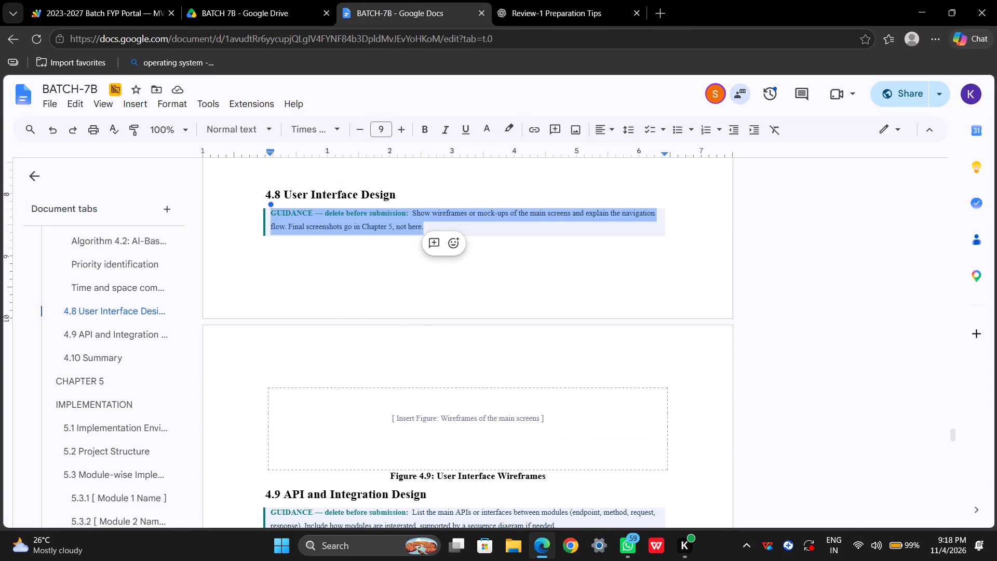
key("BackSpace")
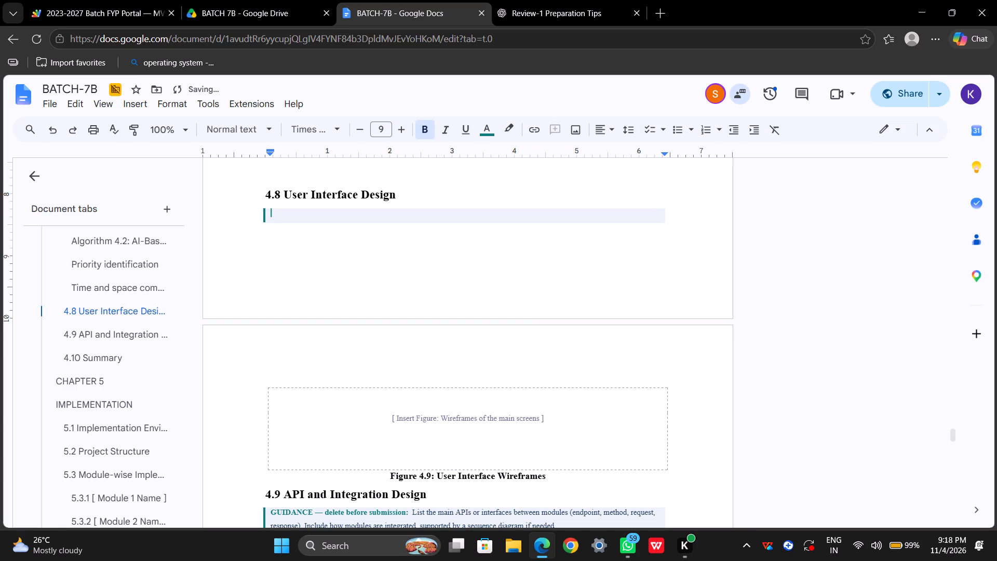
key("BackSpace")
key("BackSpace")
key("Return")
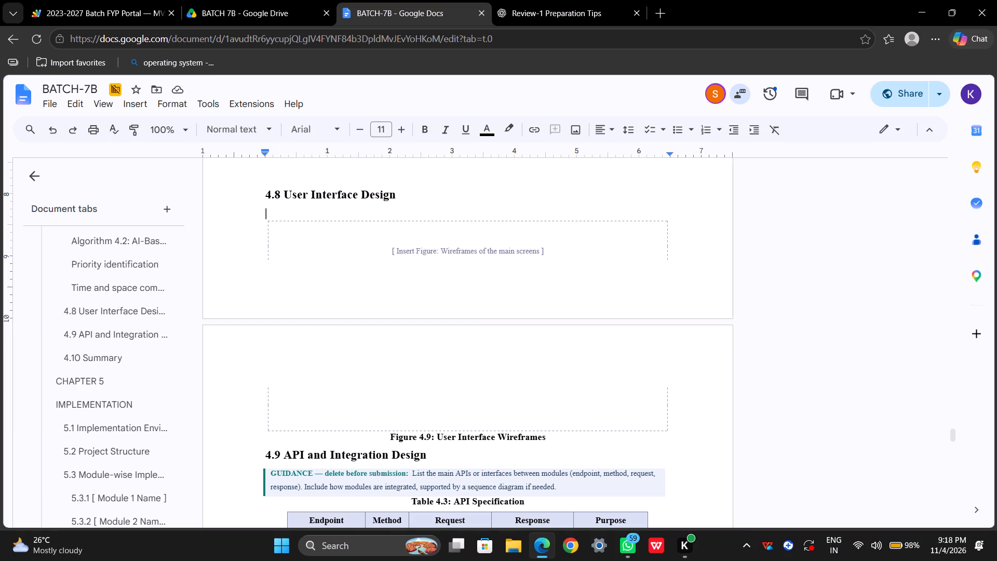
key("ctrl+z")
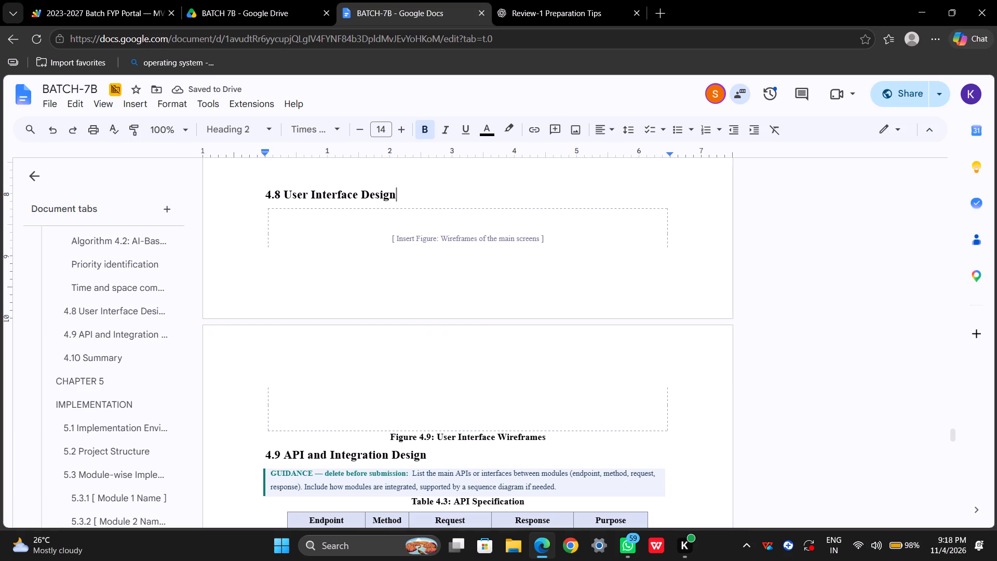
Undo the recent edits back through the section 4.8 guidance deletion and the replacement and reformatting of the section 4.7 text.
key("Return")
key("ctrl+z")
scroll(349, 165, "up", 5)
key("ctrl+z")
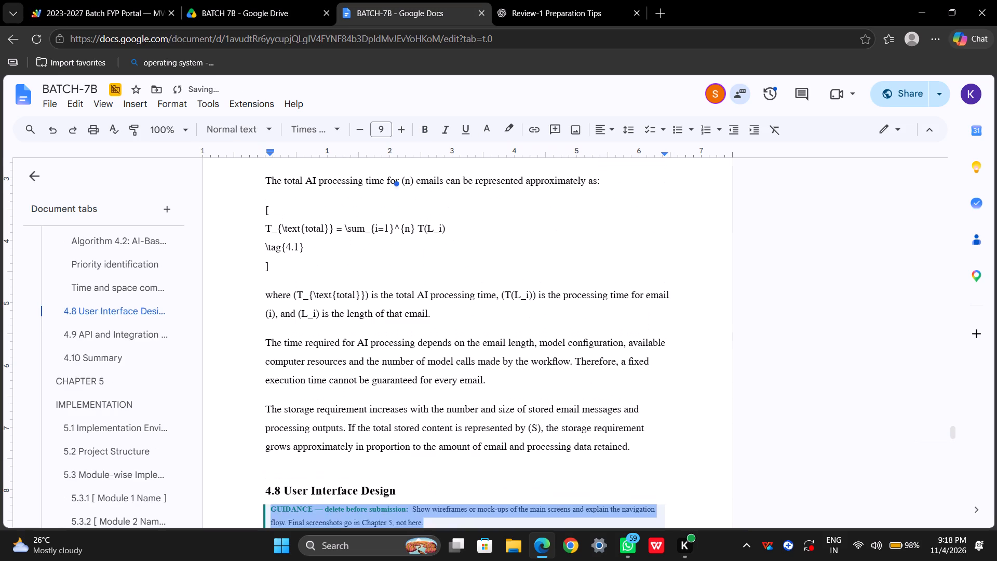
key("ctrl+z")
scroll(349, 165, "up", 4)
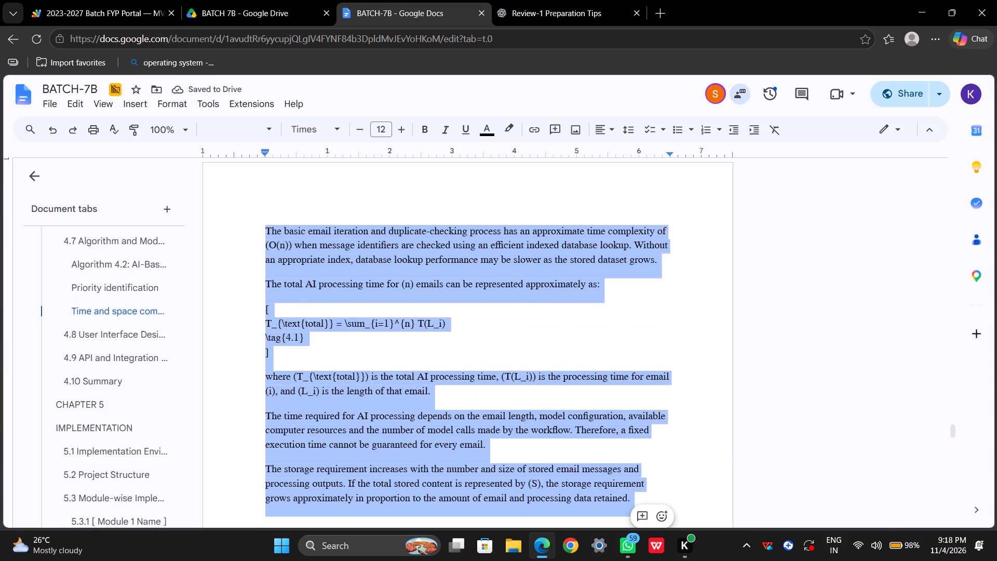
key("ctrl+z")
key("ctrl+z")
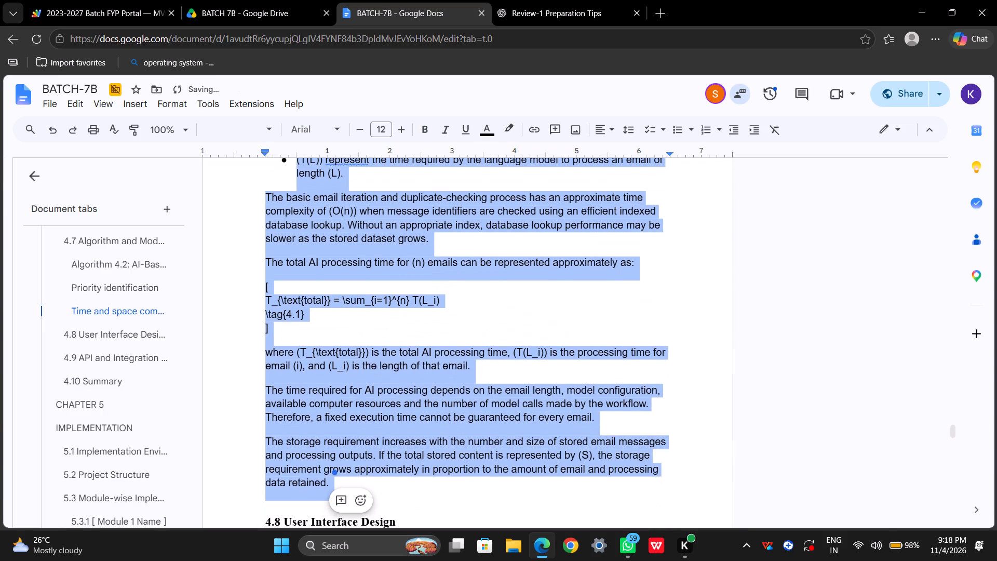
key("ctrl+z")
key("ctrl+z")
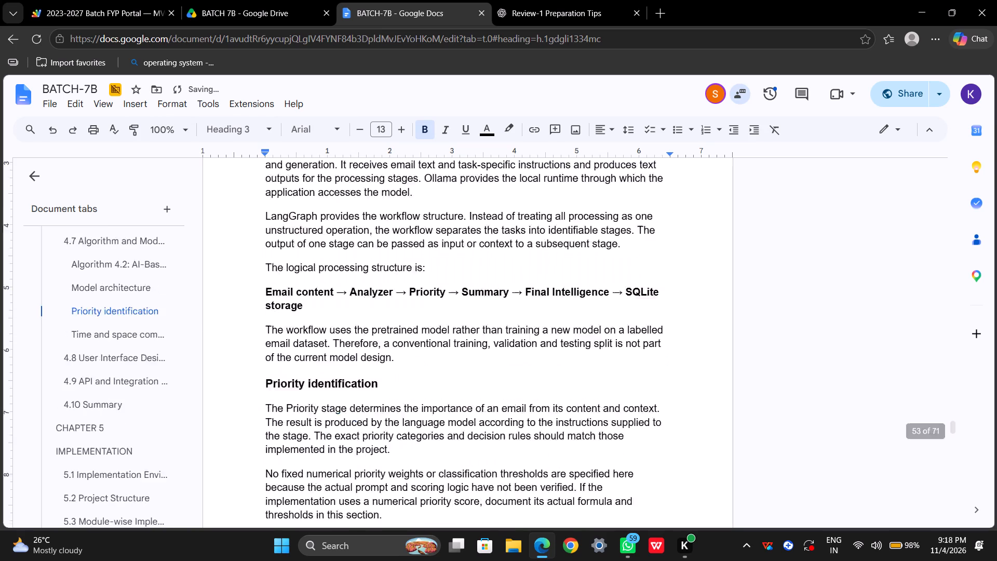
key("ctrl+z")
key("ctrl+z")
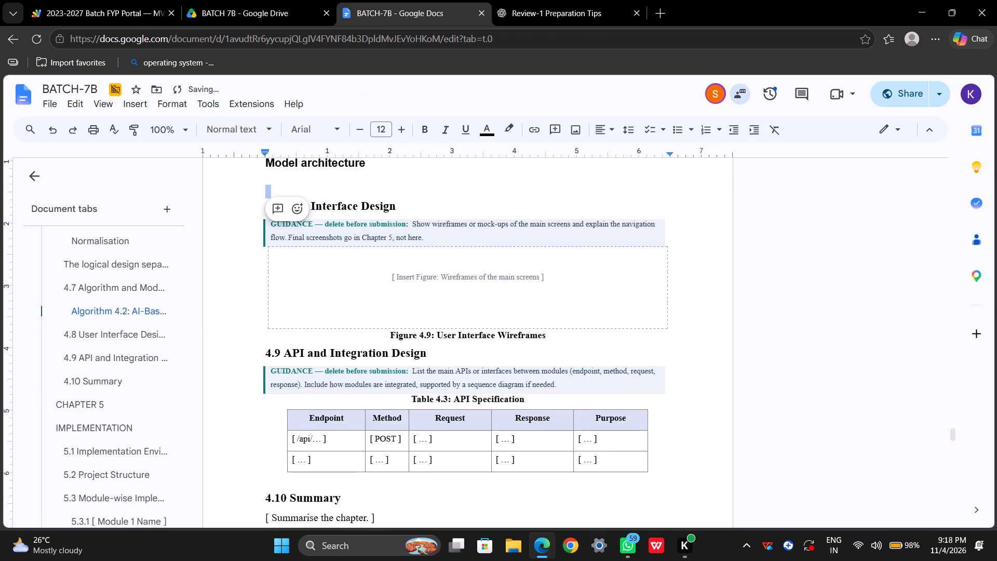
key("ctrl+z")
key("ctrl+z")
key("ctrl+z")
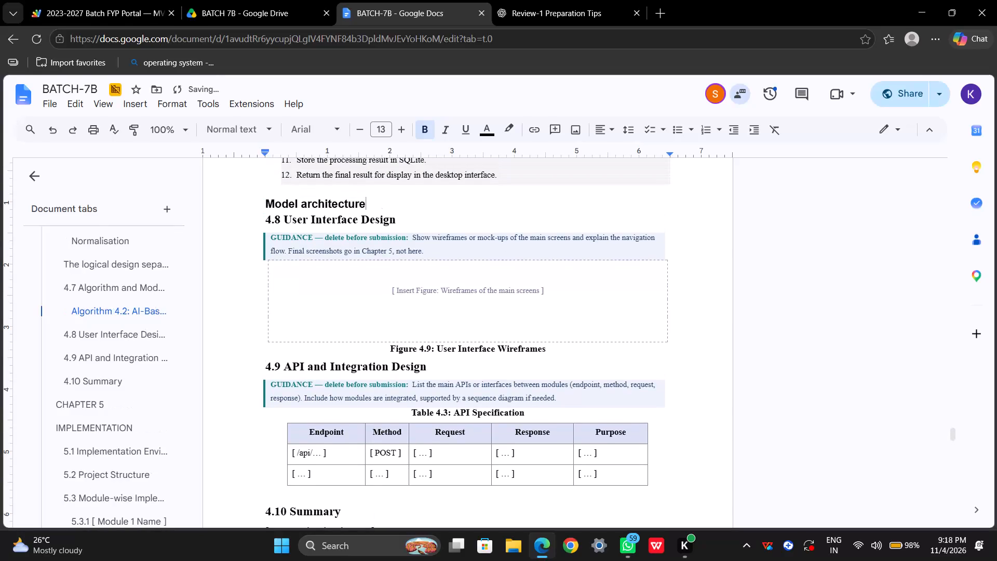
key("ctrl+z")
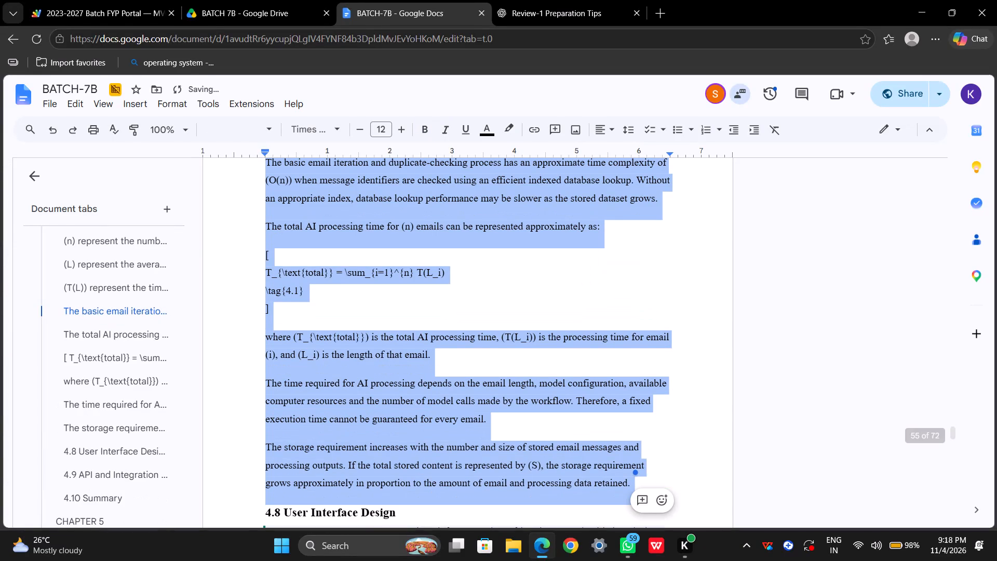
Undo the earlier changes to the "Model architecture" heading that follows the numbered steps of Algorithm 4.2.
left_click(403, 272)
scroll(403, 272, "up", 8)
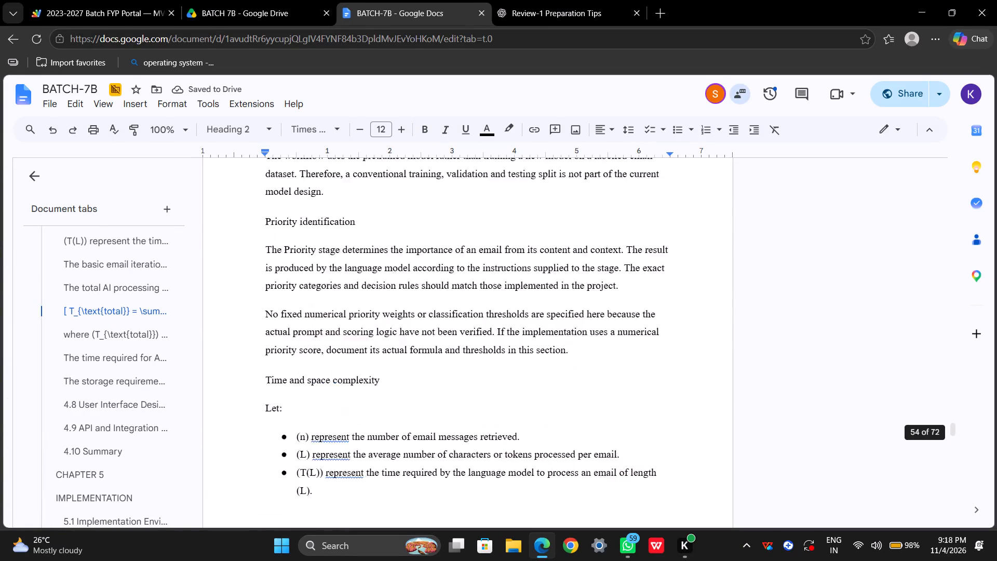
scroll(403, 272, "up", 5)
scroll(403, 272, "down", 6)
scroll(403, 272, "up", 1)
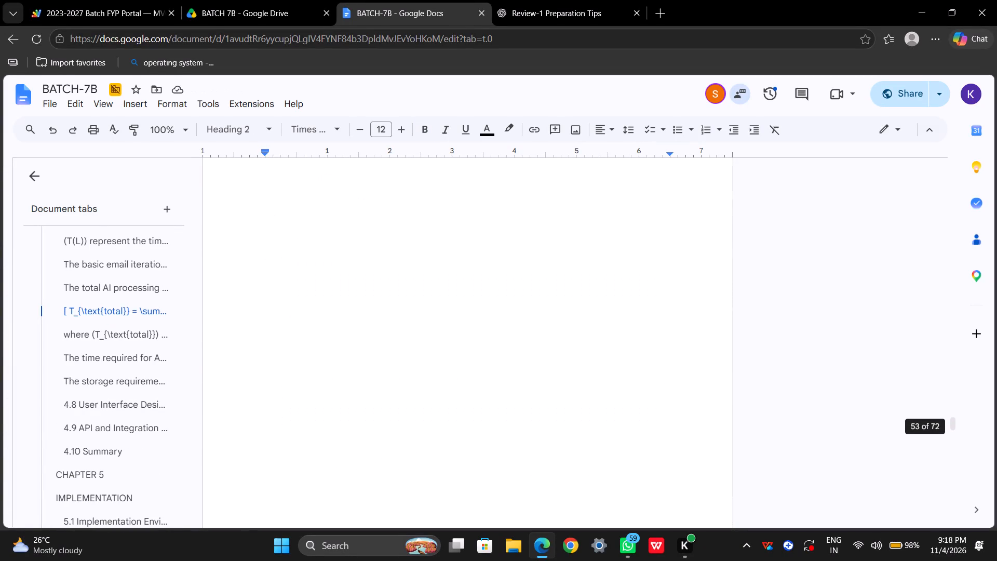
scroll(403, 272, "up", 2)
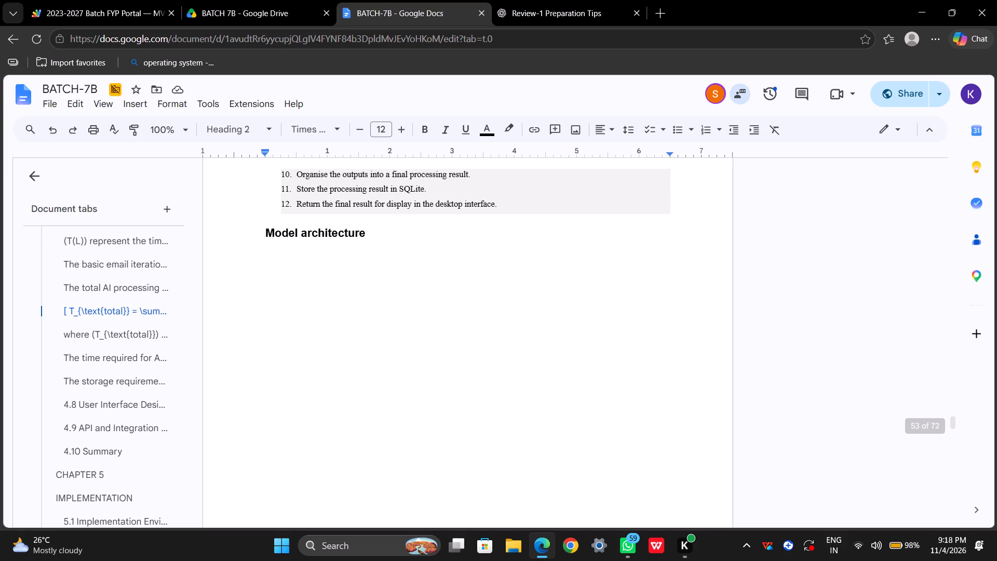
left_click(264, 225)
left_click(263, 228)
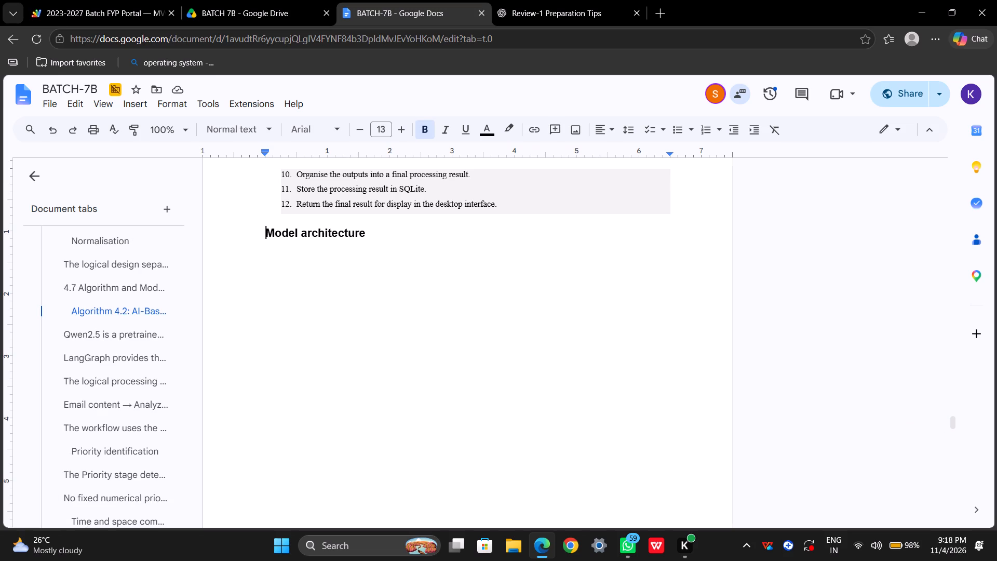
key("ctrl+z")
key("ctrl+z")
key("ctrl+z")
key("ctrl+z")
key("ctrl+z")
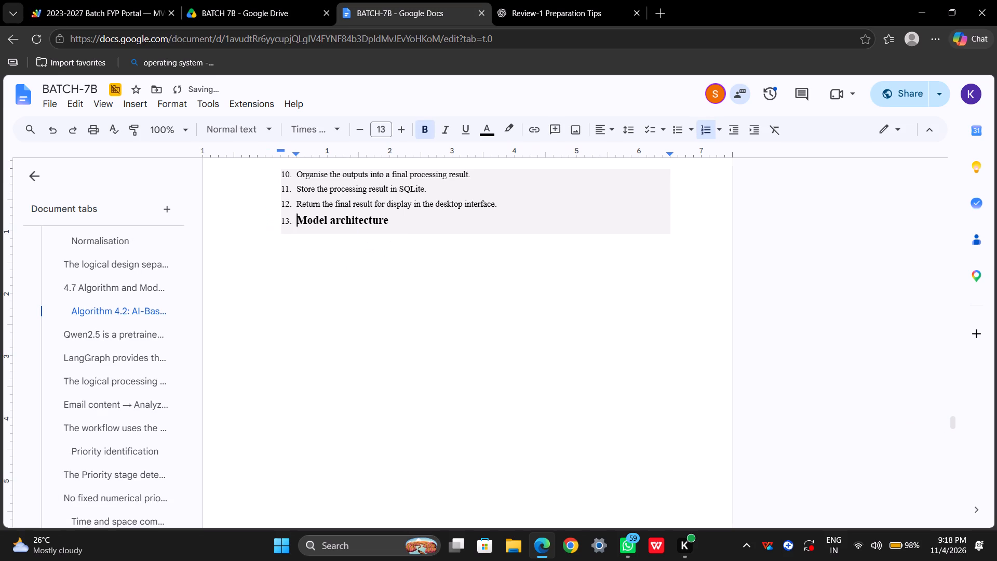
key("ctrl+z")
key("ctrl+z")
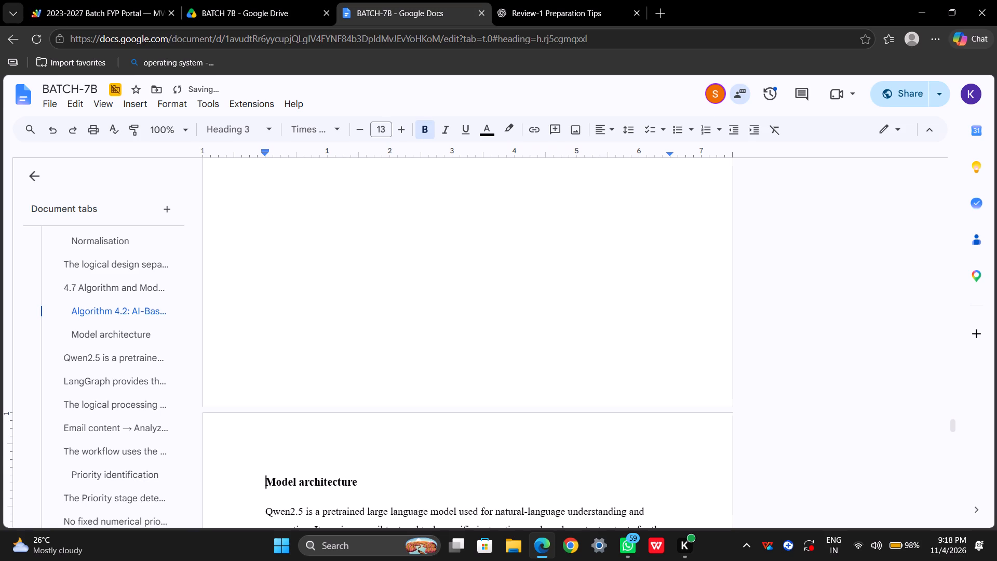
Review the section 4.7 text from "Model architecture" through "Time and space complexity" to the start of section 4.8.
scroll(263, 228, "up", 10)
scroll(263, 228, "down", 15)
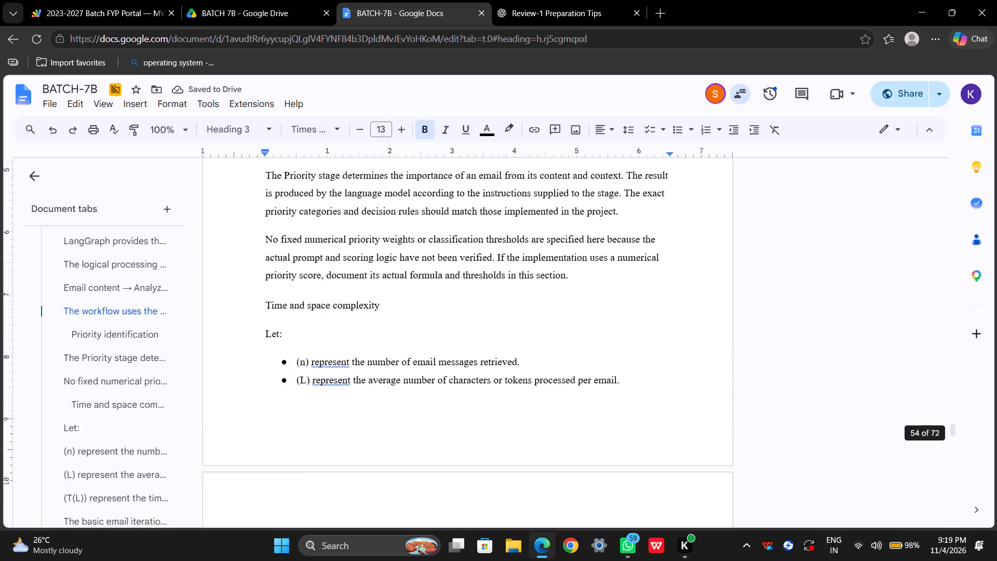
scroll(263, 228, "down", 4)
scroll(263, 228, "up", 4)
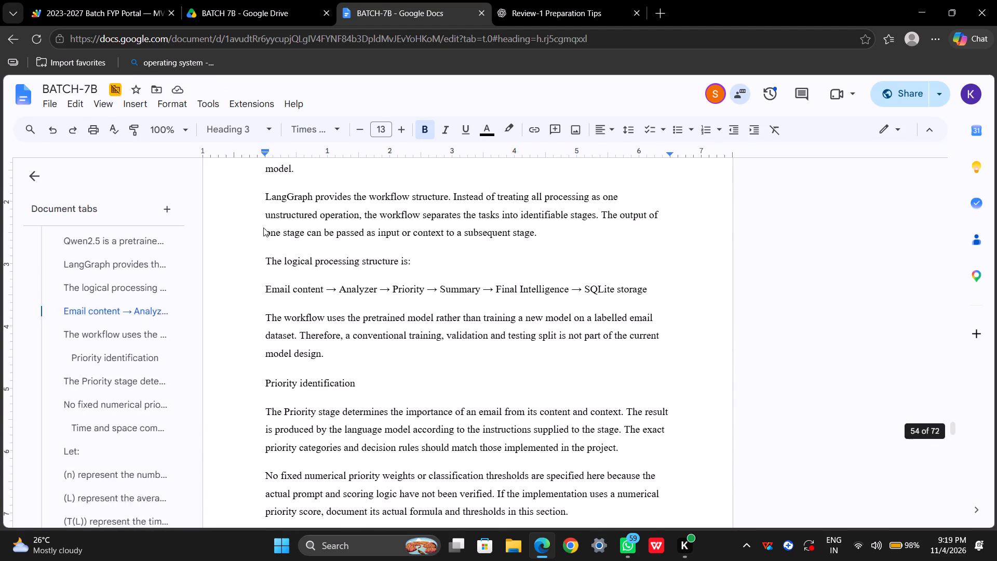
scroll(263, 228, "down", 8)
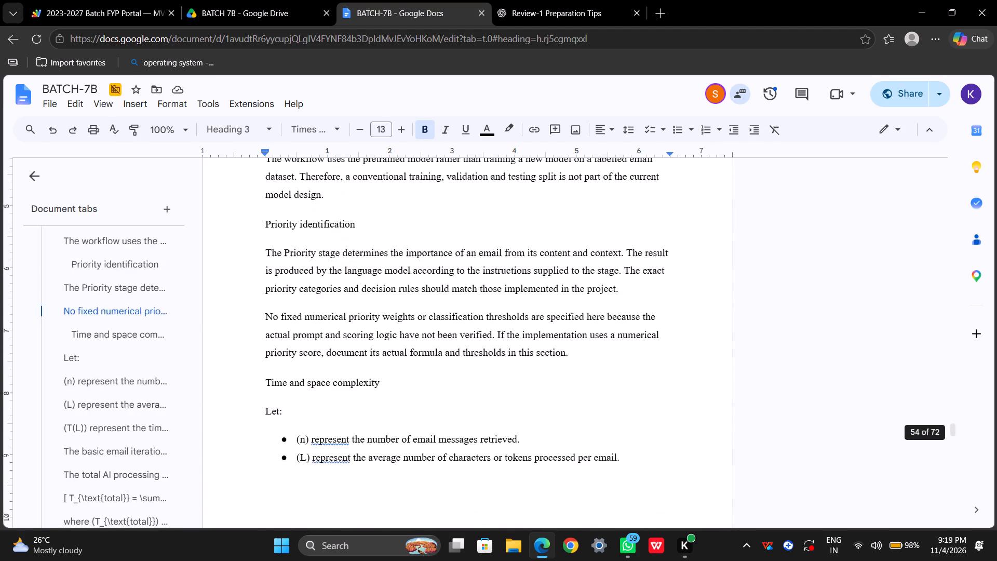
scroll(263, 228, "down", 4)
scroll(263, 228, "up", 3)
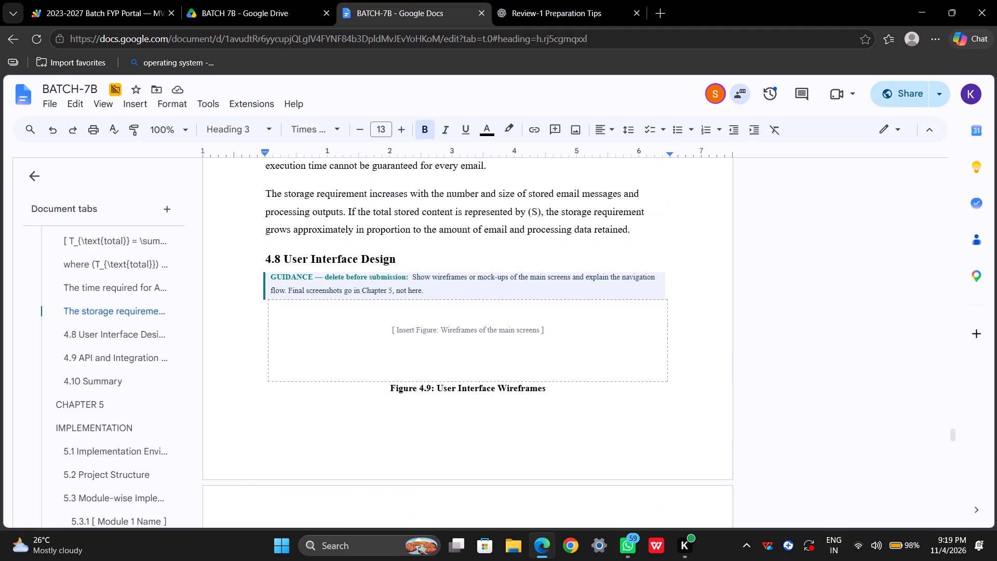
Delete the guidance note under "4.8 User Interface Design" and add an empty paragraph between the heading and the wireframe figure placeholder.
left_click(410, 264)
left_click(429, 291)
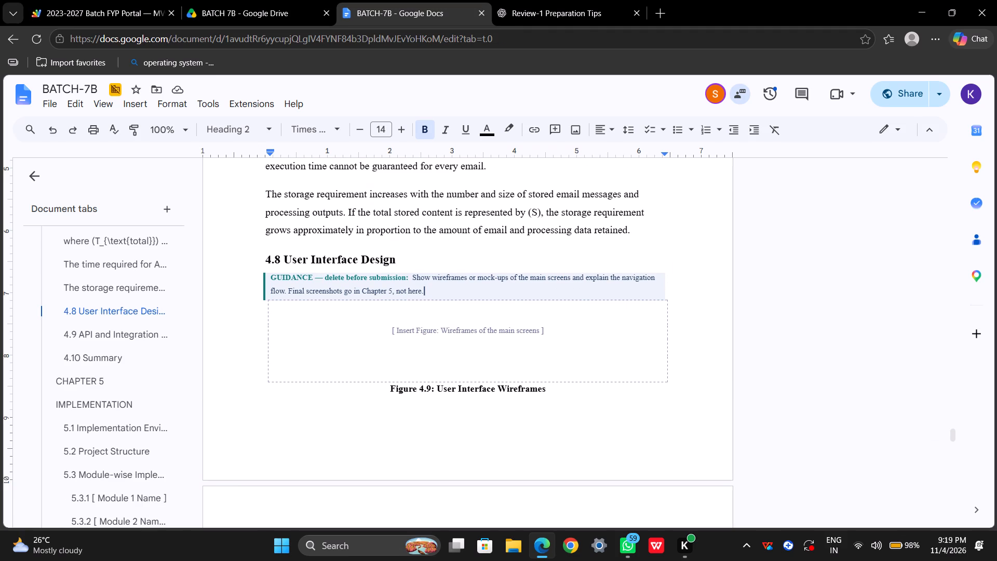
left_click_drag(429, 291, 292, 273)
key("BackSpace")
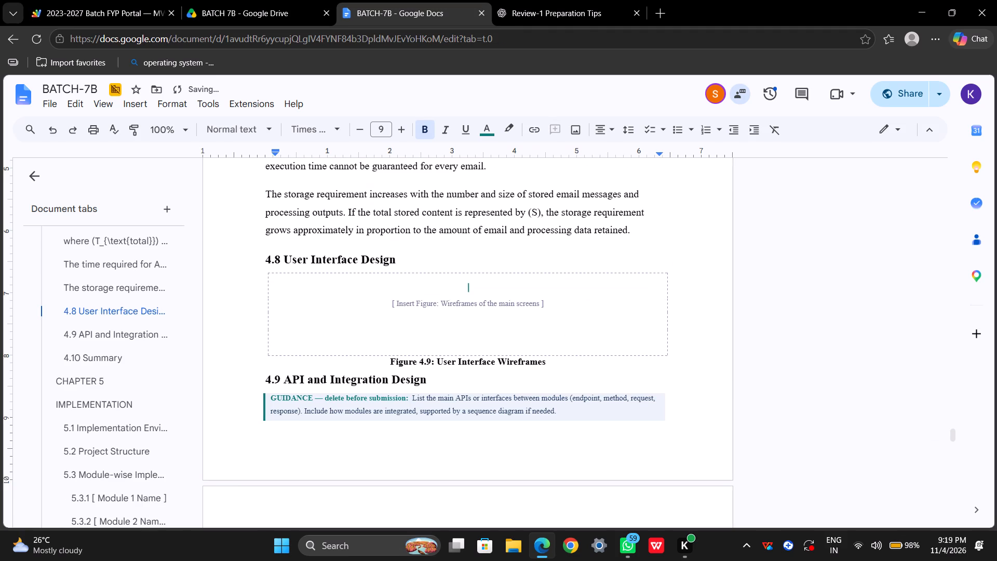
left_click(407, 256)
key("Return")
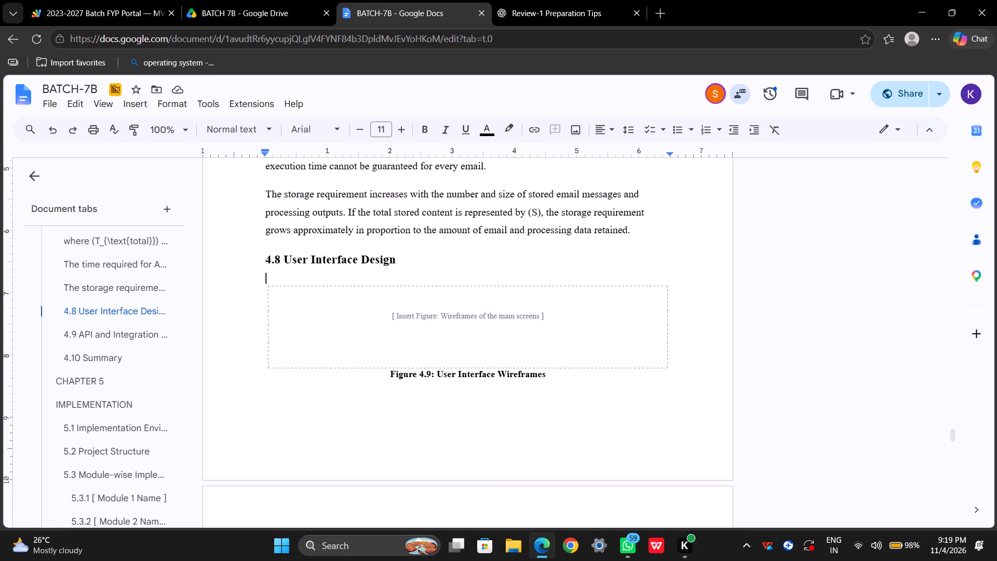
Check the font and size used for the body text in sections 4.7 and 4.6 as a formatting reference.
scroll(481, 213, "up", 12)
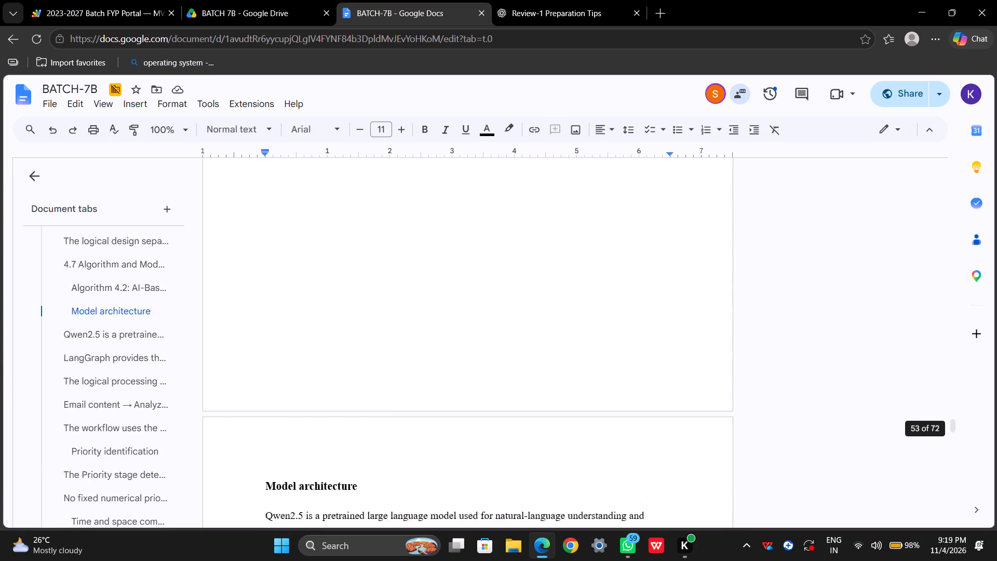
scroll(481, 213, "up", 7)
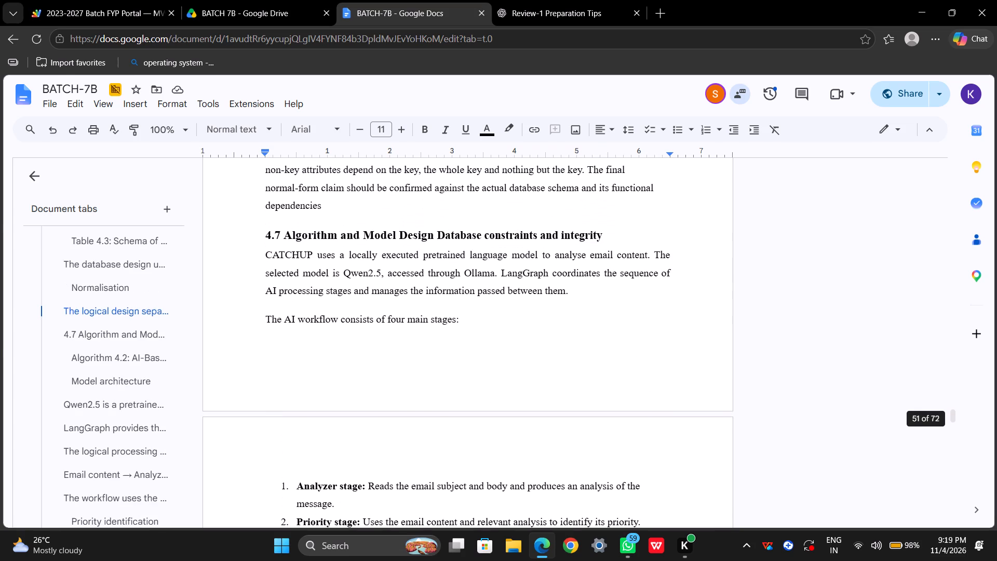
left_click_drag(531, 282, 452, 268)
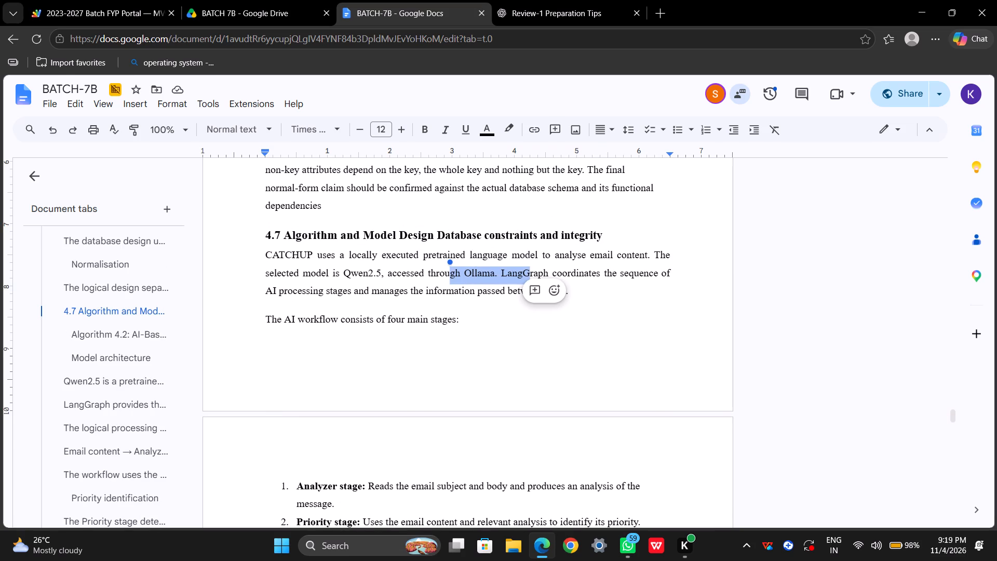
left_click(452, 268)
scroll(452, 268, "up", 5)
left_click(452, 268)
left_click_drag(452, 268, 386, 266)
scroll(386, 266, "up", 4)
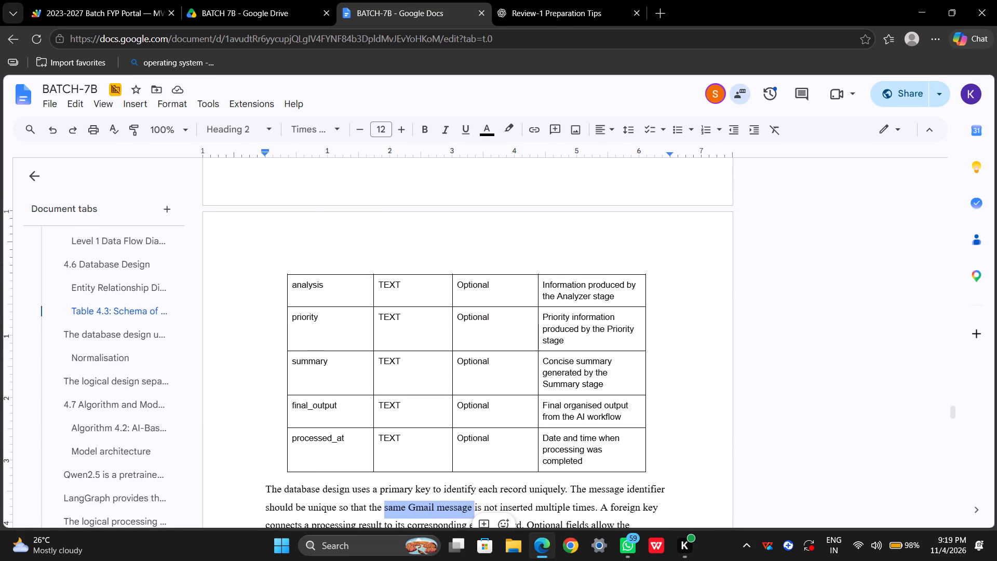
scroll(413, 222, "up", 6)
scroll(427, 296, "up", 6)
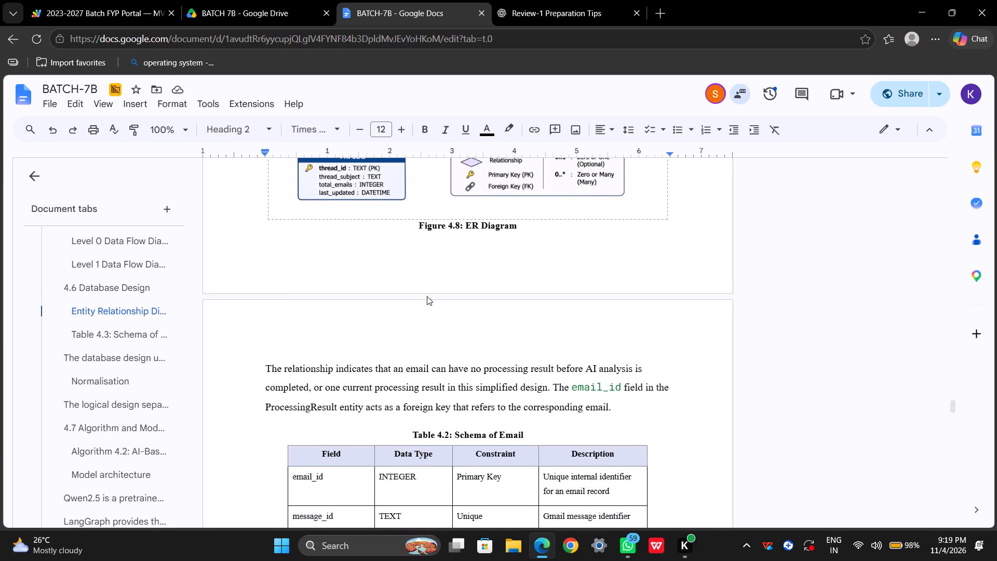
scroll(427, 296, "up", 5)
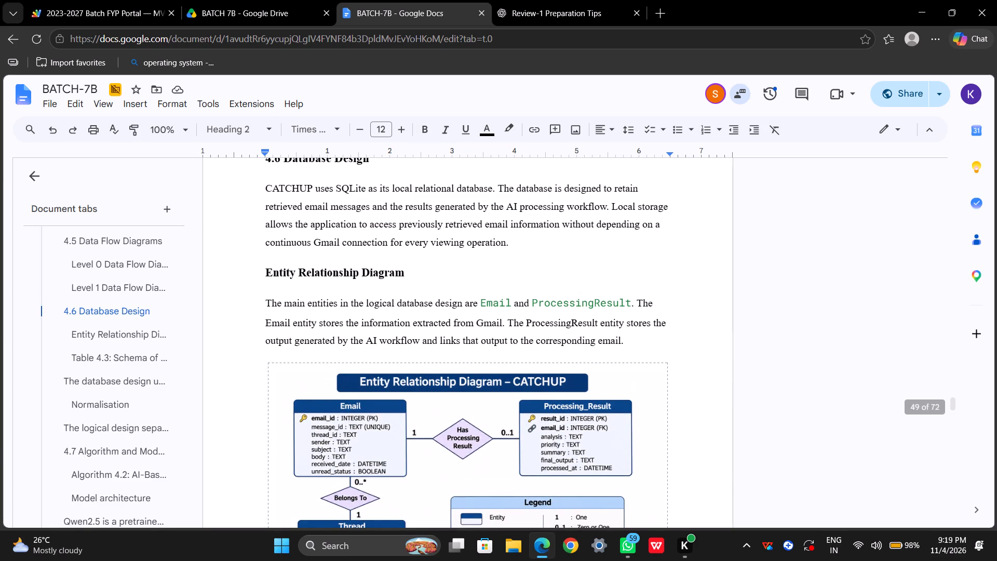
left_click(330, 128)
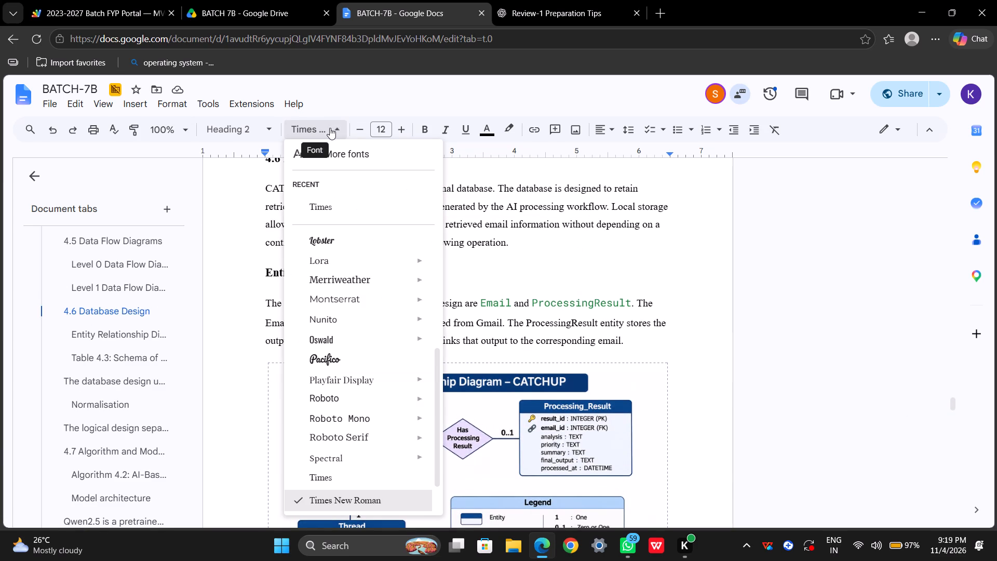
left_click(330, 128)
left_click(330, 128)
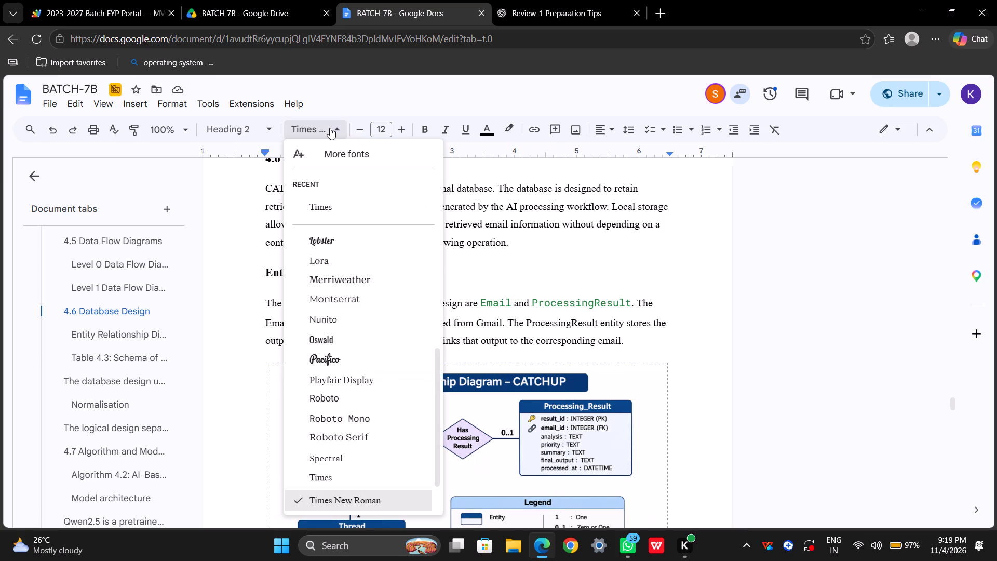
left_click(330, 128)
Replace the empty paragraph under the "4.8 User Interface Design" heading with a fresh one in normal text style.
scroll(415, 280, "down", 15)
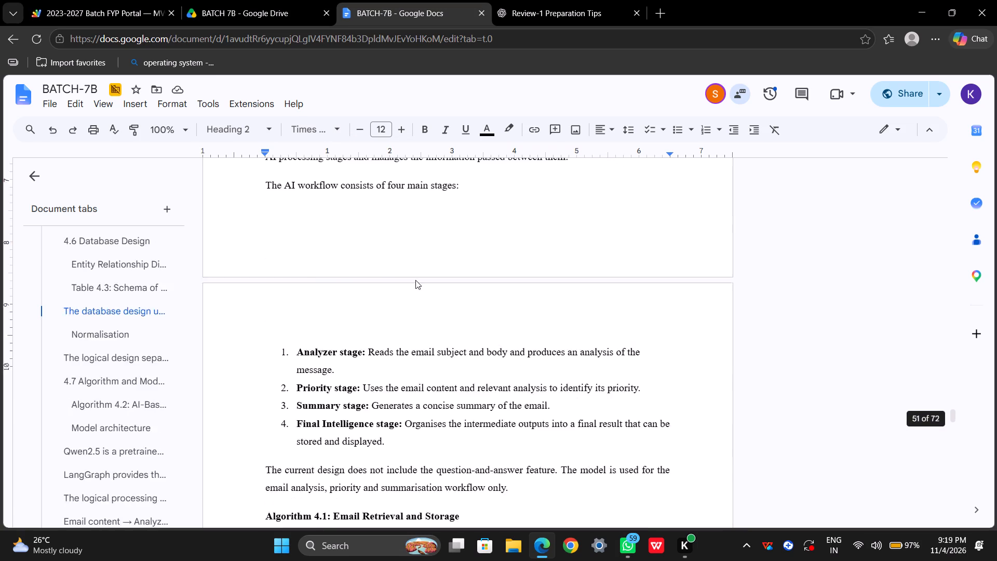
scroll(415, 280, "down", 15)
scroll(415, 280, "down", 6)
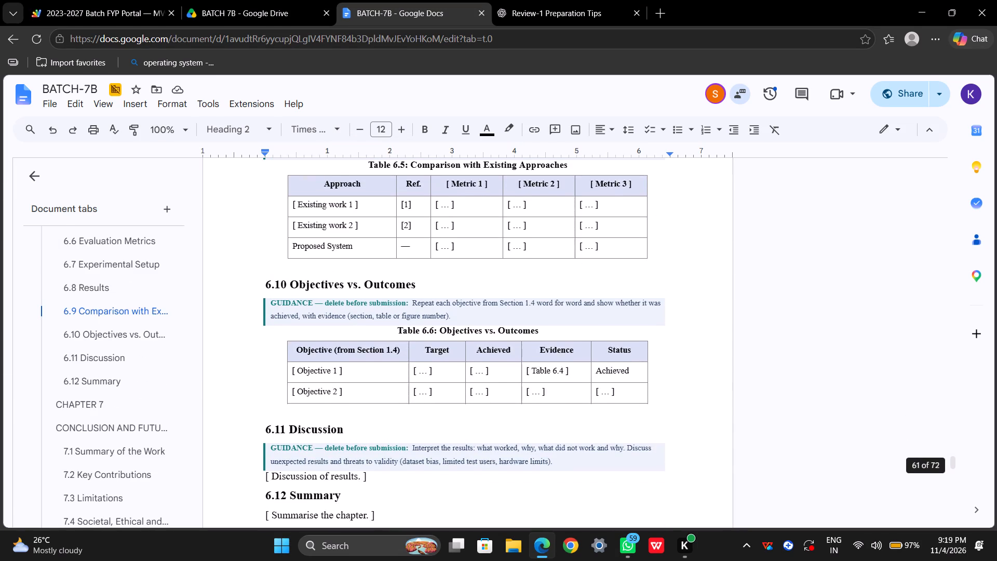
scroll(415, 280, "up", 16)
scroll(415, 280, "down", 3)
scroll(415, 280, "up", 3)
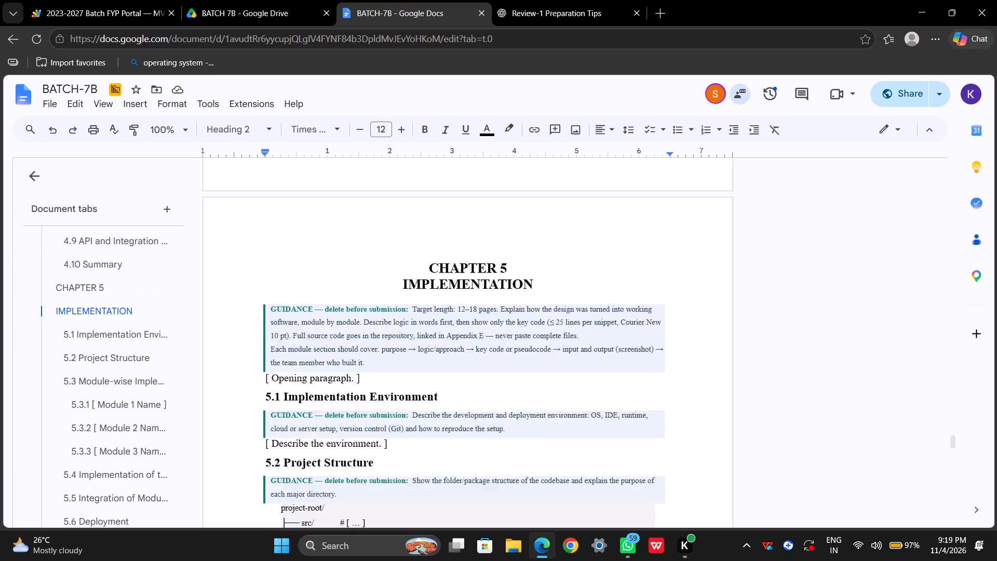
scroll(415, 280, "up", 7)
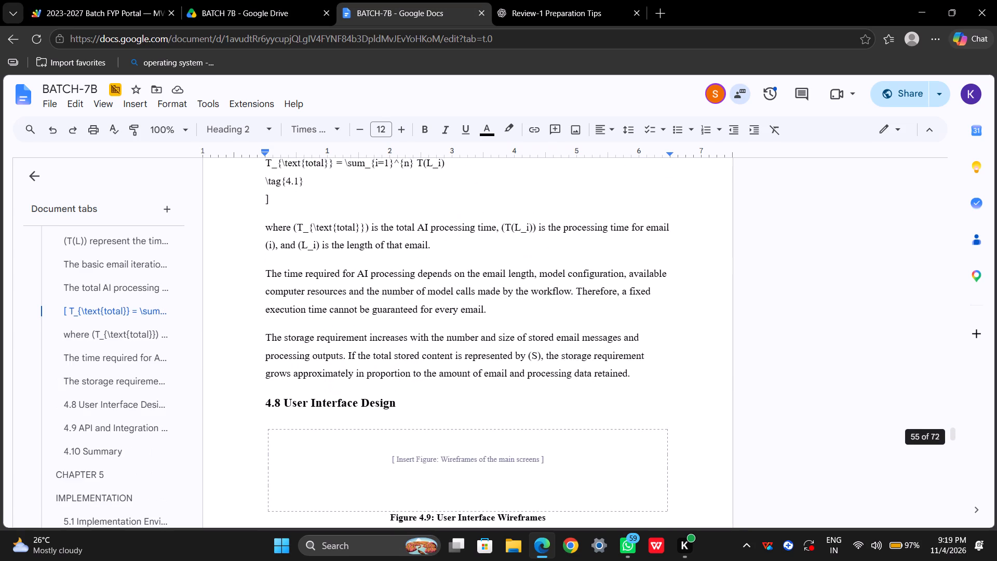
scroll(415, 280, "down", 1)
left_click(400, 340)
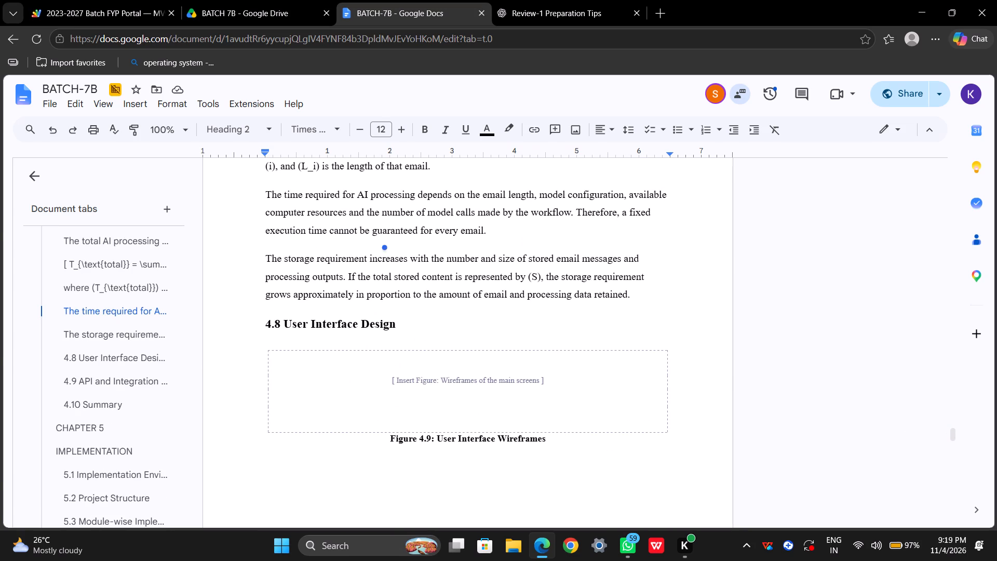
left_click(400, 340)
key("BackSpace")
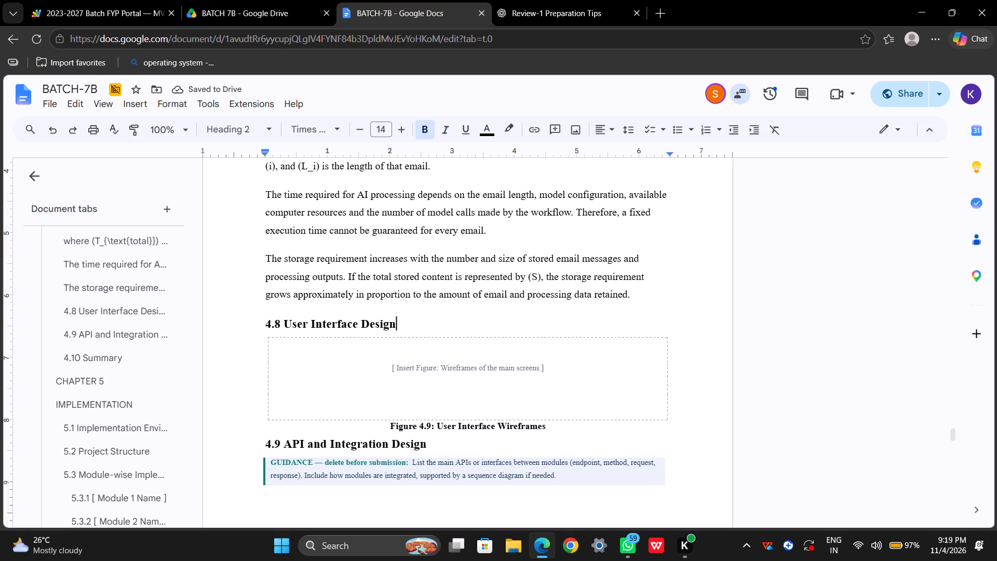
key("Return")
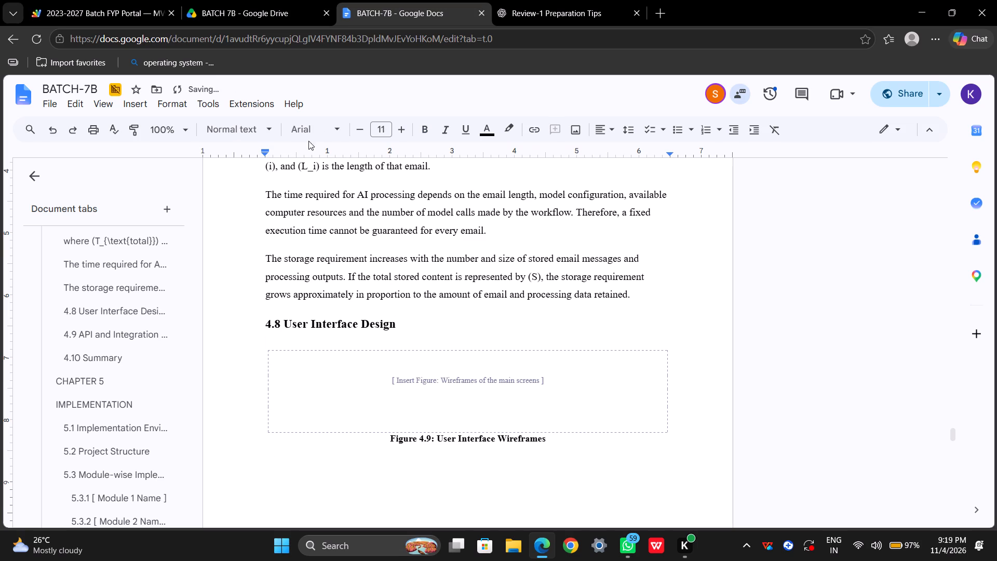
Set the empty paragraph under the 4.8 heading to Times New Roman, size 12.
left_click(328, 135)
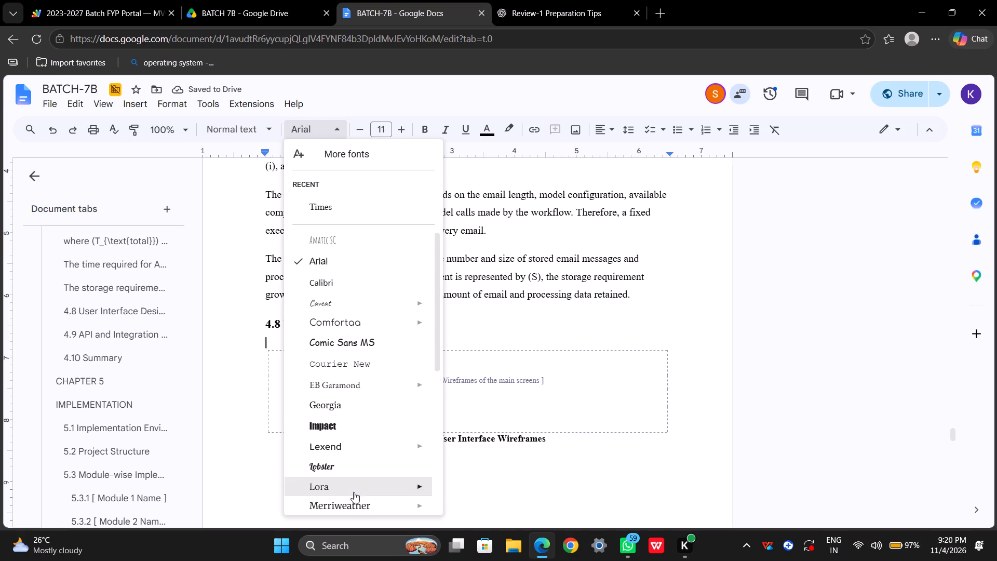
scroll(357, 440, "down", 7)
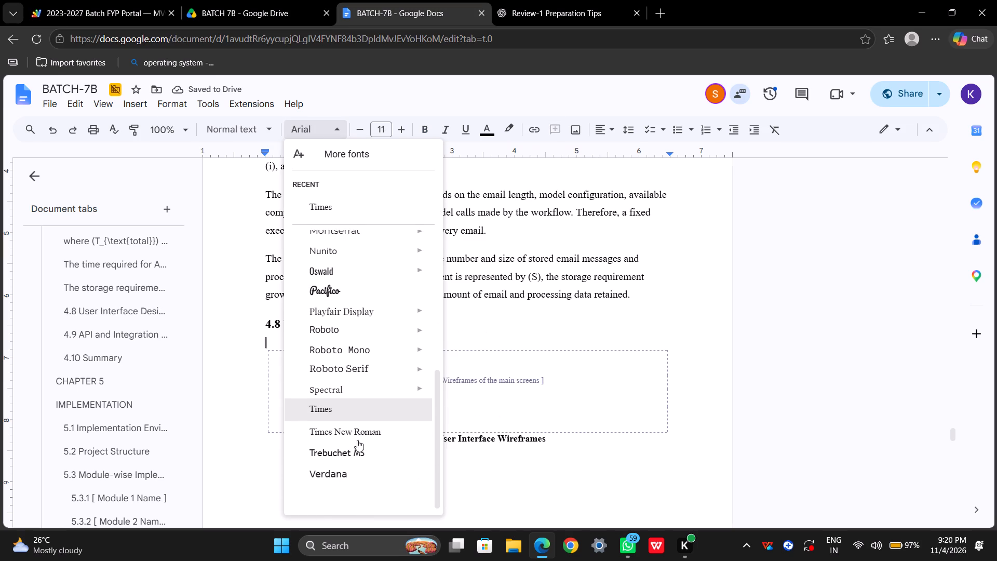
scroll(357, 440, "down", 3)
left_click(359, 456)
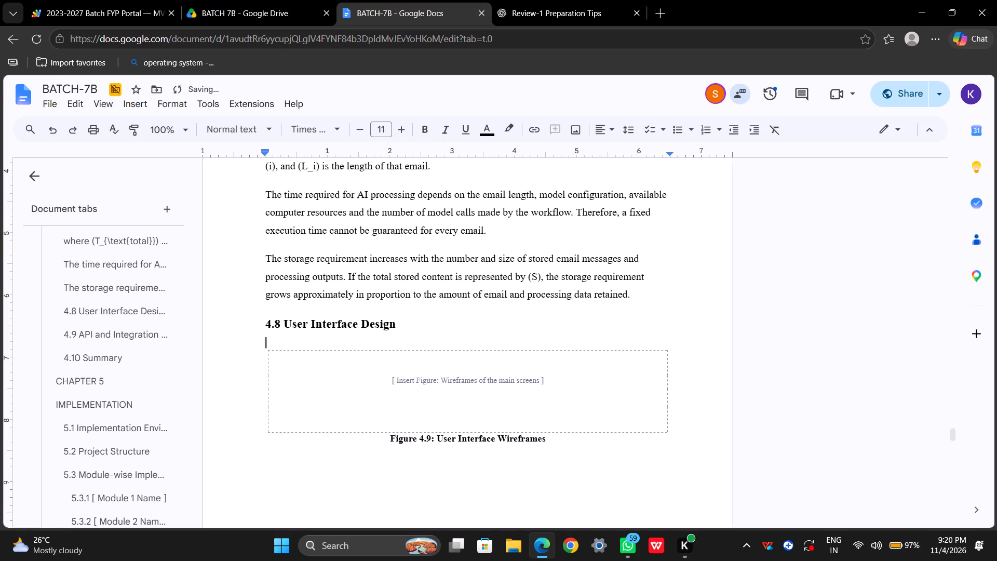
left_click(386, 125)
type("12")
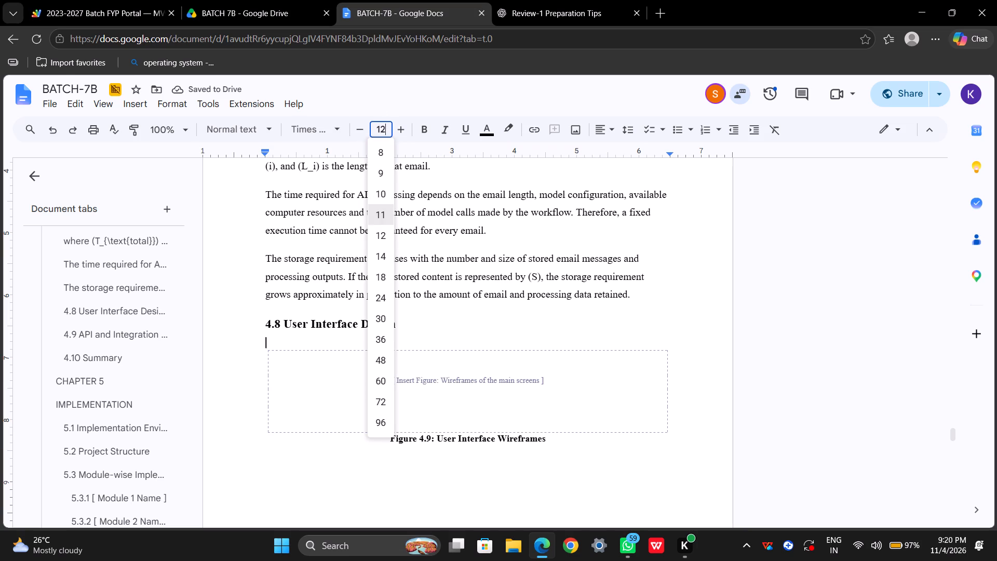
key("Return")
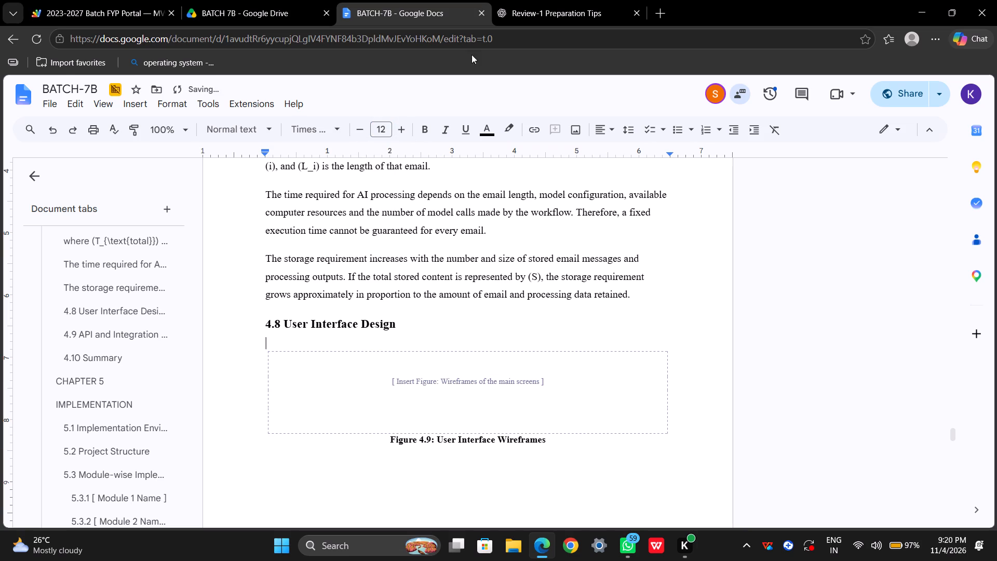
Paste the copied User Interface Design draft, from the CATCHUP introduction through "5. Retrieval or Processing Controls", above the wireframe figure placeholder.
key("ctrl+v")
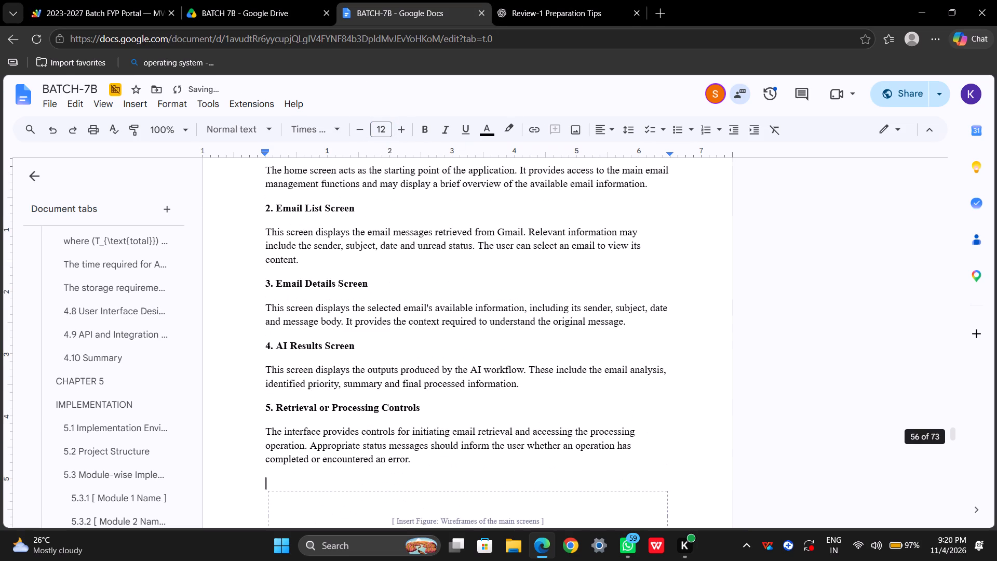
scroll(437, 195, "up", 5)
scroll(437, 195, "down", 5)
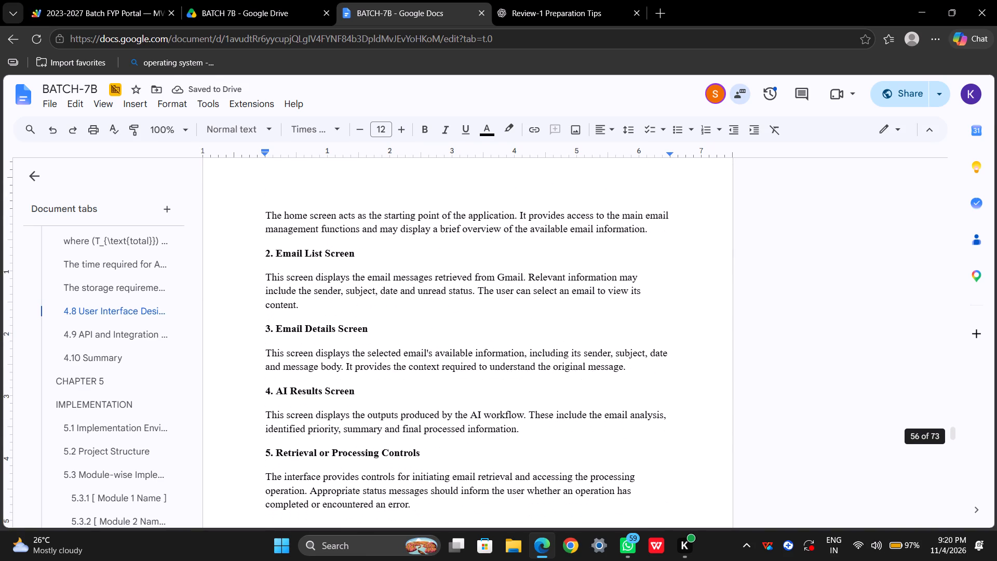
scroll(384, 364, "down", 4)
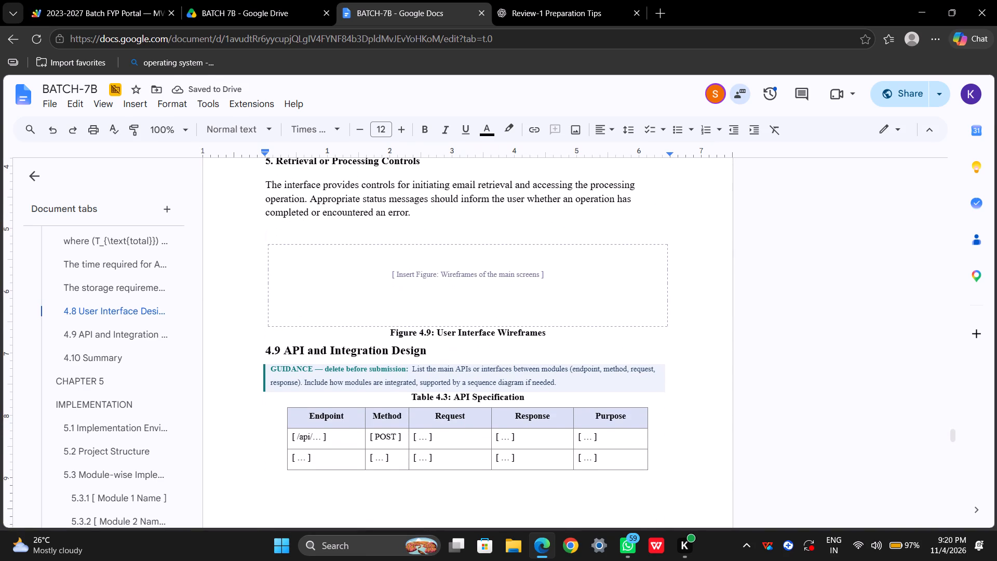
Review the pasted section 4.8 text and the preceding section 4.7 content back to the last steps of Algorithm 4.2.
scroll(384, 364, "up", 10)
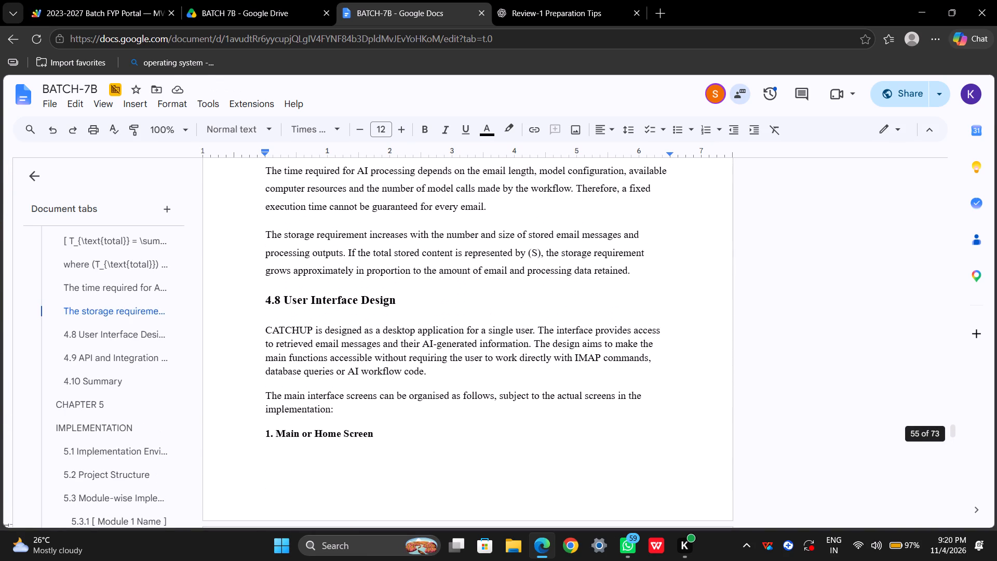
scroll(384, 364, "up", 1)
left_click(286, 320)
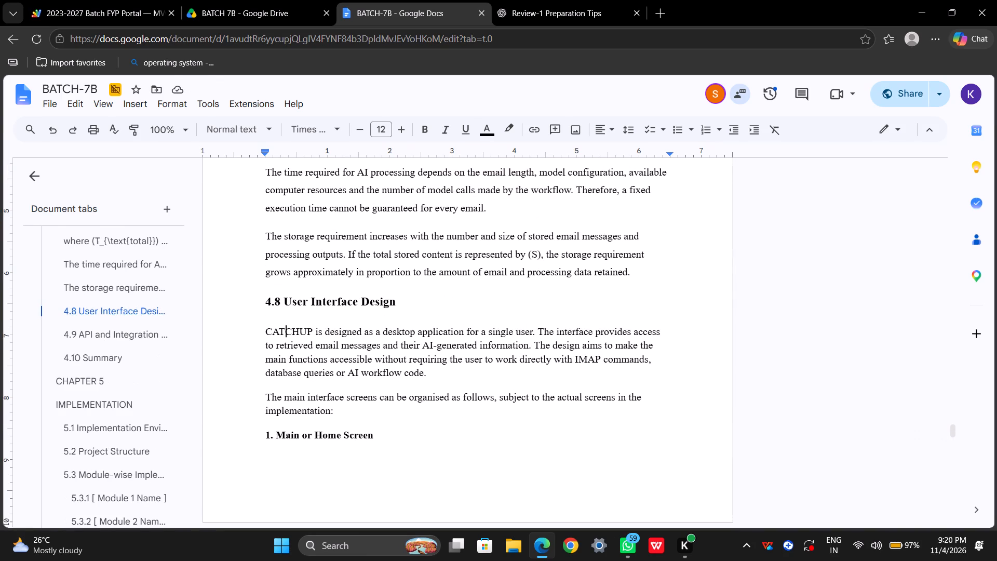
left_click(273, 314)
left_click(252, 319)
left_click(267, 315)
scroll(267, 315, "up", 5)
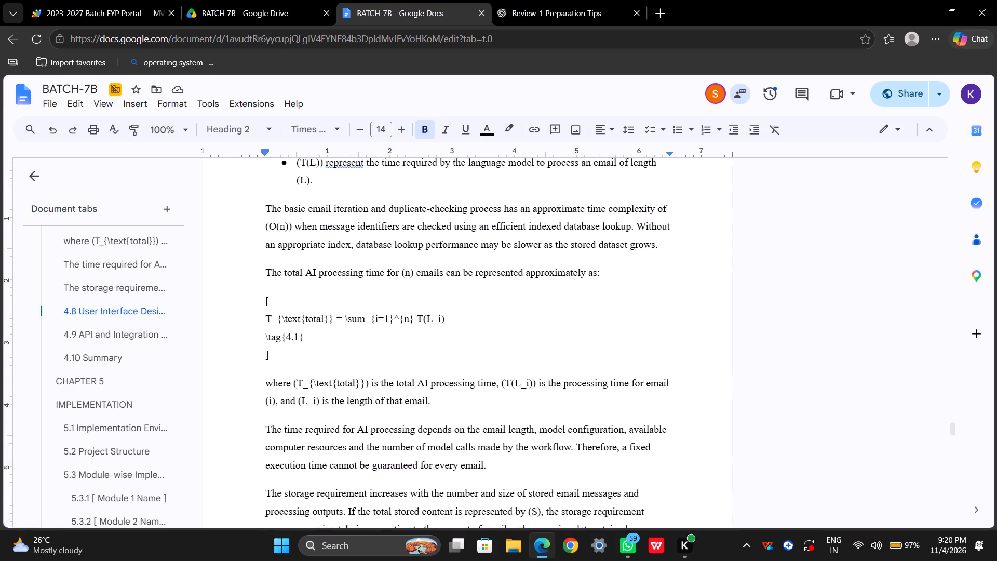
scroll(267, 315, "up", 7)
scroll(267, 315, "down", 5)
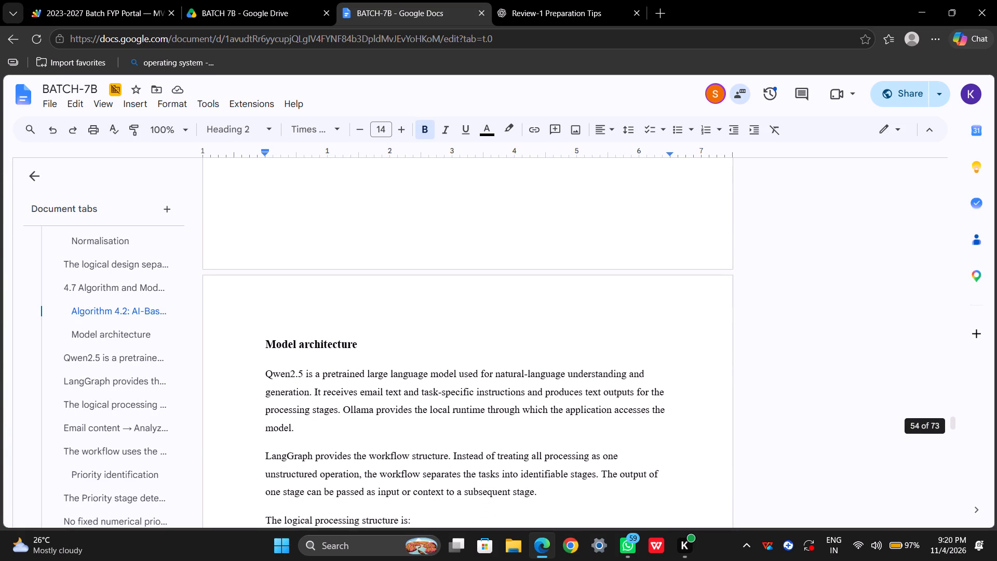
scroll(267, 315, "up", 7)
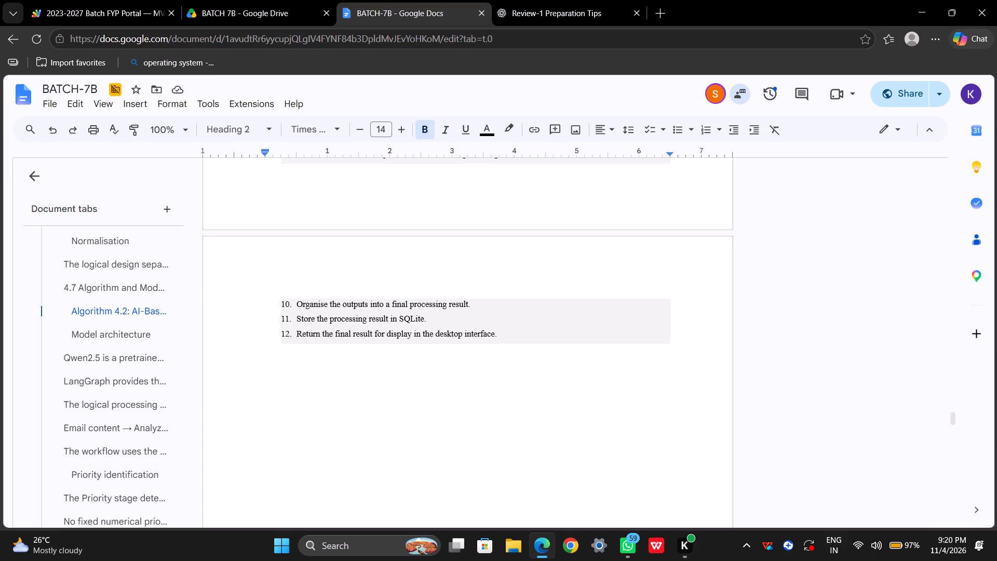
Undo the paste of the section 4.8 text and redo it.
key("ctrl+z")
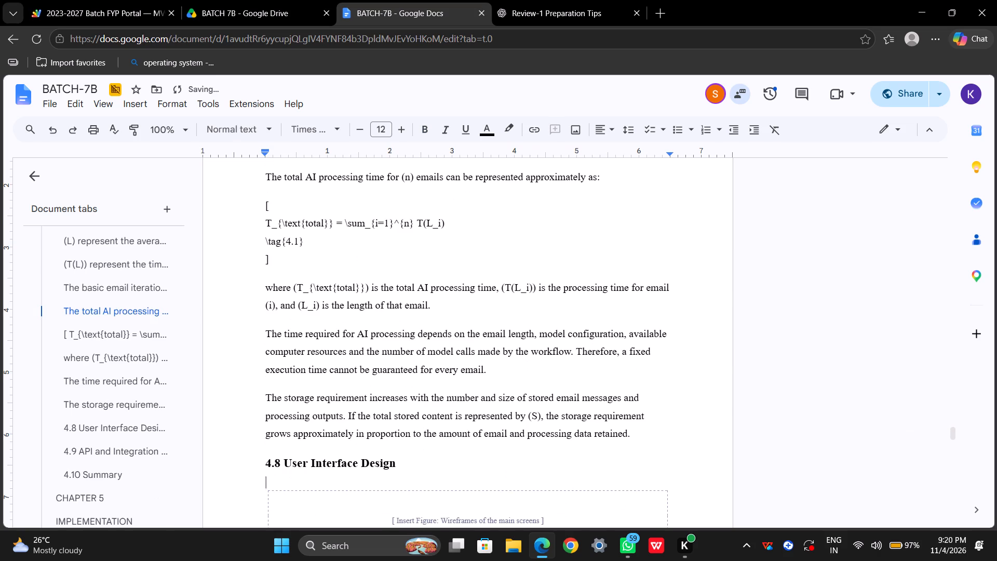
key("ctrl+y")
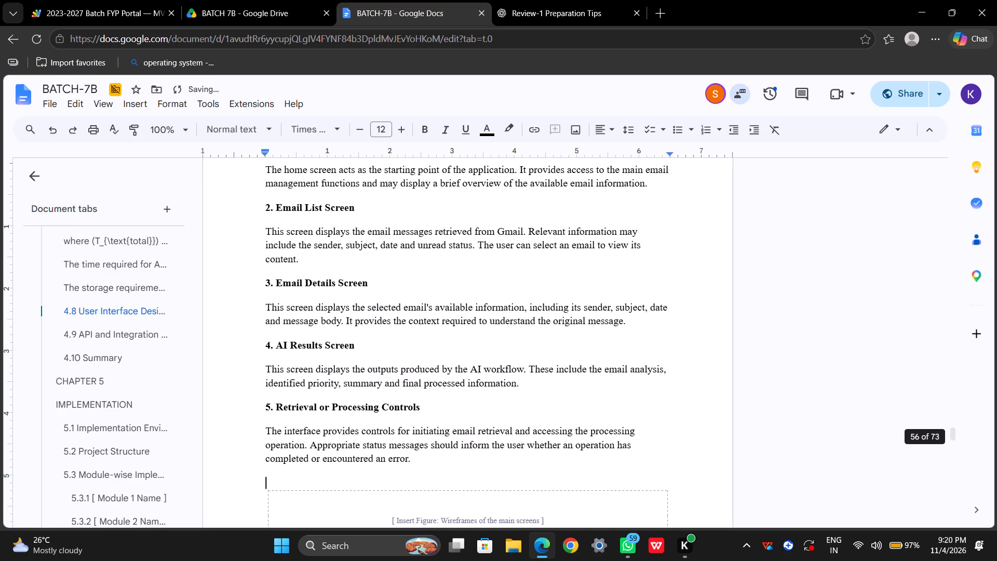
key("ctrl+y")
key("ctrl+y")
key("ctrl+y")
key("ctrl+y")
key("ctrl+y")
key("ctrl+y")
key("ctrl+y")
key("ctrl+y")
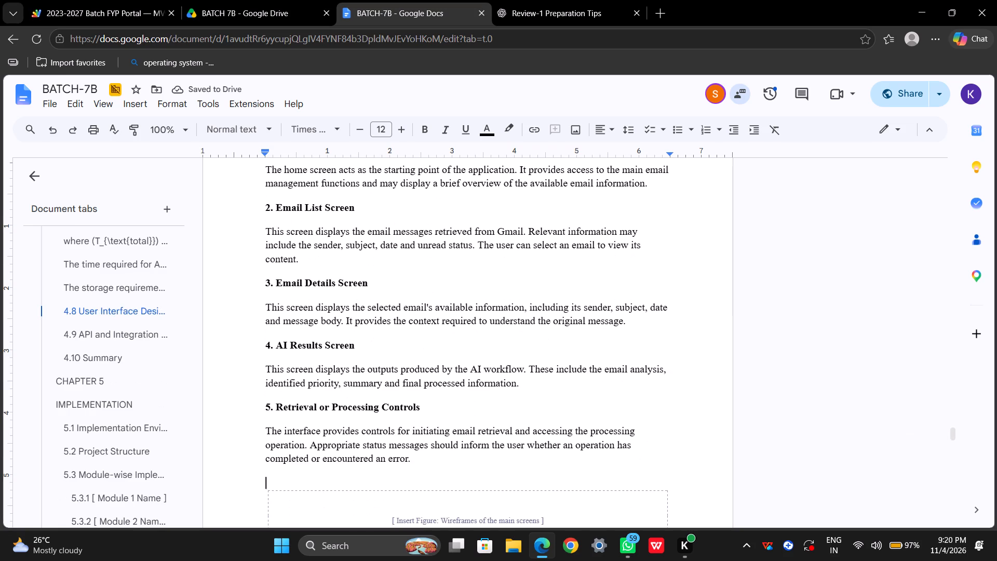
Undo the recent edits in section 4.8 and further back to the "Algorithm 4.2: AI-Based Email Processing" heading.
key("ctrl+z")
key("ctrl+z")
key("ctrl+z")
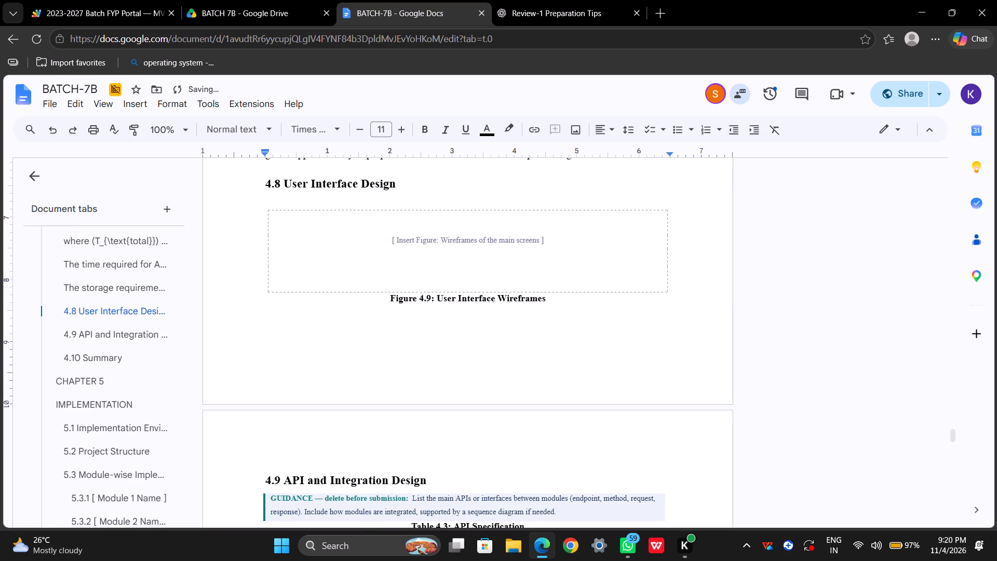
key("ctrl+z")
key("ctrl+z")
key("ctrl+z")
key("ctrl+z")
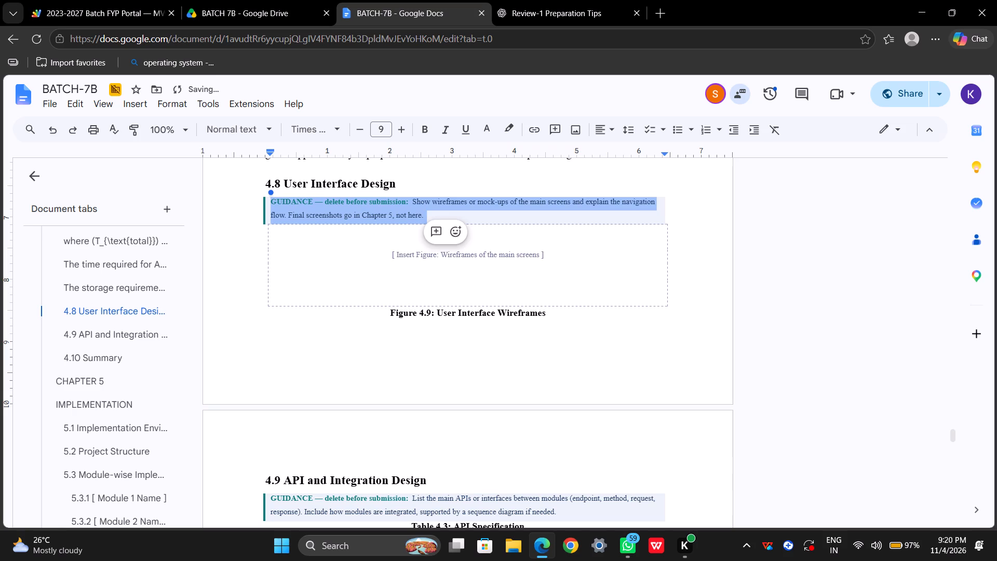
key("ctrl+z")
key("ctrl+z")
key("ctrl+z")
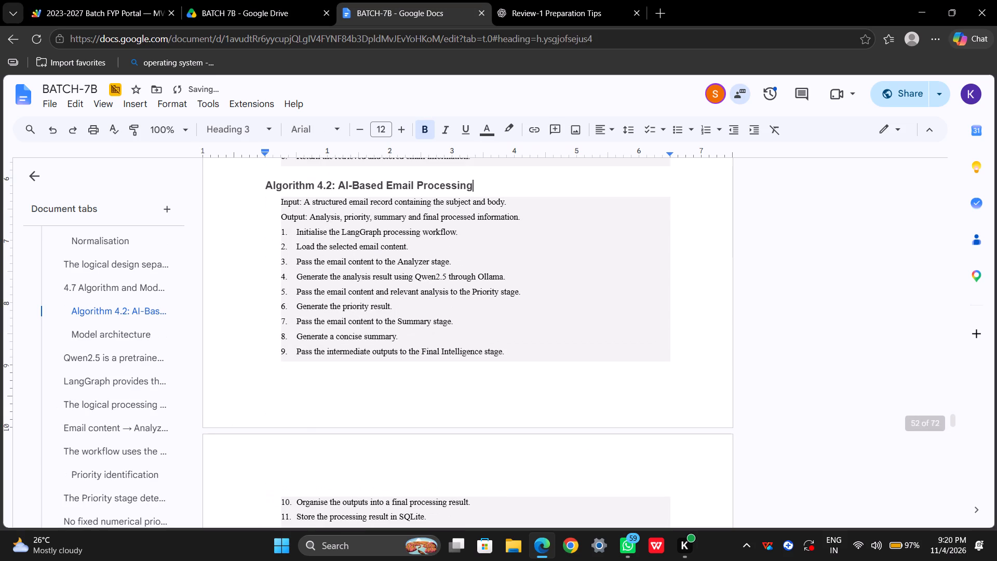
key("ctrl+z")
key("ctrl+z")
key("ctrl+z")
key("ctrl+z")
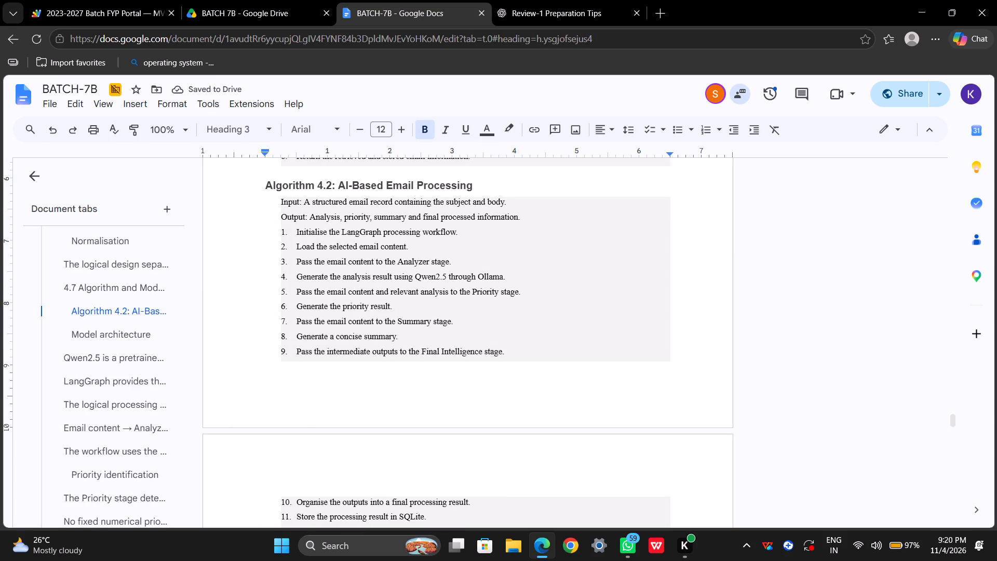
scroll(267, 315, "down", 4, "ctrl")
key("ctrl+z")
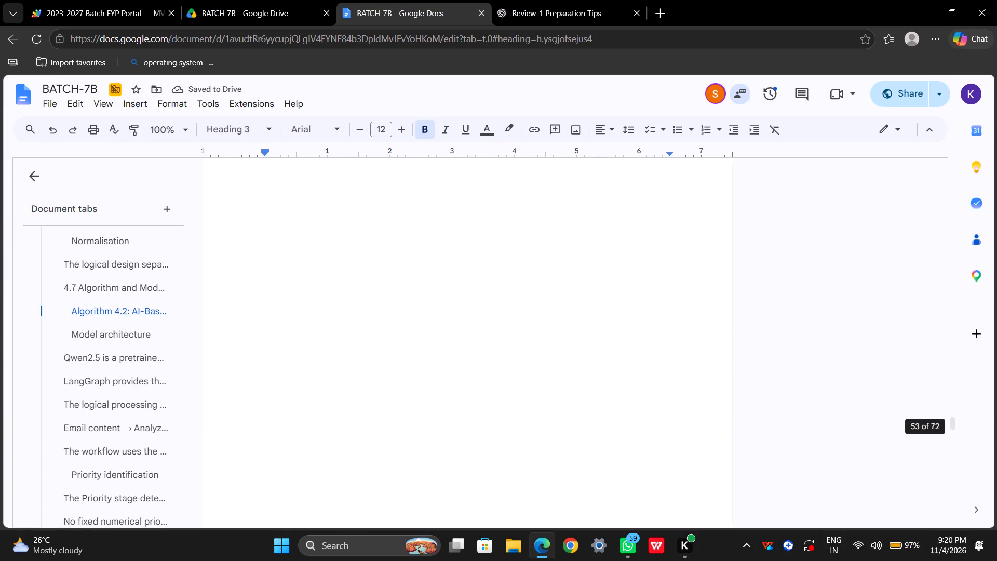